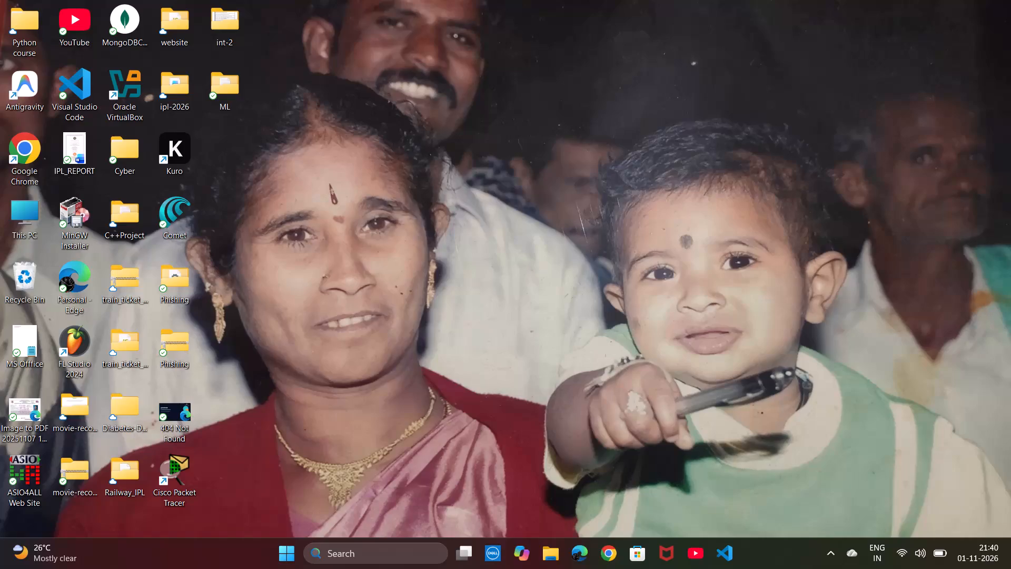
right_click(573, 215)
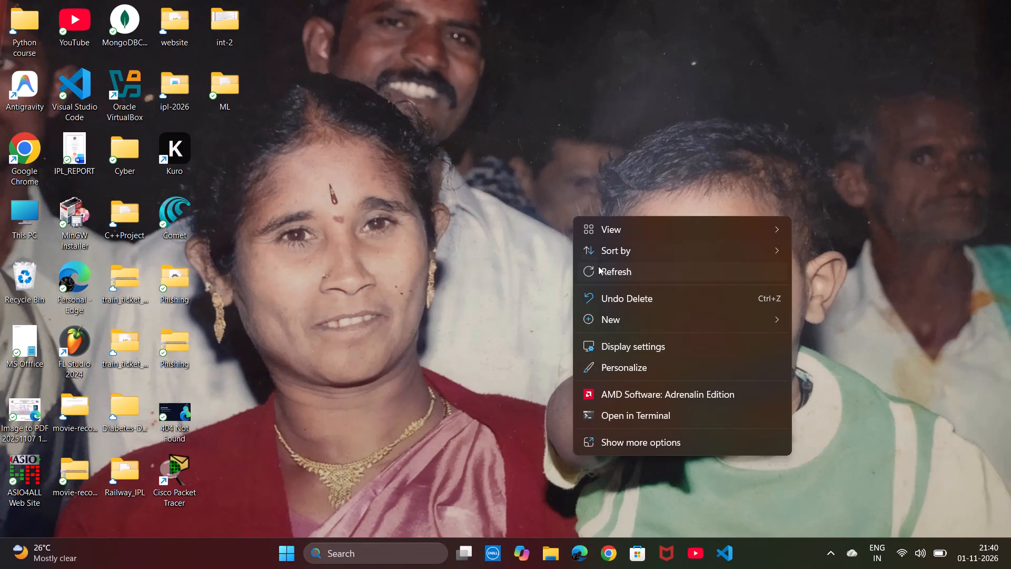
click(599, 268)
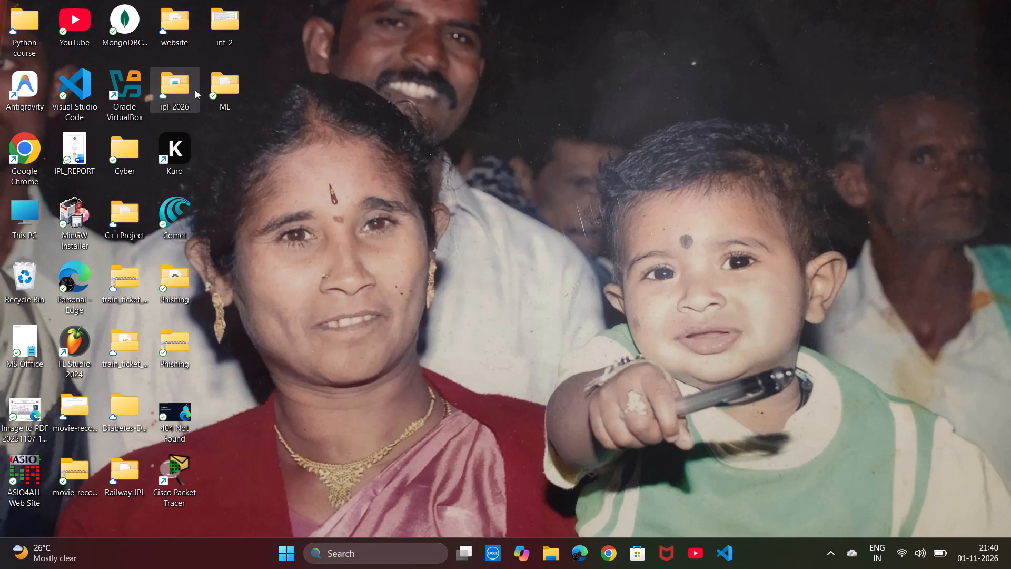
Open the content document from the int-2 folder on the desktop.
double_click(219, 26)
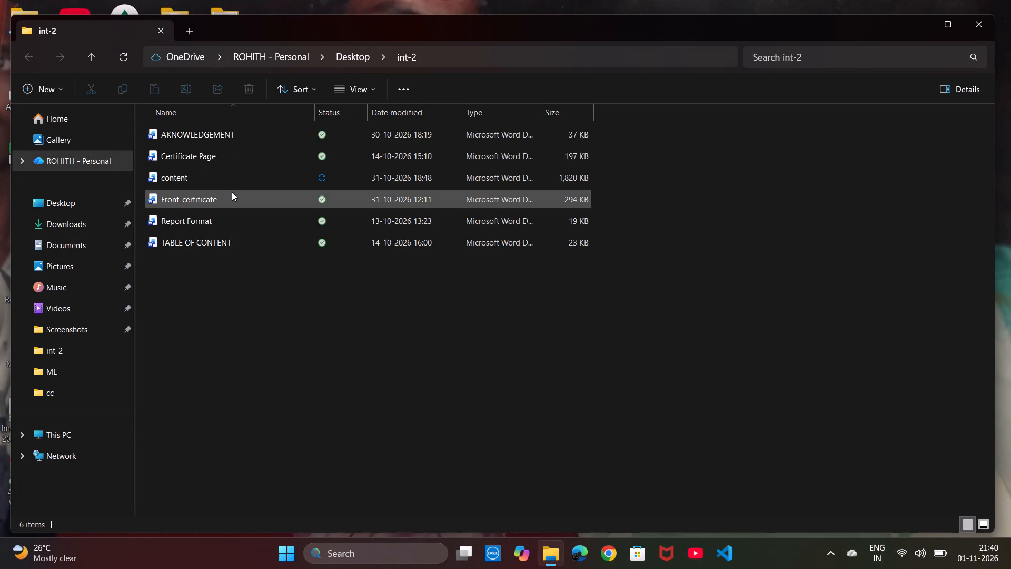
double_click(229, 182)
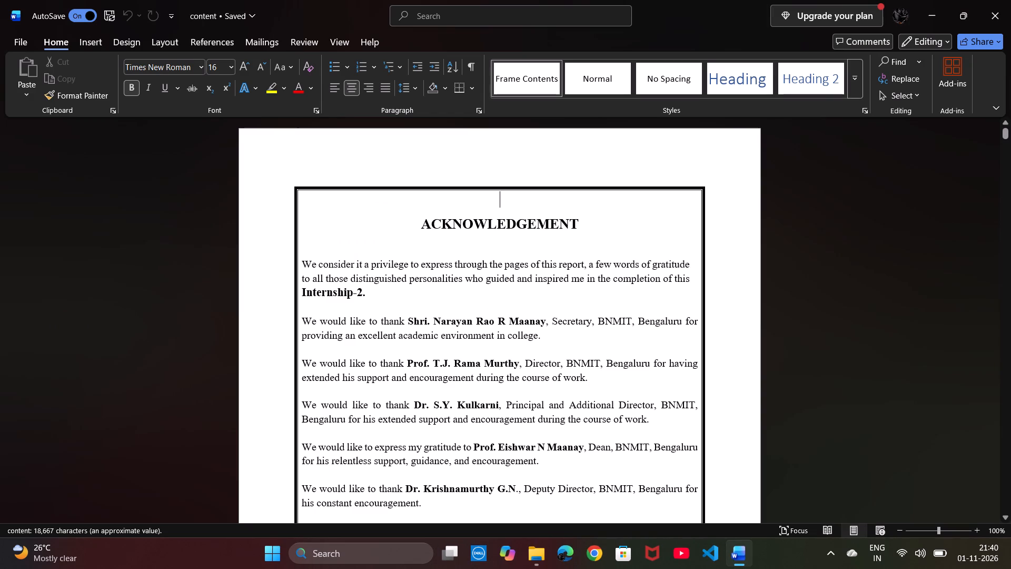
Review the report's front matter, from the acknowledgement and abstract through the table of contents and list of figures.
scroll(498, 355, down, 4)
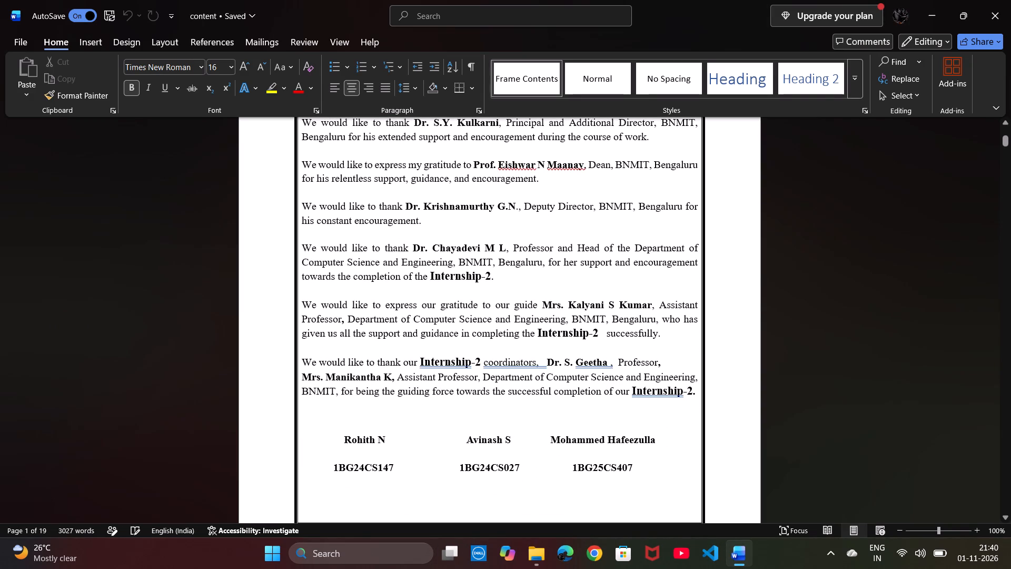
scroll(511, 436, down, 1)
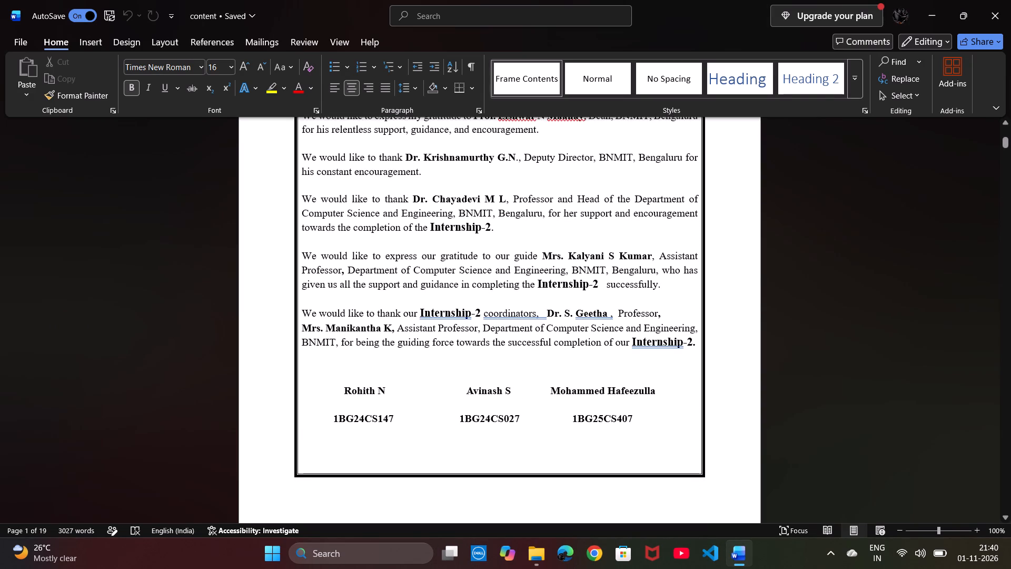
scroll(511, 436, down, 1)
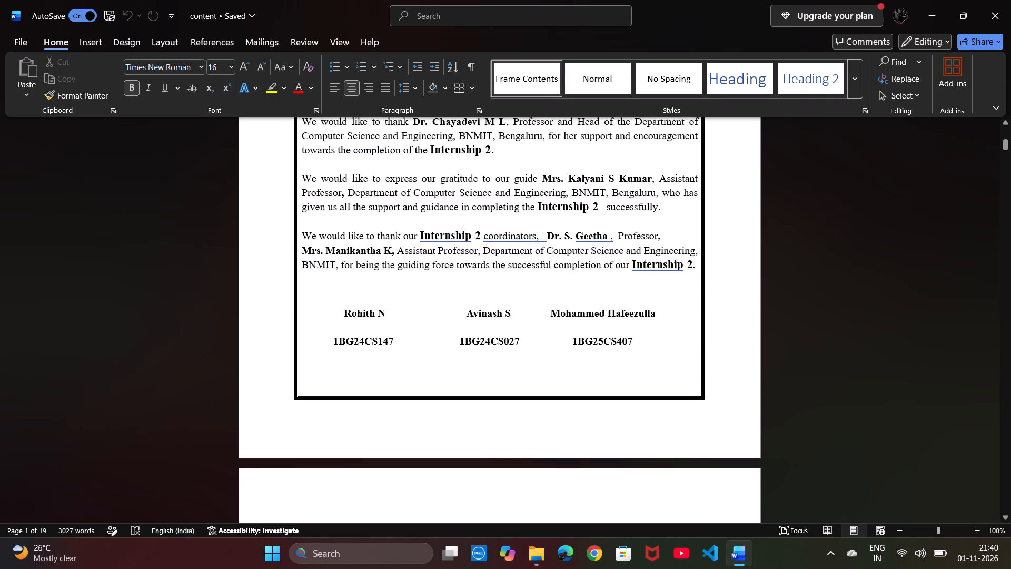
scroll(511, 436, down, 1)
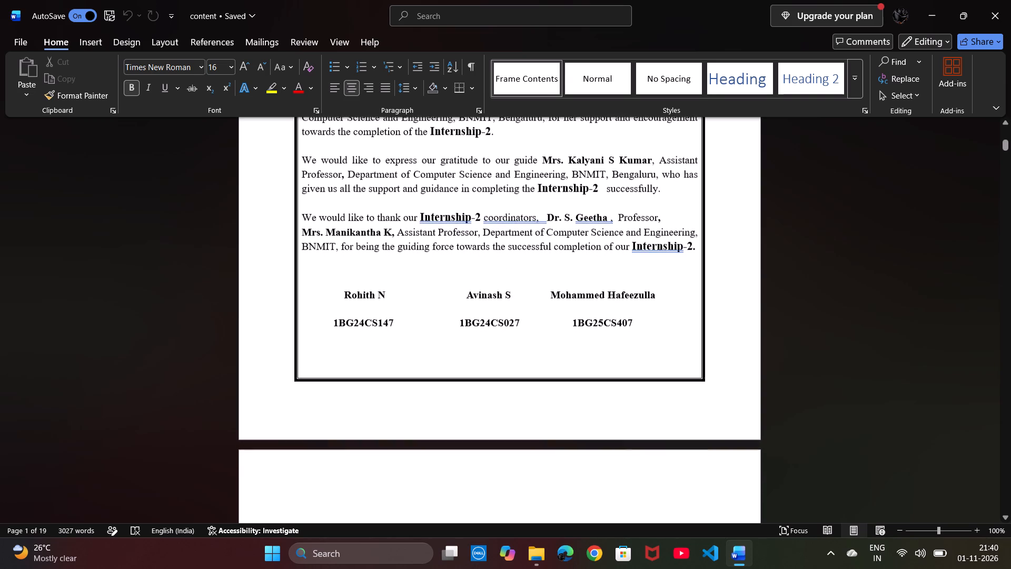
scroll(511, 436, down, 2)
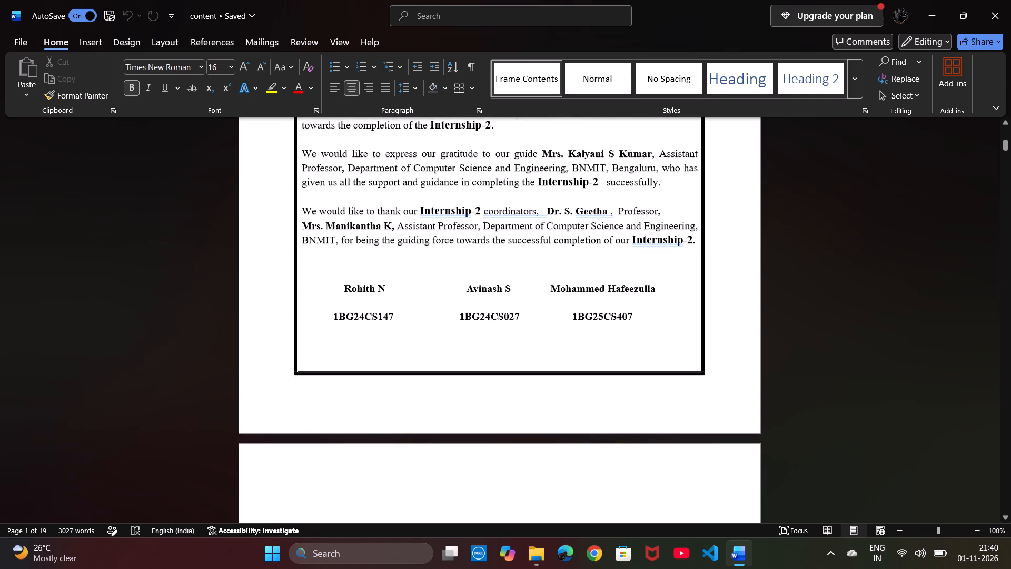
scroll(511, 436, down, 3)
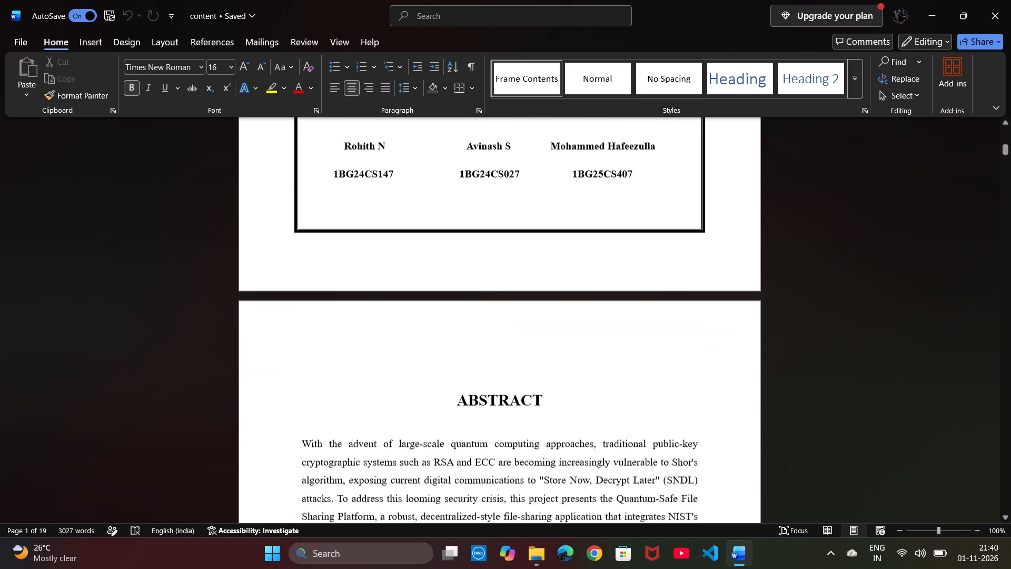
scroll(511, 436, down, 4)
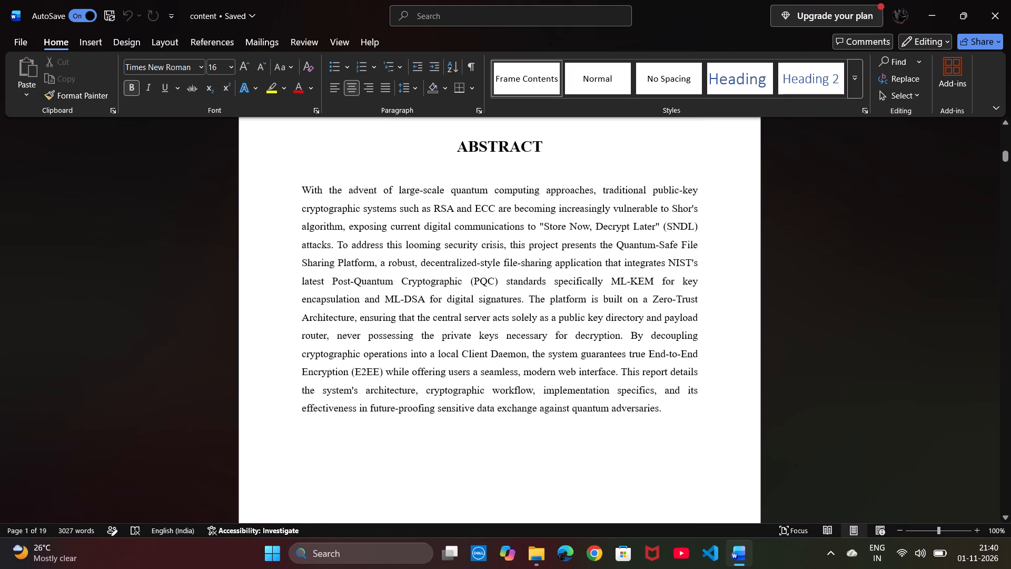
scroll(511, 436, down, 4)
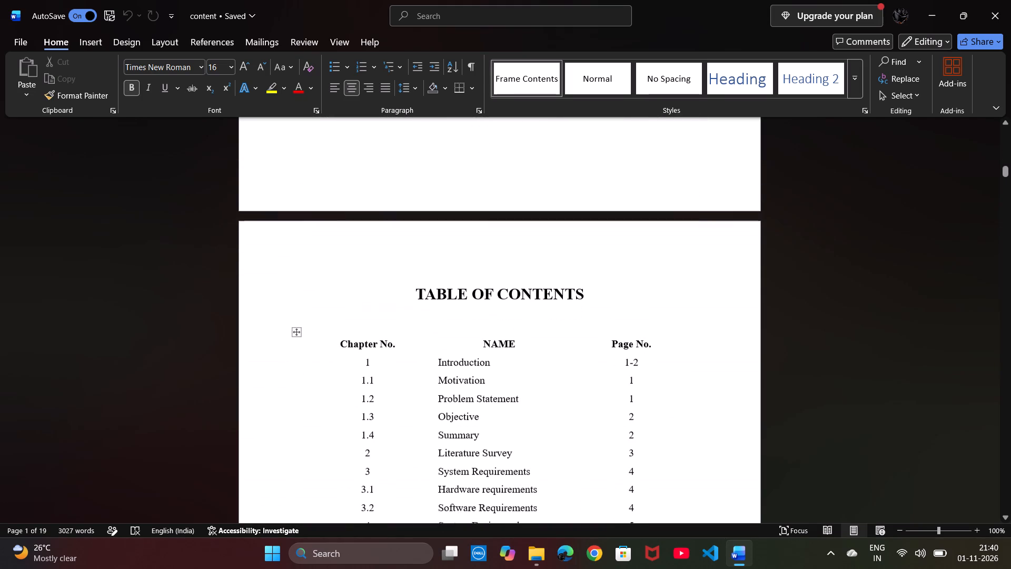
scroll(511, 436, down, 4)
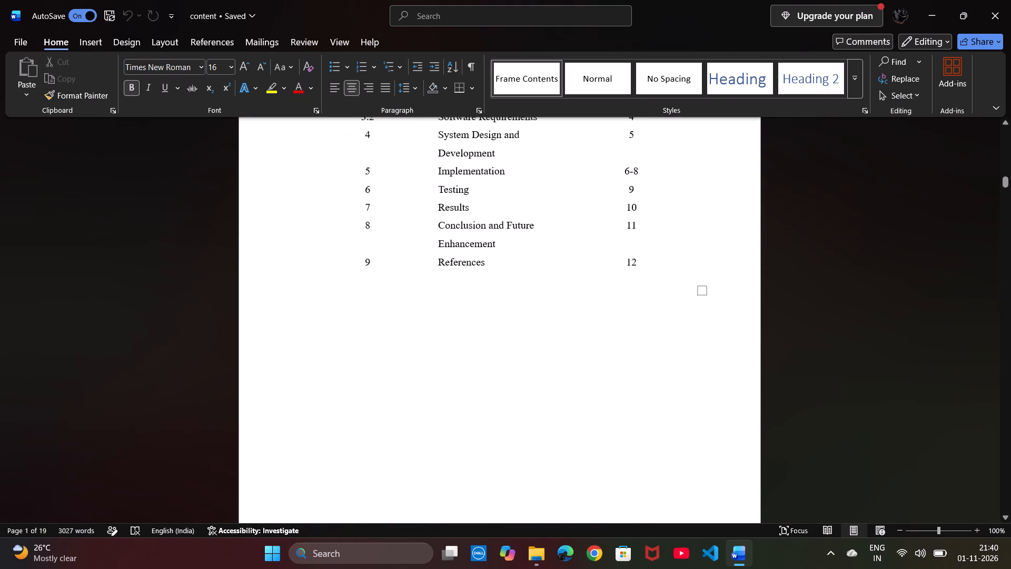
scroll(511, 436, down, 1)
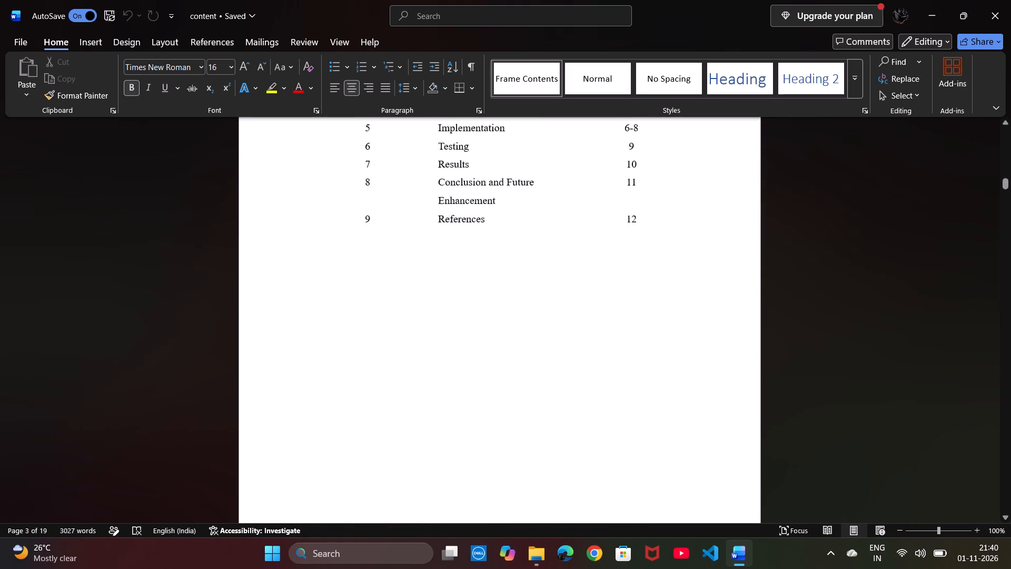
scroll(511, 436, down, 4)
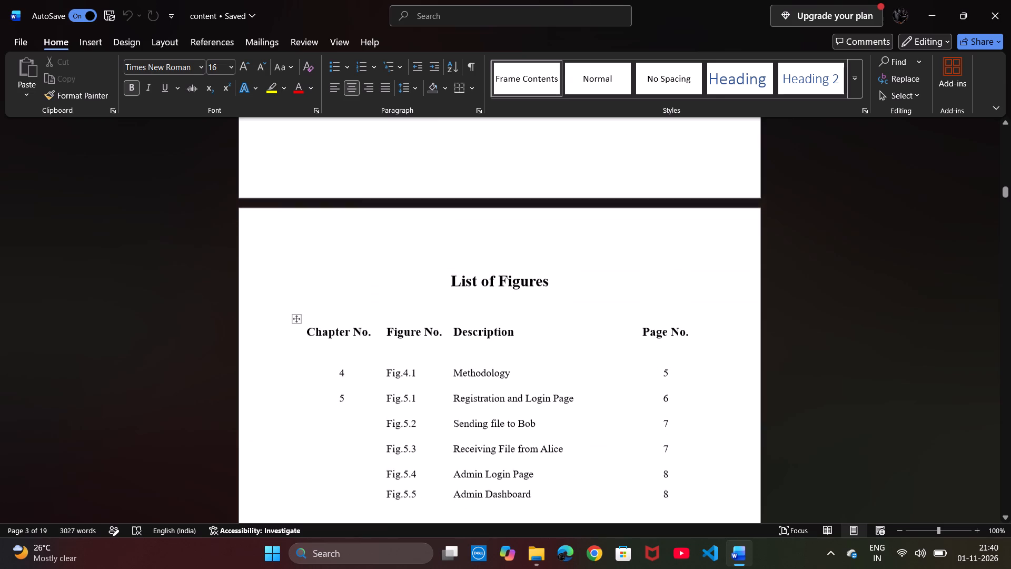
scroll(511, 436, down, 4)
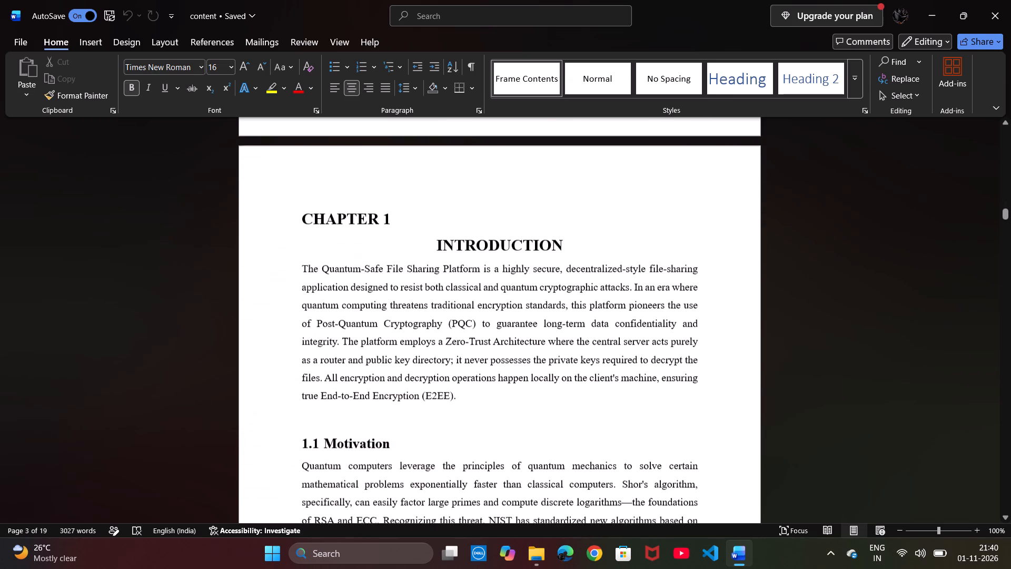
Examine the Introduction and Literature Survey chapters, including the page numbers in their footers.
scroll(511, 436, down, 2)
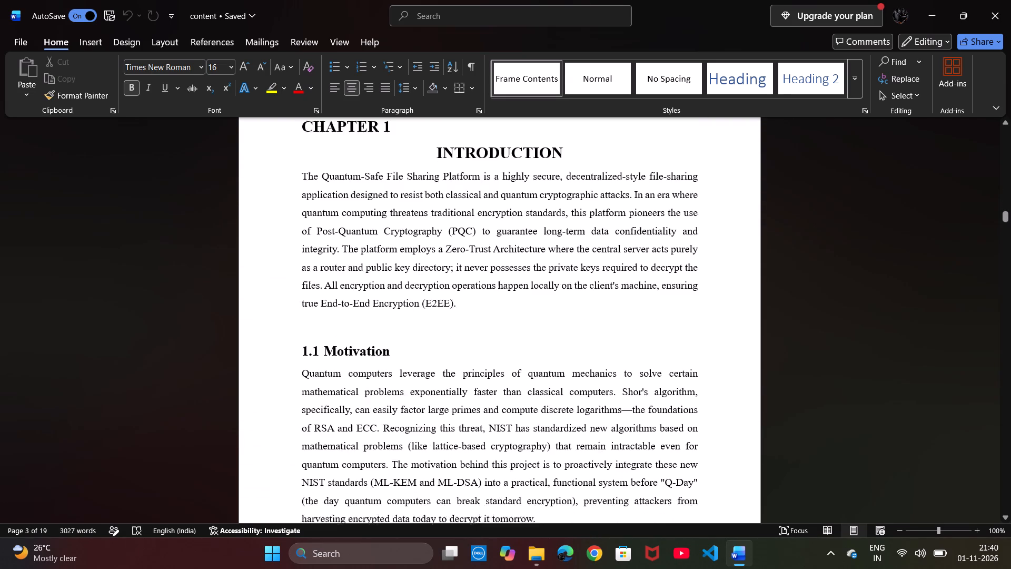
scroll(511, 436, down, 5)
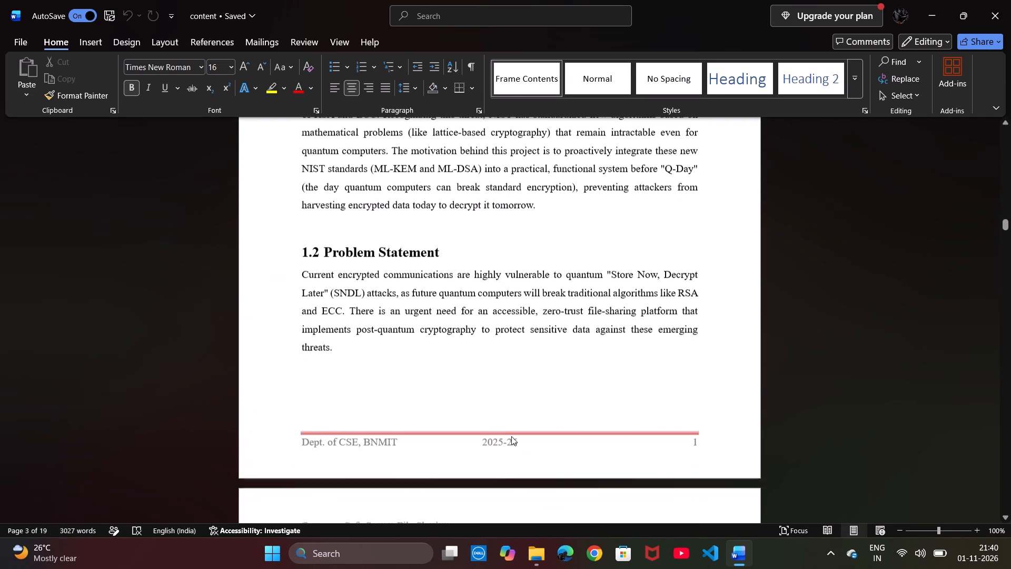
scroll(511, 436, down, 4)
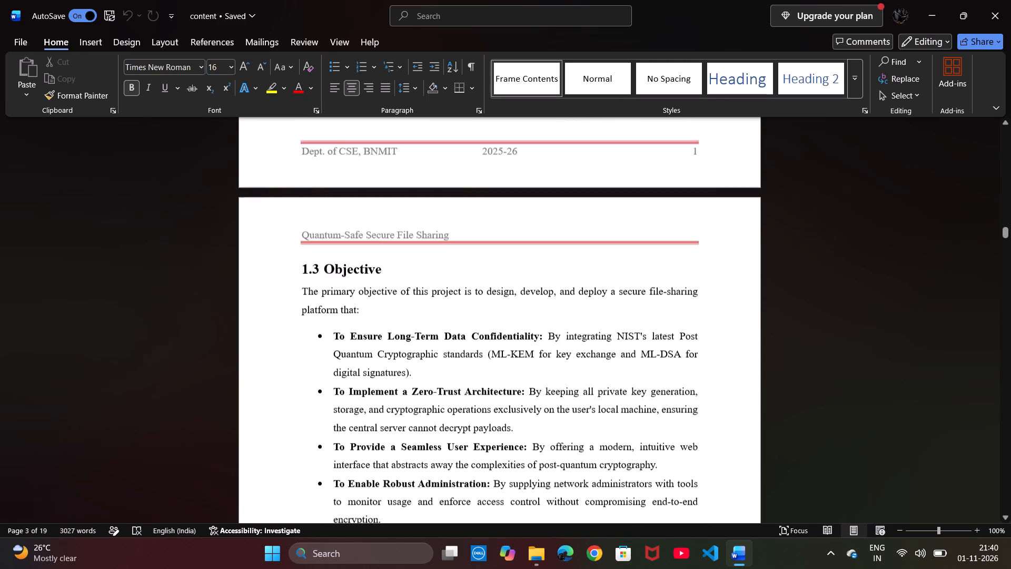
scroll(511, 436, down, 4)
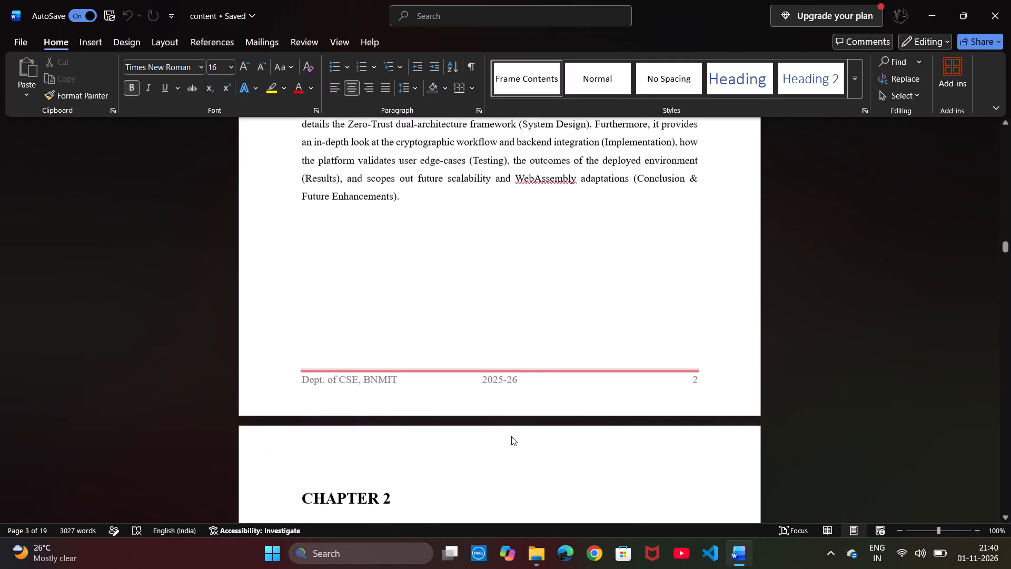
scroll(511, 436, down, 4)
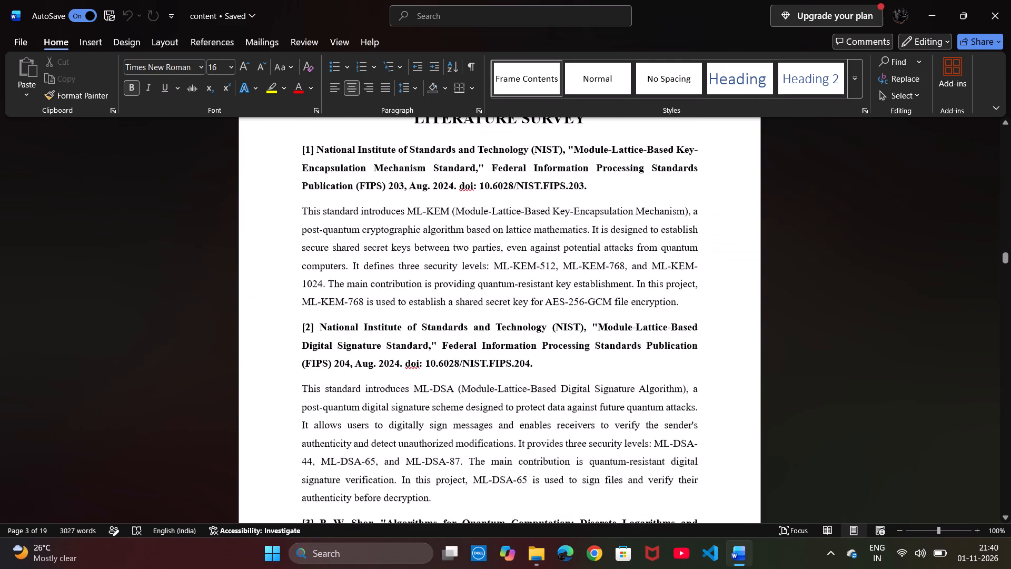
scroll(511, 436, down, 4)
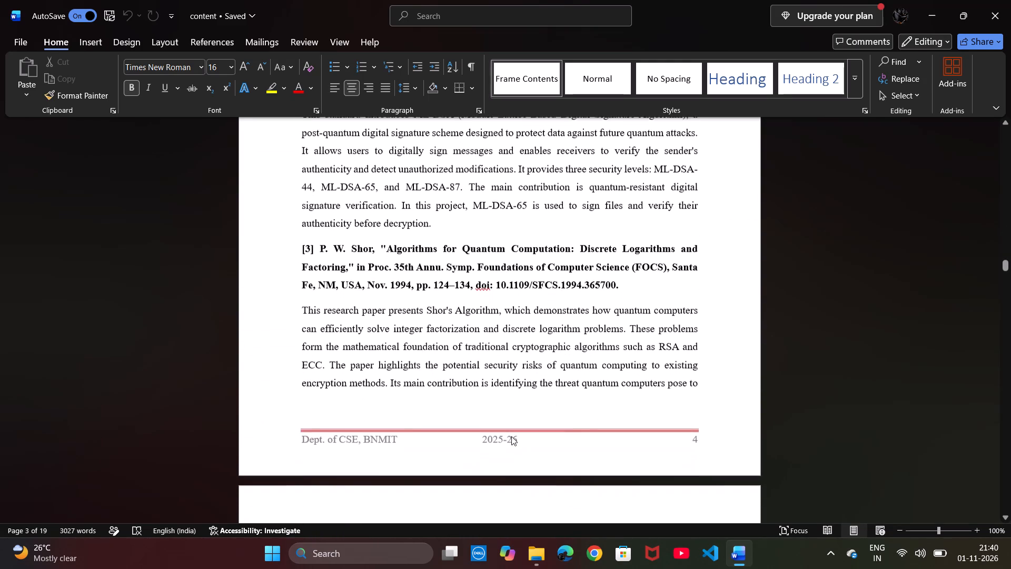
scroll(511, 436, down, 1)
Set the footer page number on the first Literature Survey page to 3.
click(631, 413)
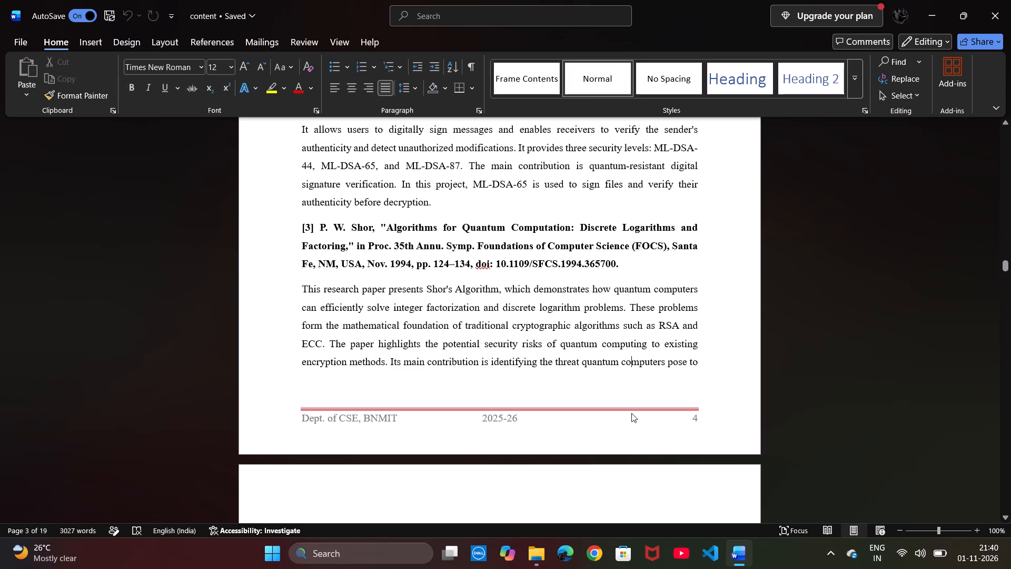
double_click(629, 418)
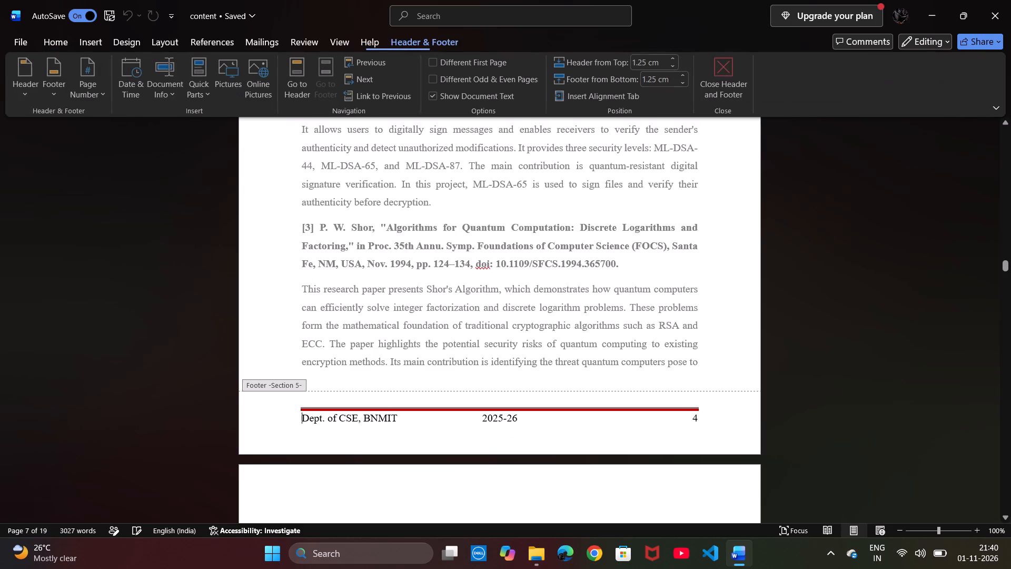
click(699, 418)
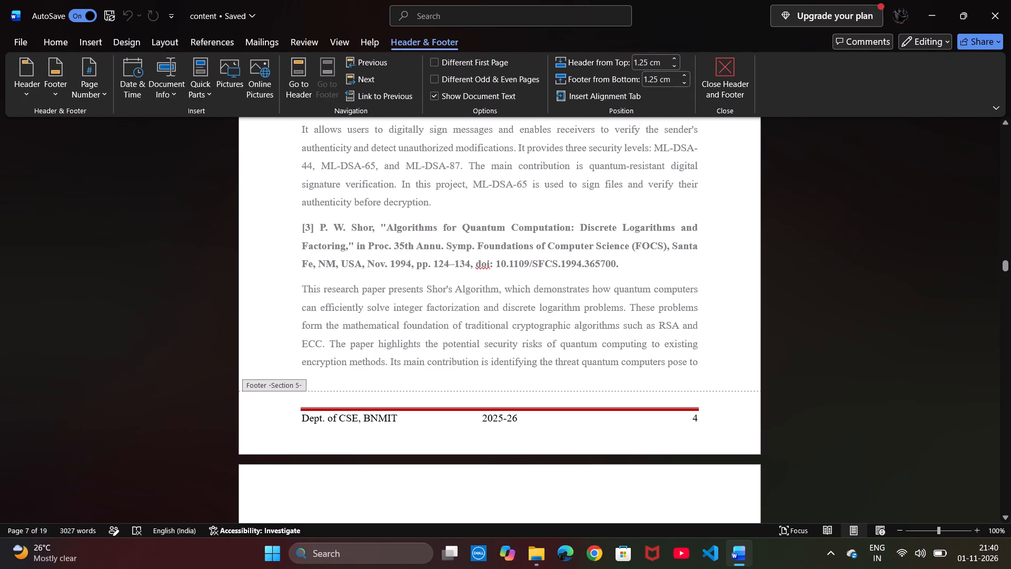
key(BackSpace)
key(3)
Set the footer page number on the second Literature Survey page to 4.
scroll(674, 409, down, 5)
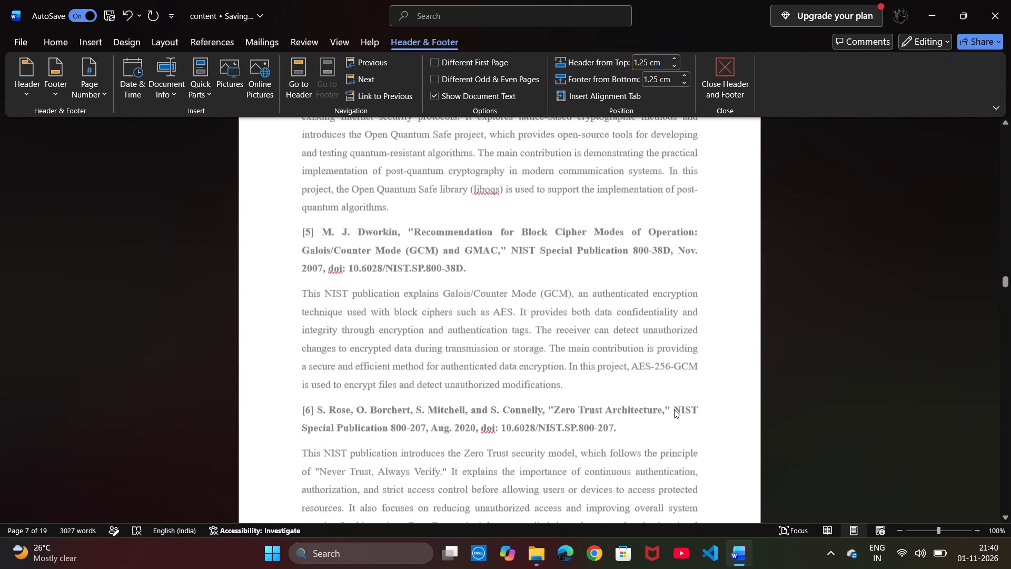
scroll(674, 409, down, 2)
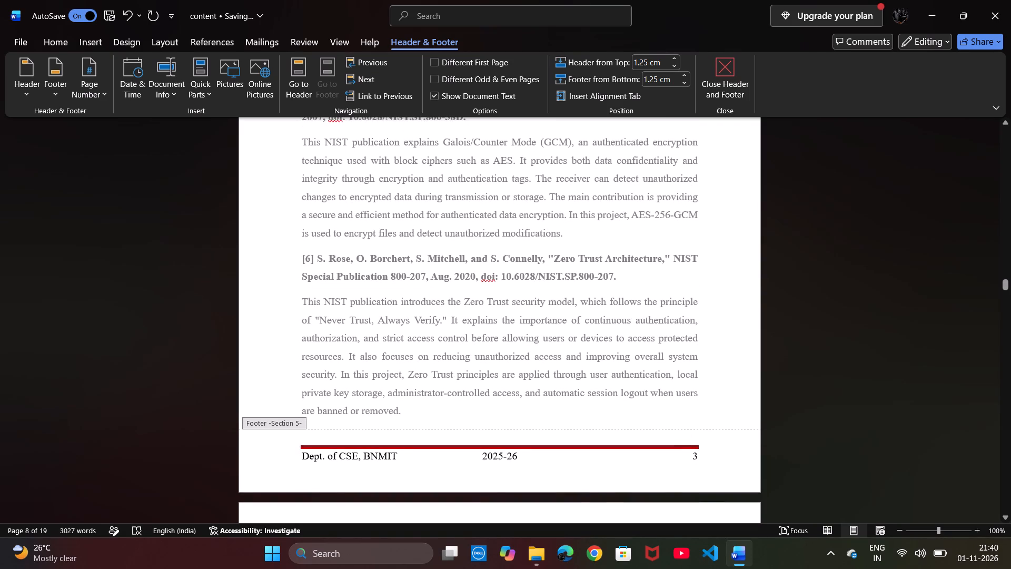
click(697, 453)
key(BackSpace)
key(4)
Insert a Next Page section break at the end of the first Literature Survey page, after "quantum computers pose to".
scroll(655, 390, up, 4)
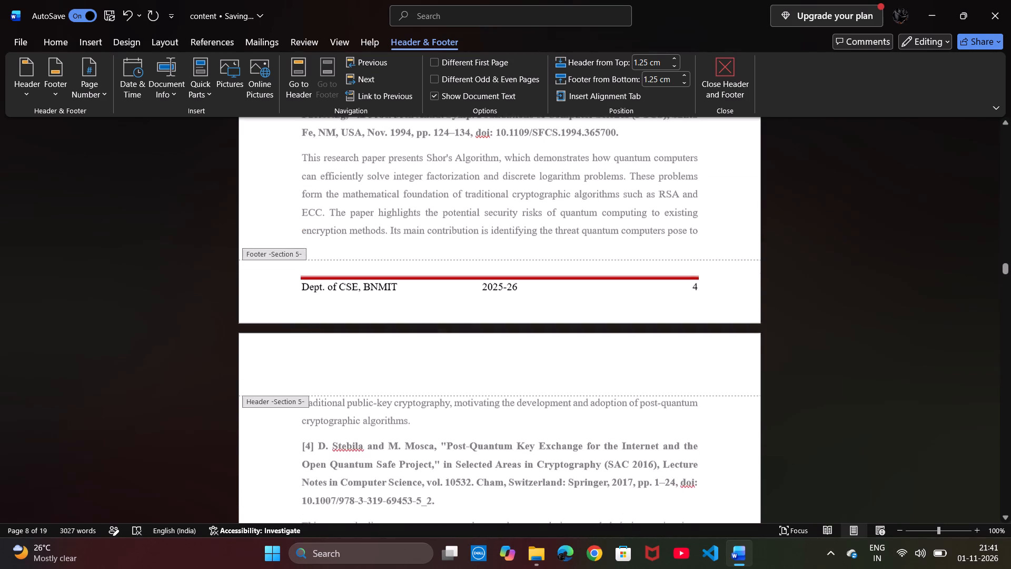
scroll(655, 390, up, 2)
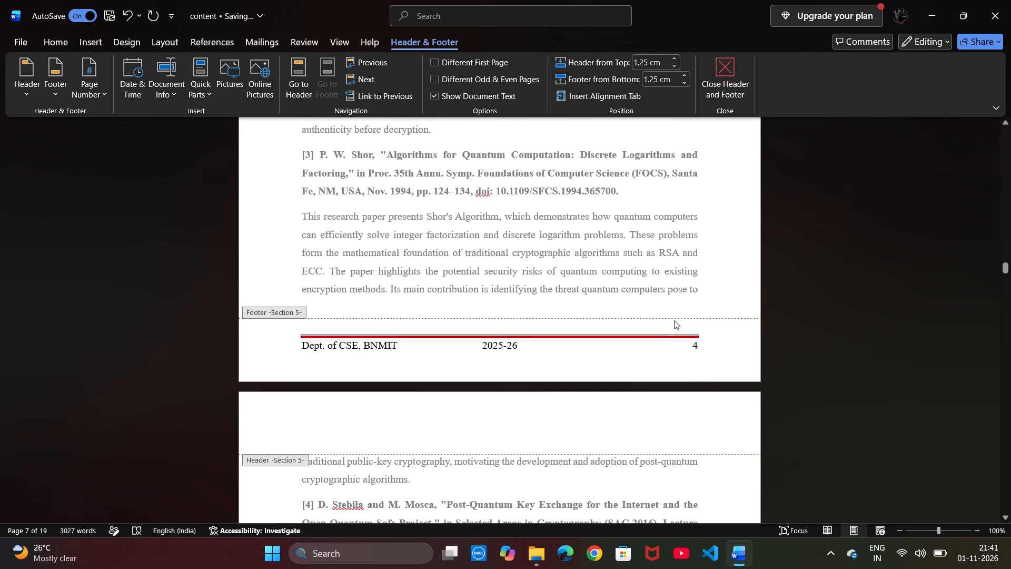
double_click(701, 290)
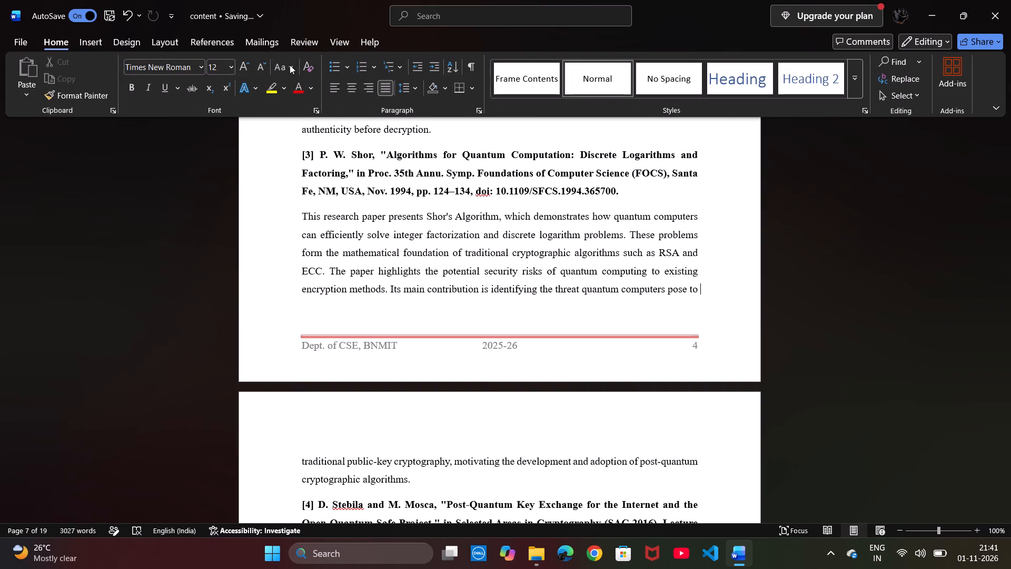
click(151, 42)
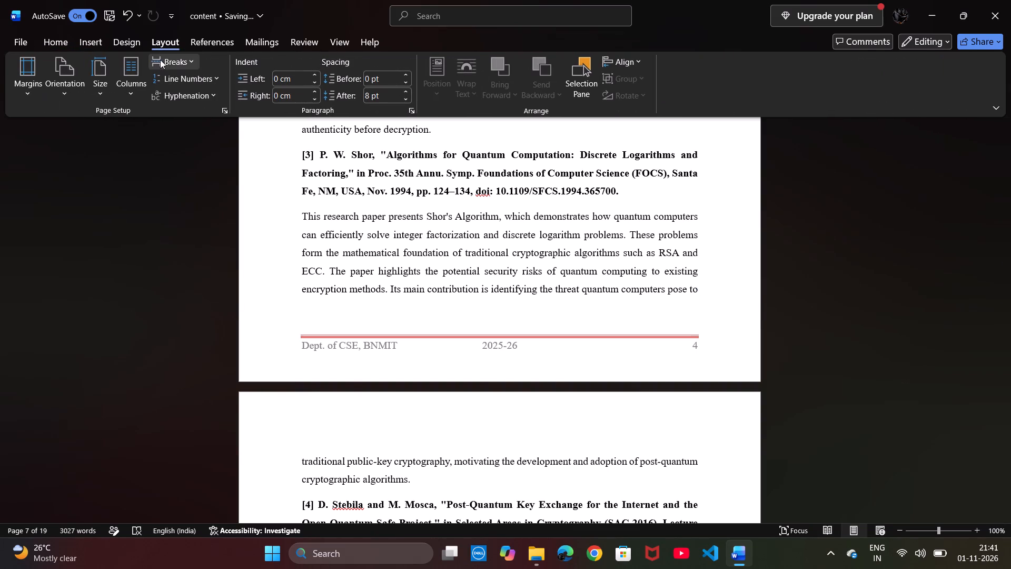
click(166, 62)
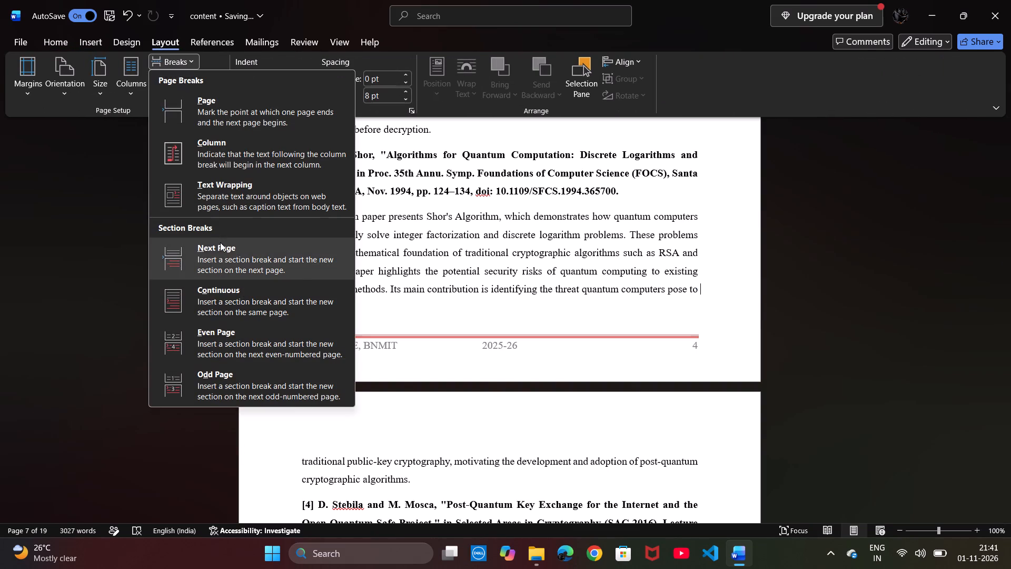
click(220, 242)
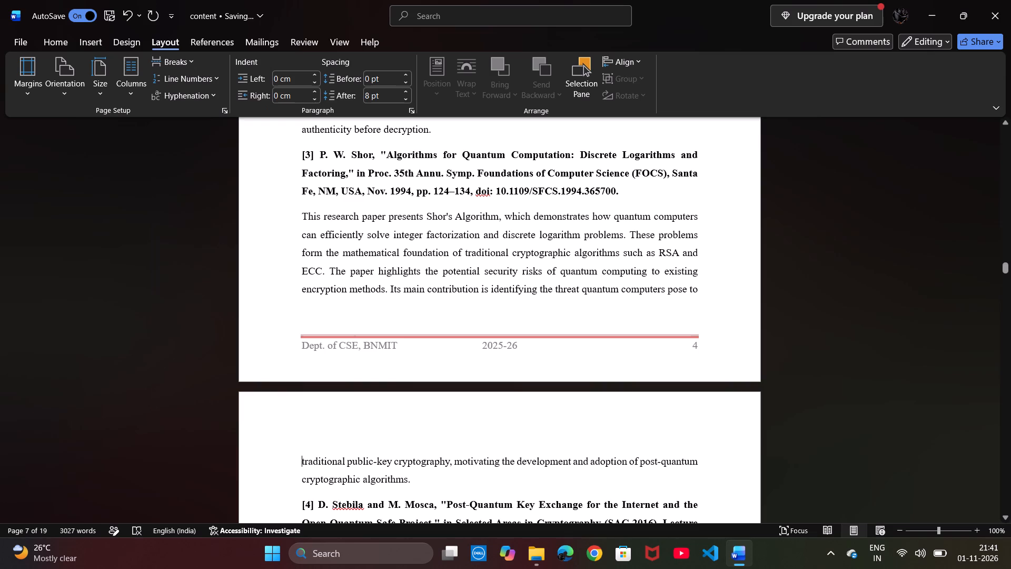
Unlink the Section 6 footer on the second Literature Survey page from the previous section and return to the body text.
scroll(470, 469, down, 4)
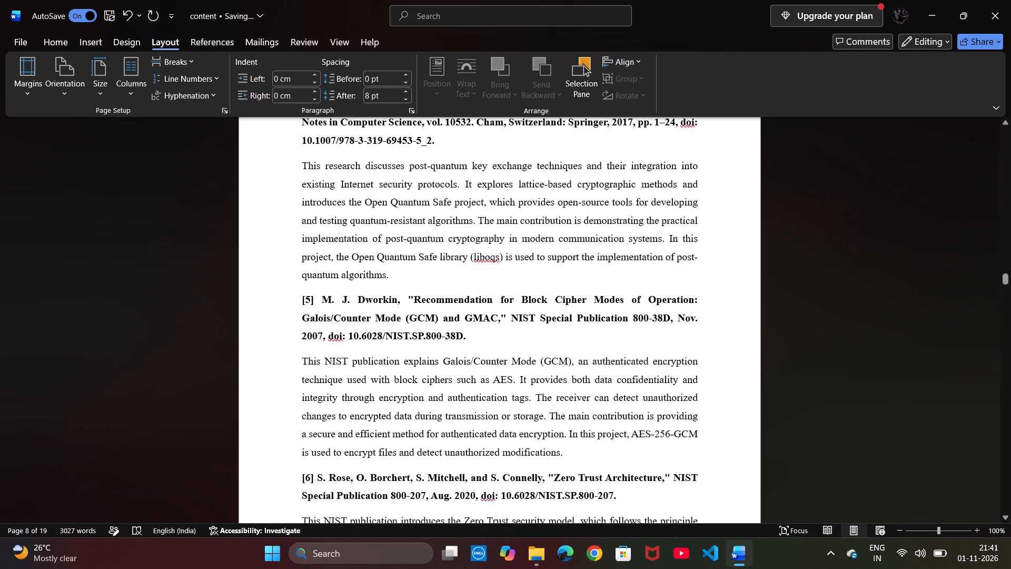
scroll(470, 469, down, 2)
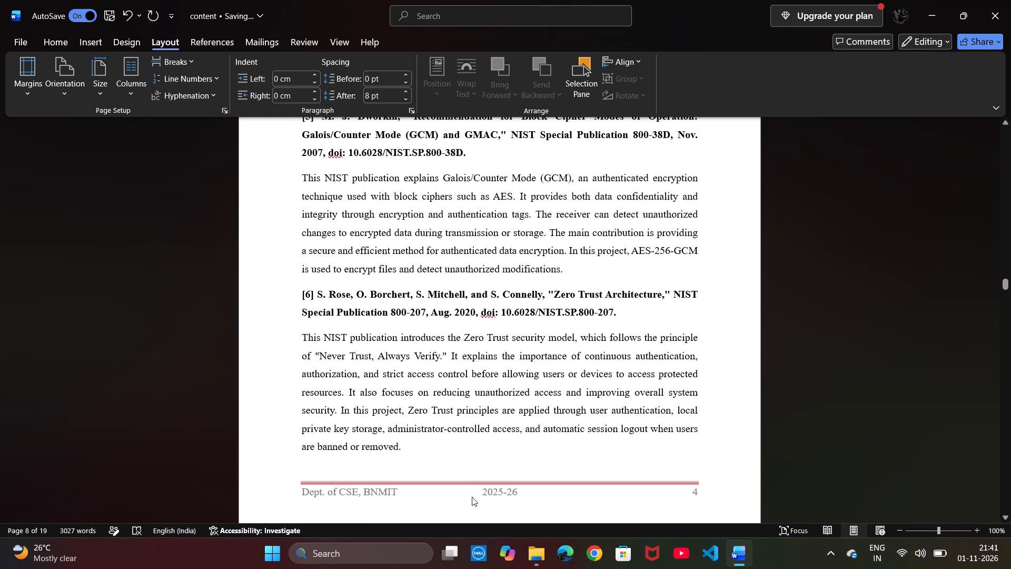
double_click(472, 497)
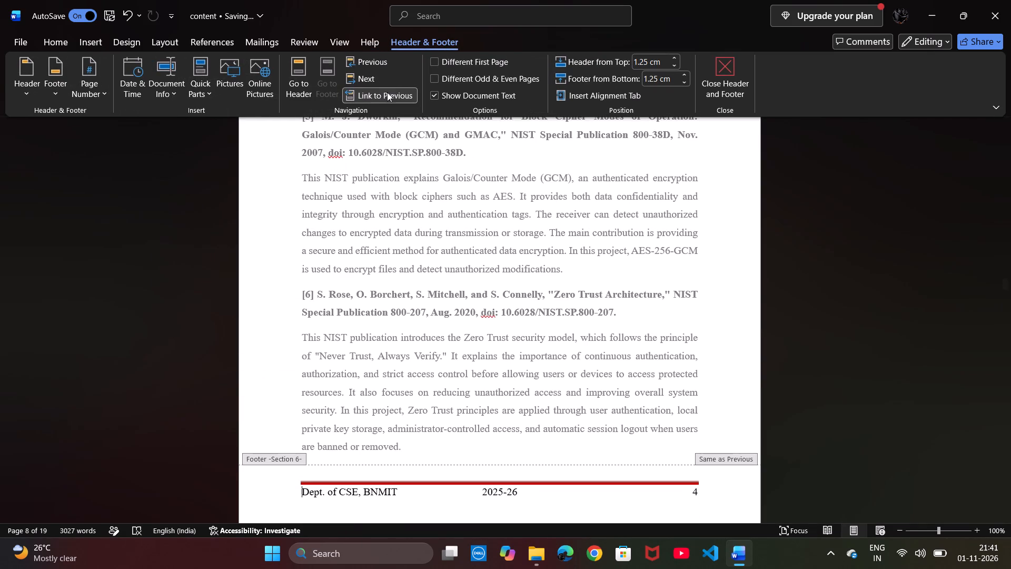
click(387, 93)
click(507, 270)
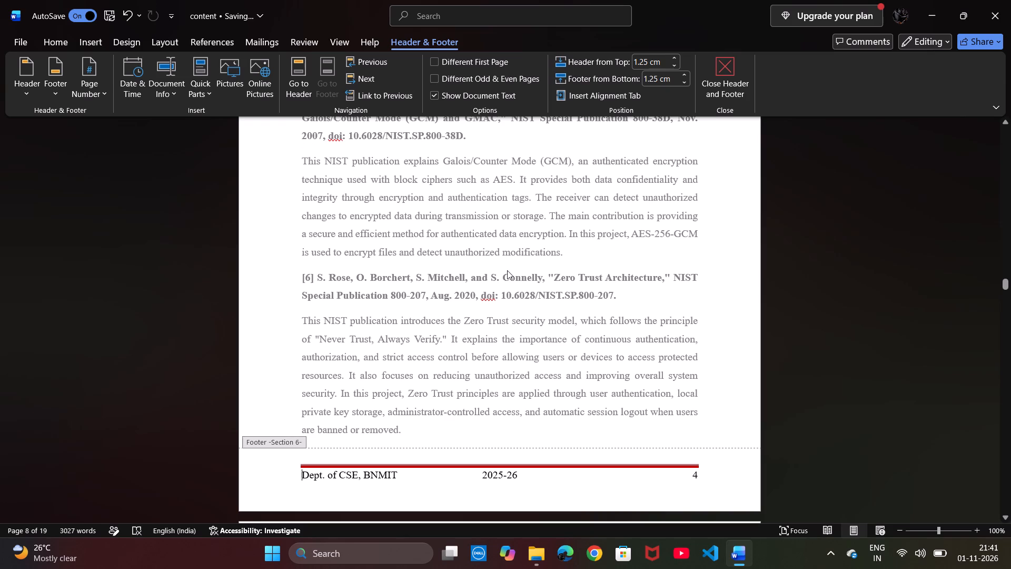
double_click(507, 270)
Set the footer page number on the first Literature Survey page, in Section 5, to 3.
scroll(507, 270, up, 4)
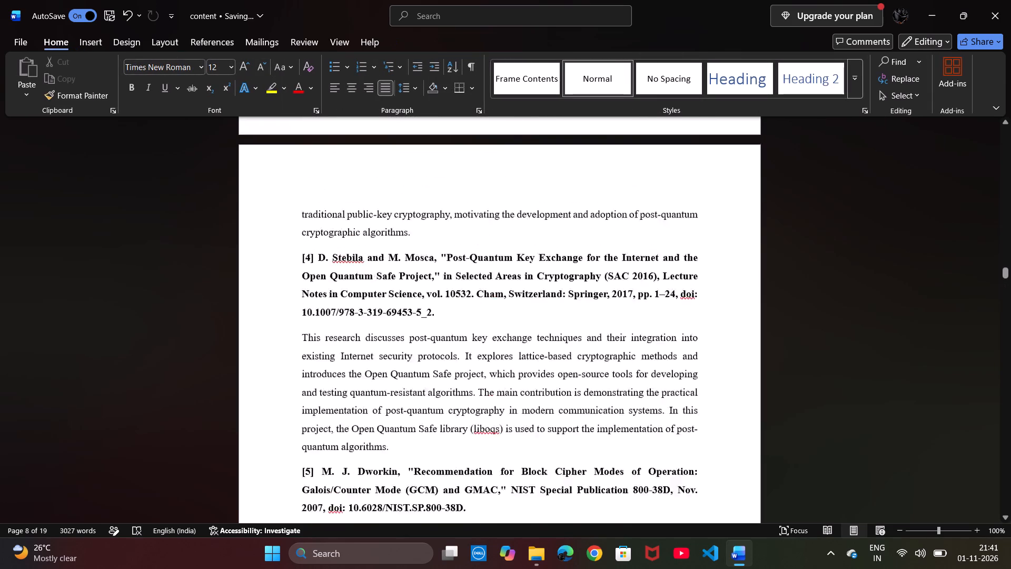
scroll(507, 270, up, 1)
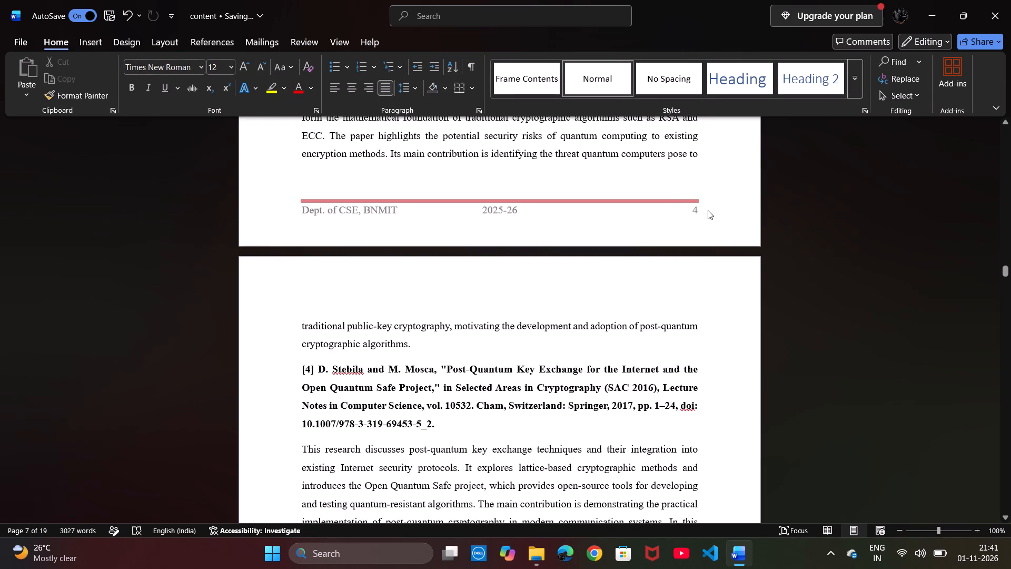
double_click(708, 210)
click(703, 210)
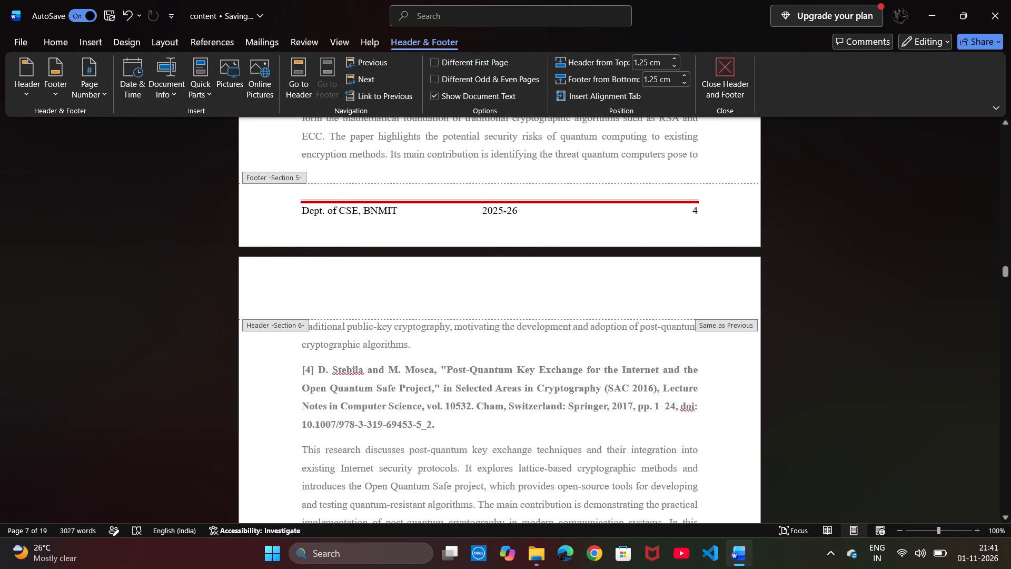
key(BackSpace)
key(3)
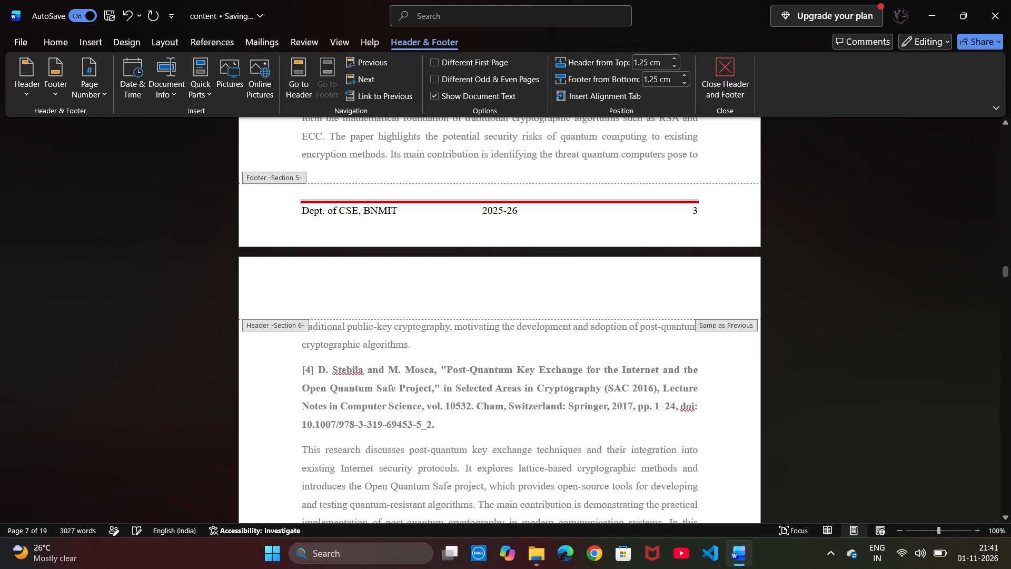
click(641, 355)
Unlink the Section 6 header on the second Literature Survey page from the previous section and return to the body text.
double_click(600, 297)
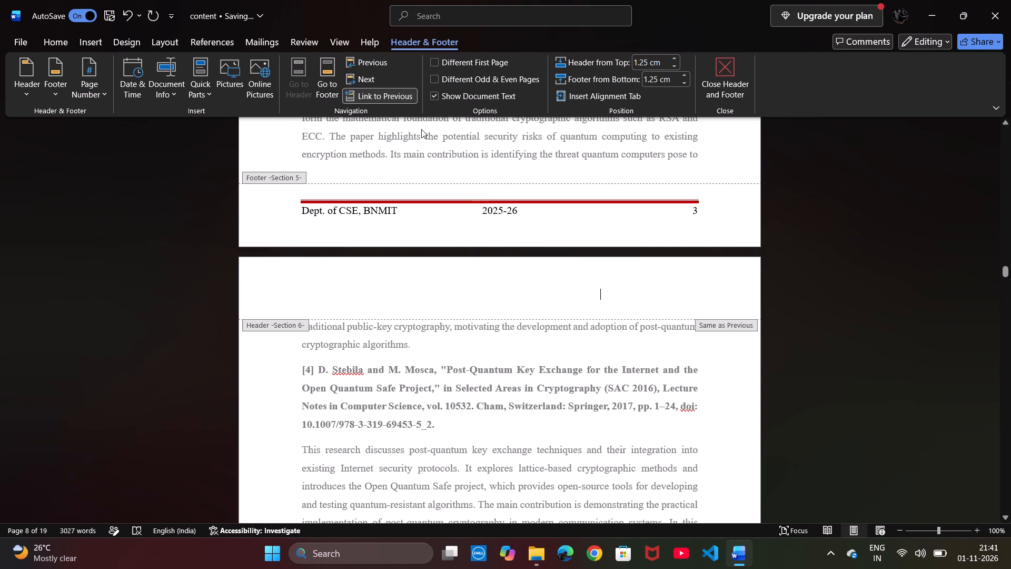
click(410, 101)
double_click(390, 175)
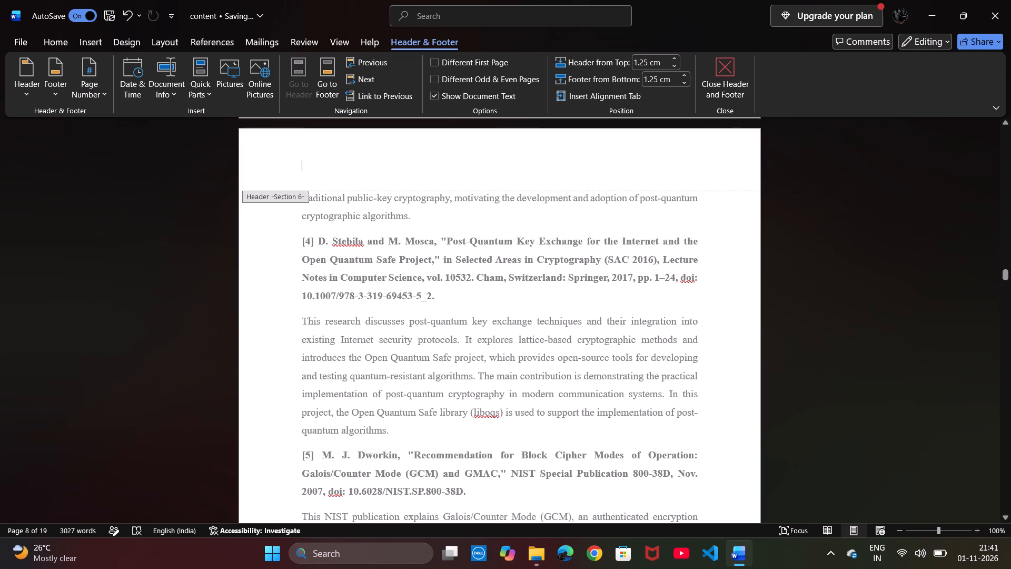
double_click(401, 254)
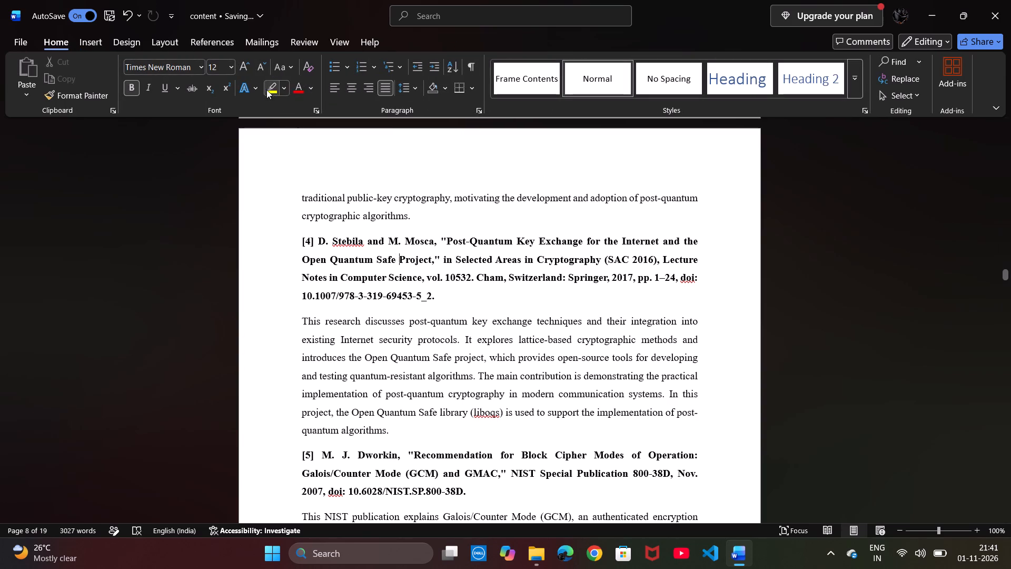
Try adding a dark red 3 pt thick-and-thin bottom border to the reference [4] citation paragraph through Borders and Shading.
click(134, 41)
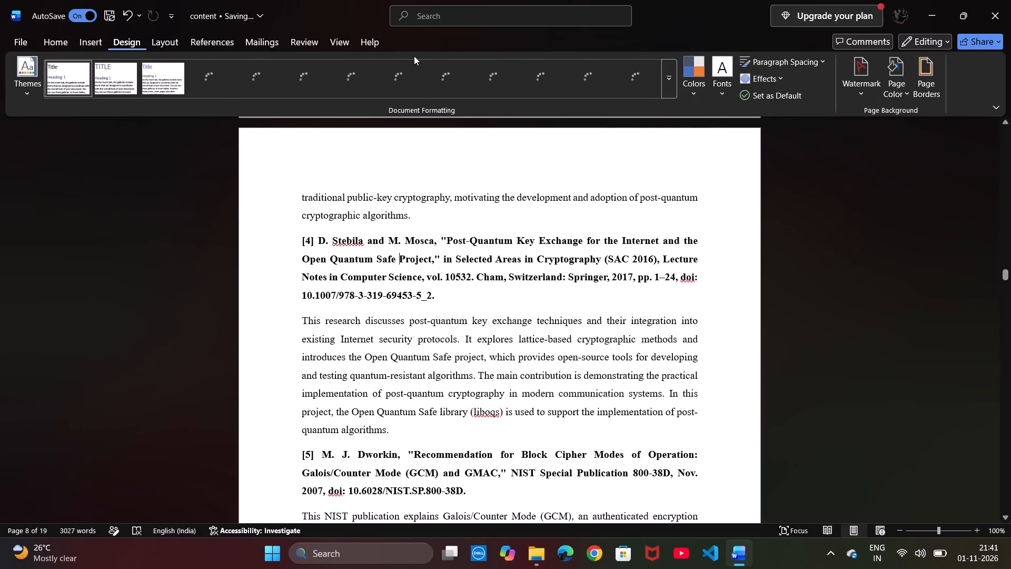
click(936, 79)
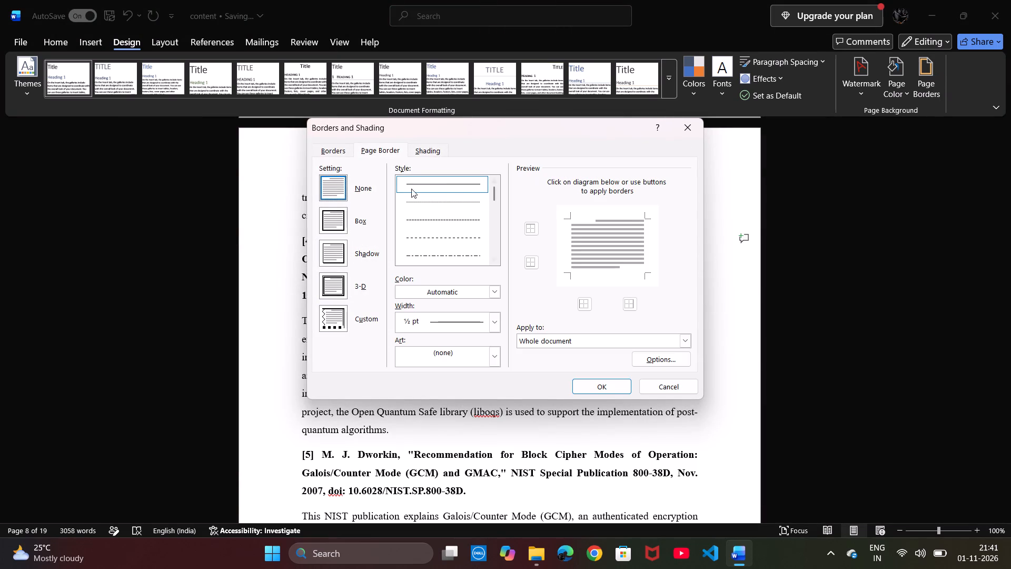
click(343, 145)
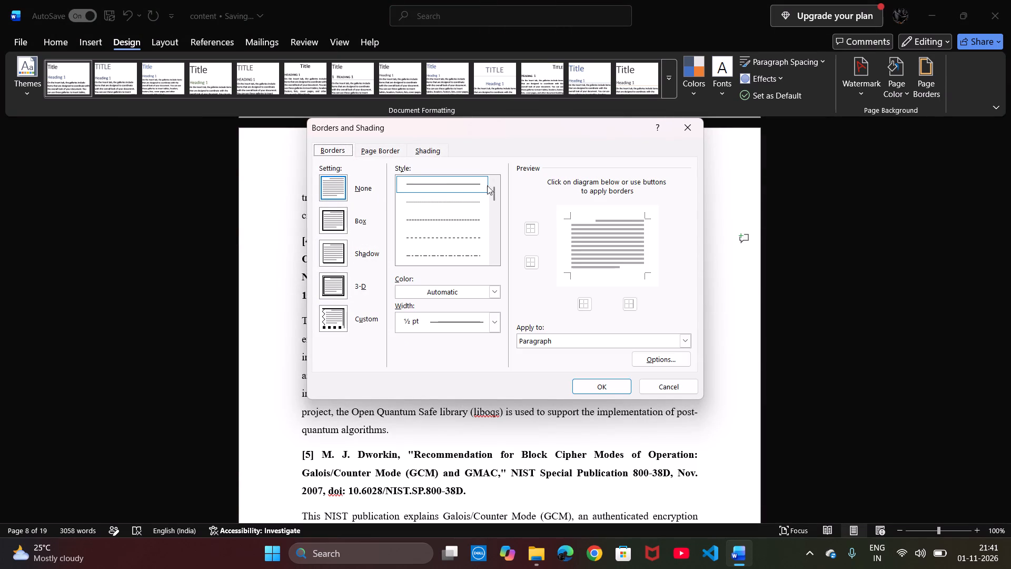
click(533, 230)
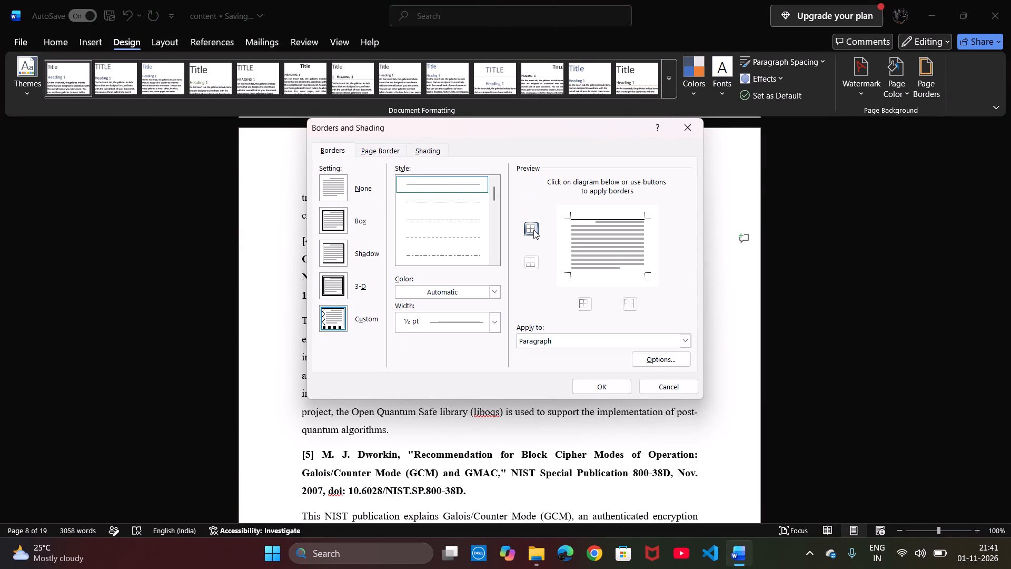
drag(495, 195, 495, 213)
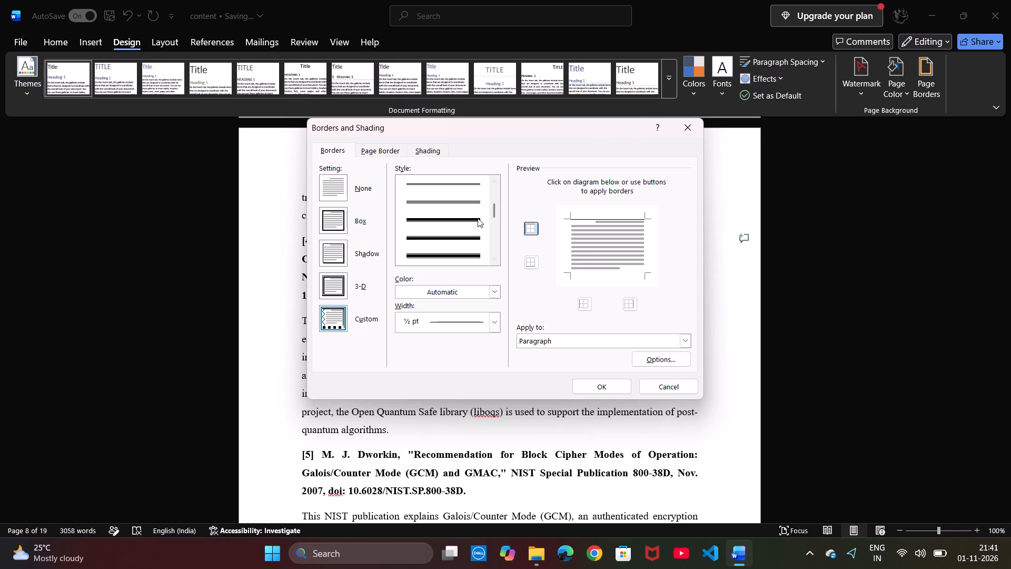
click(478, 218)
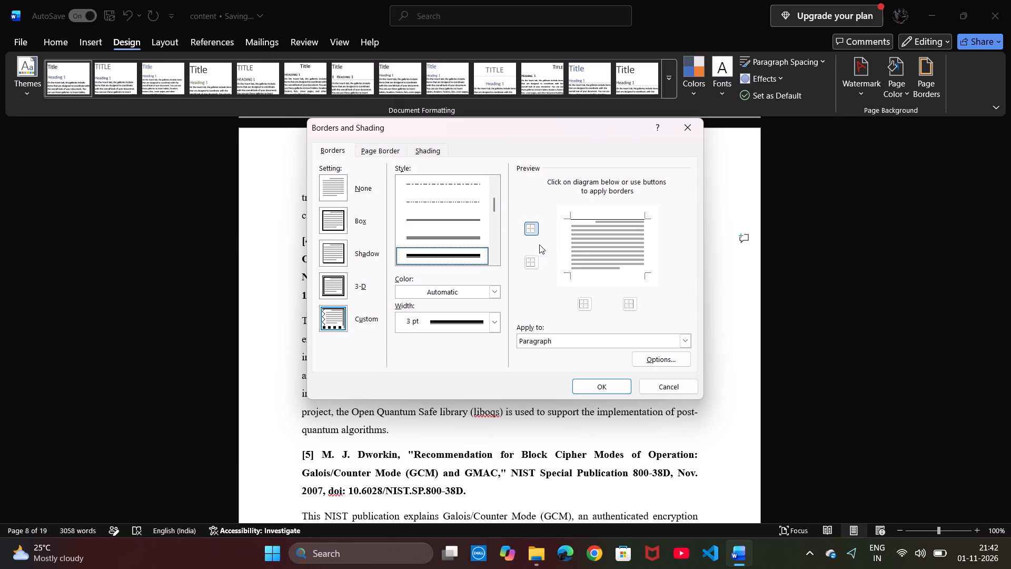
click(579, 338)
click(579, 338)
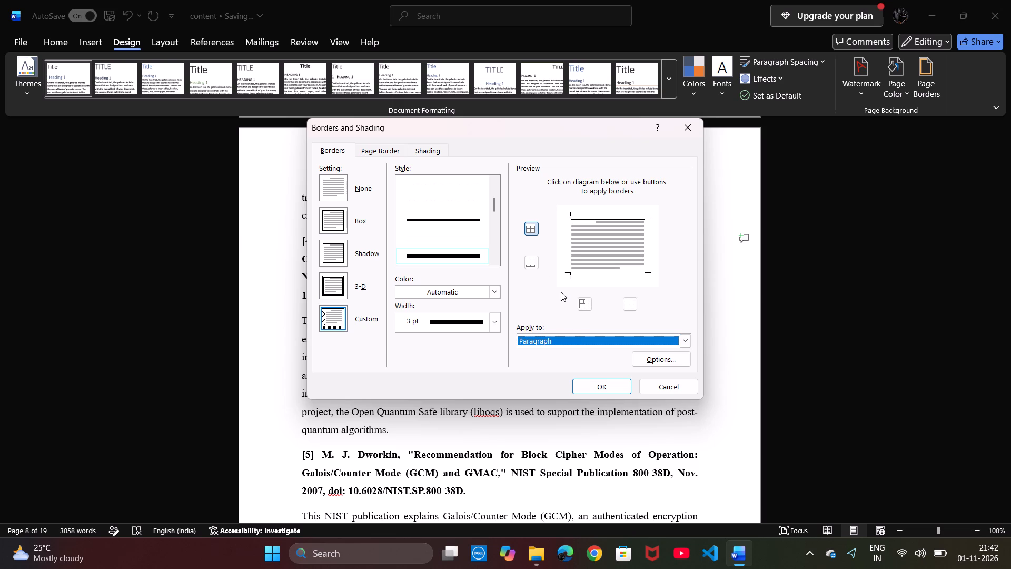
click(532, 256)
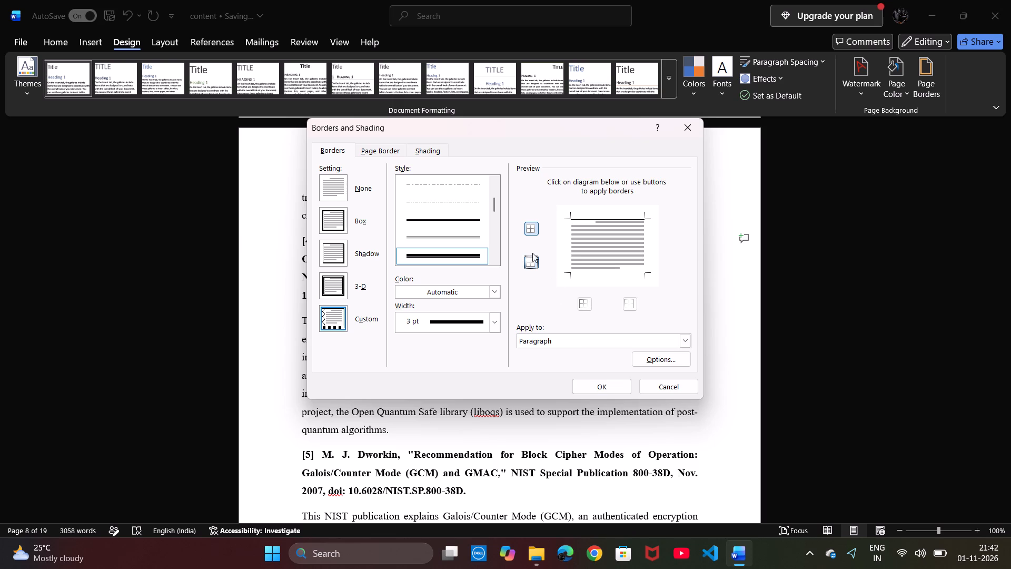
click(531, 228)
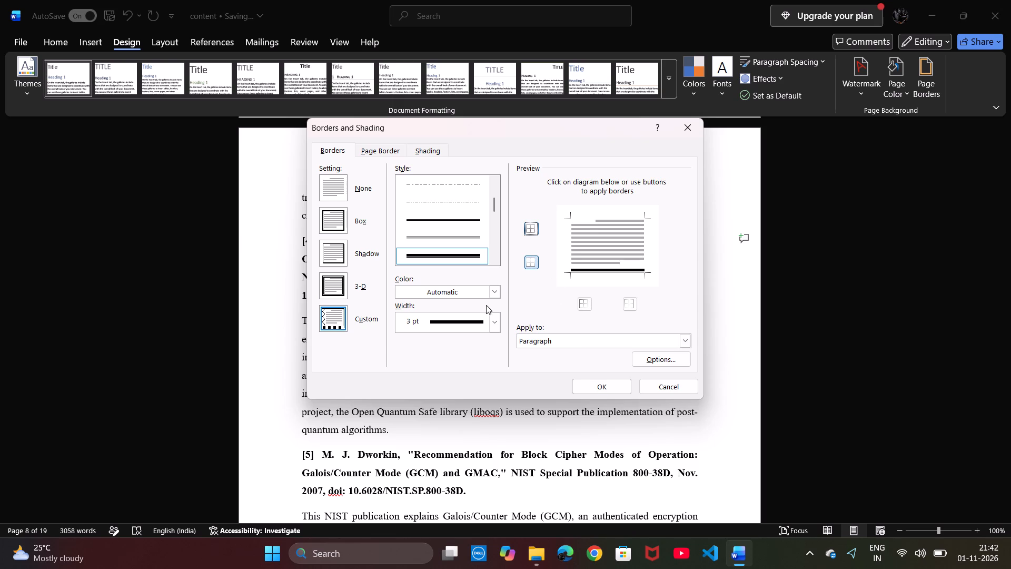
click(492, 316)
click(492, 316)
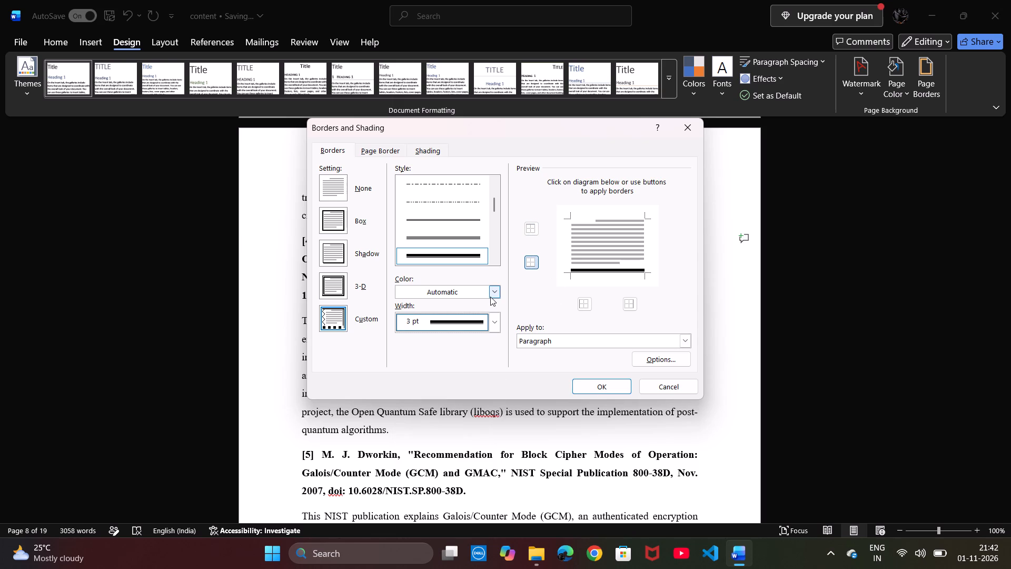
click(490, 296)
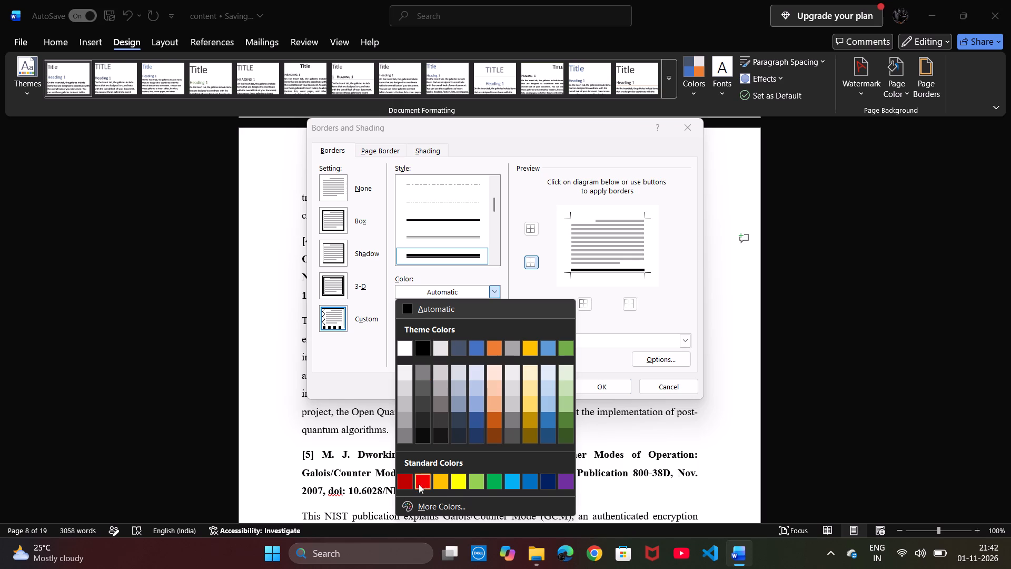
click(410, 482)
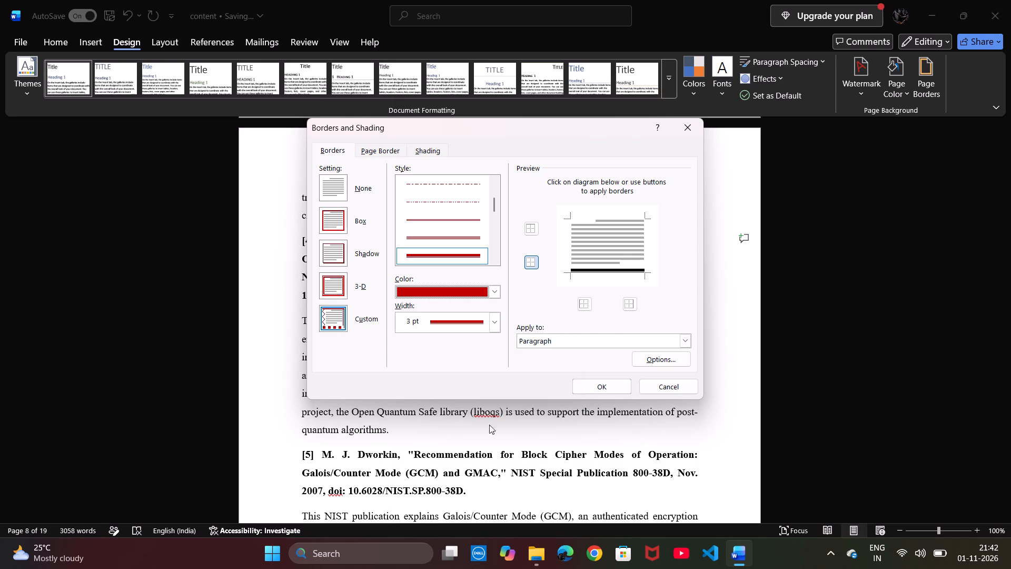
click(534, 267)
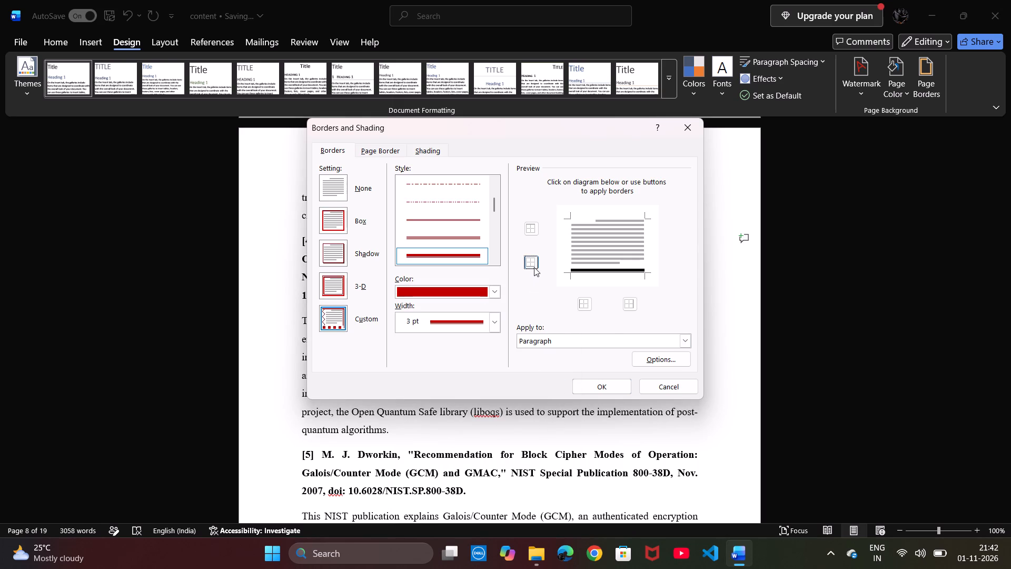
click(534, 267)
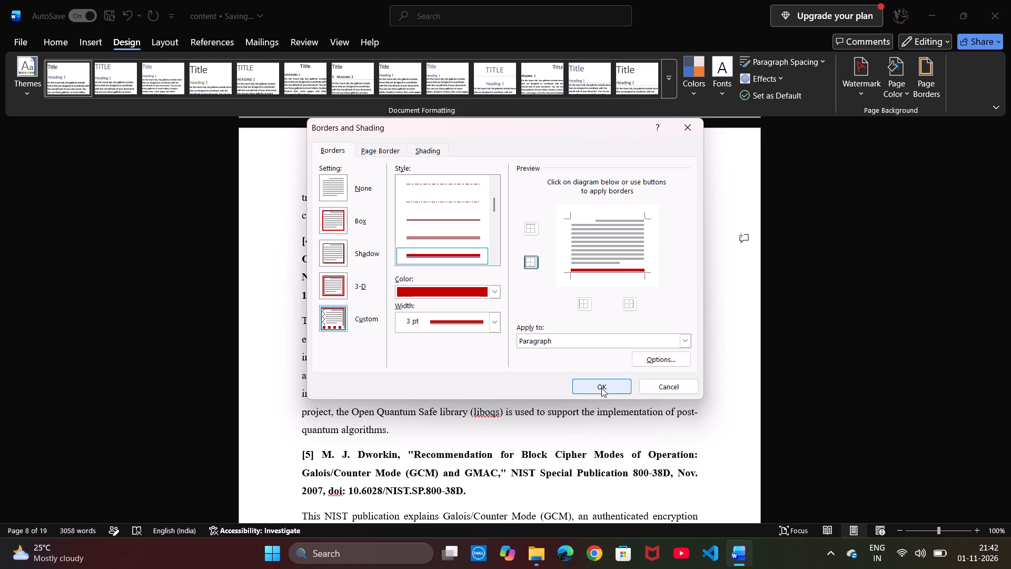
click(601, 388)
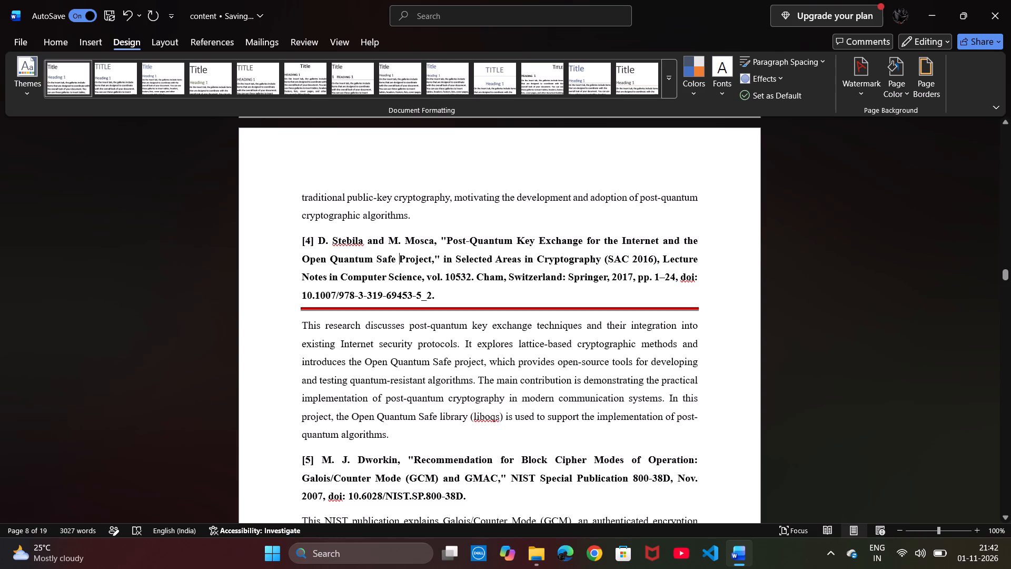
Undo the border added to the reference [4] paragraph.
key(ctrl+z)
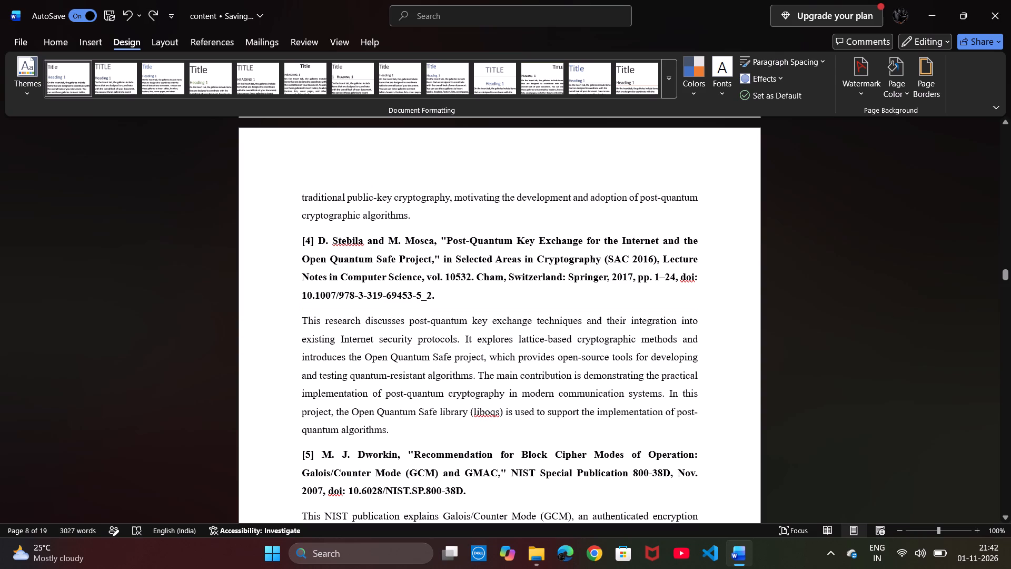
Add a dark red 3 pt thick-and-thin bottom border to the Section 6 header paragraph on the second Literature Survey page.
double_click(324, 170)
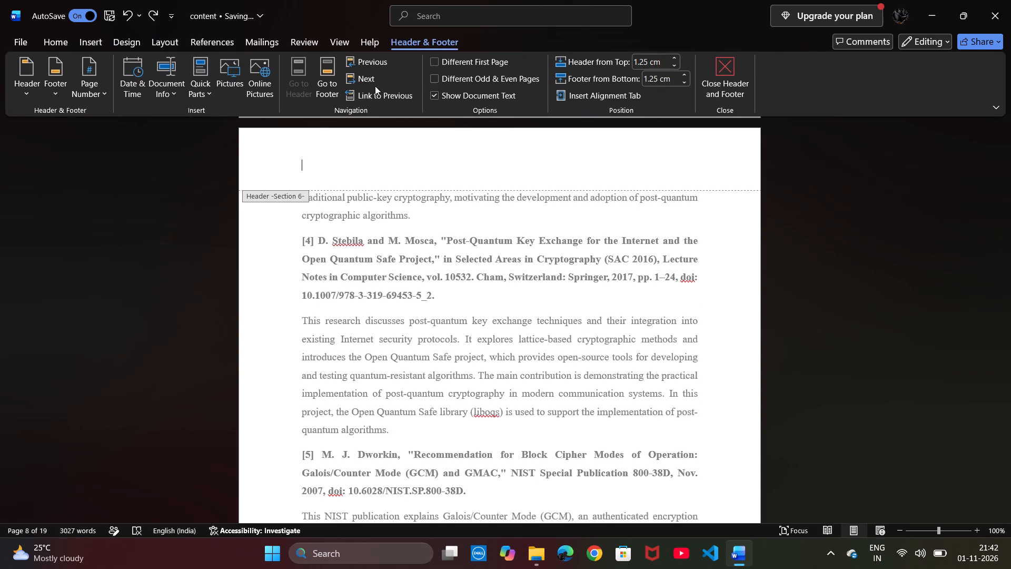
click(142, 47)
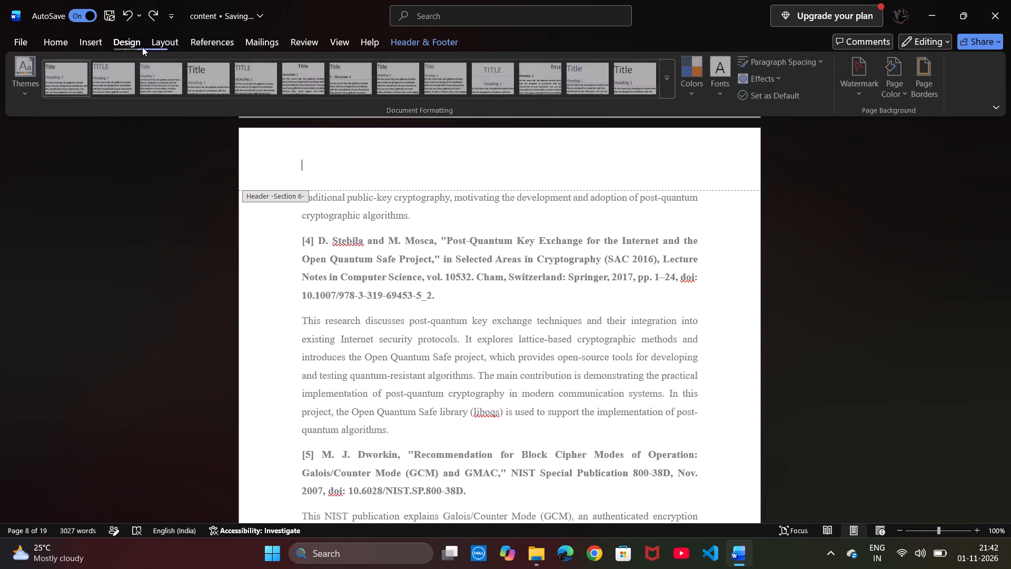
click(919, 75)
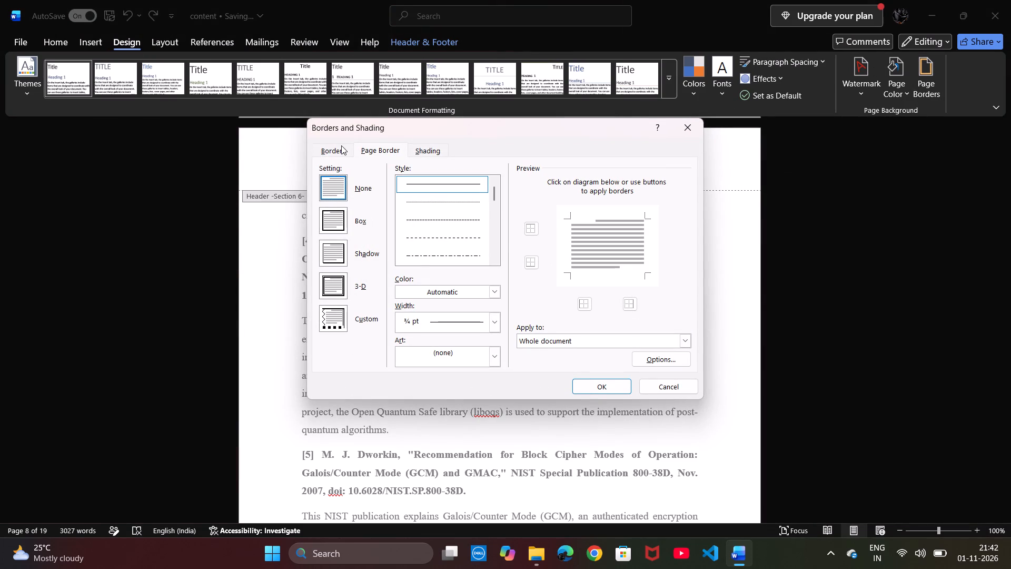
click(341, 145)
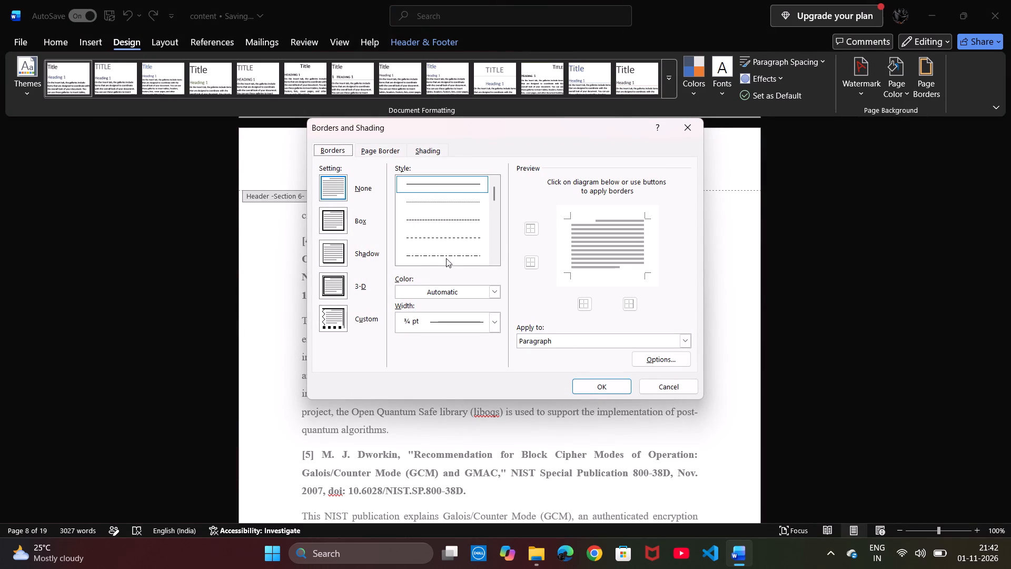
drag(495, 197, 495, 209)
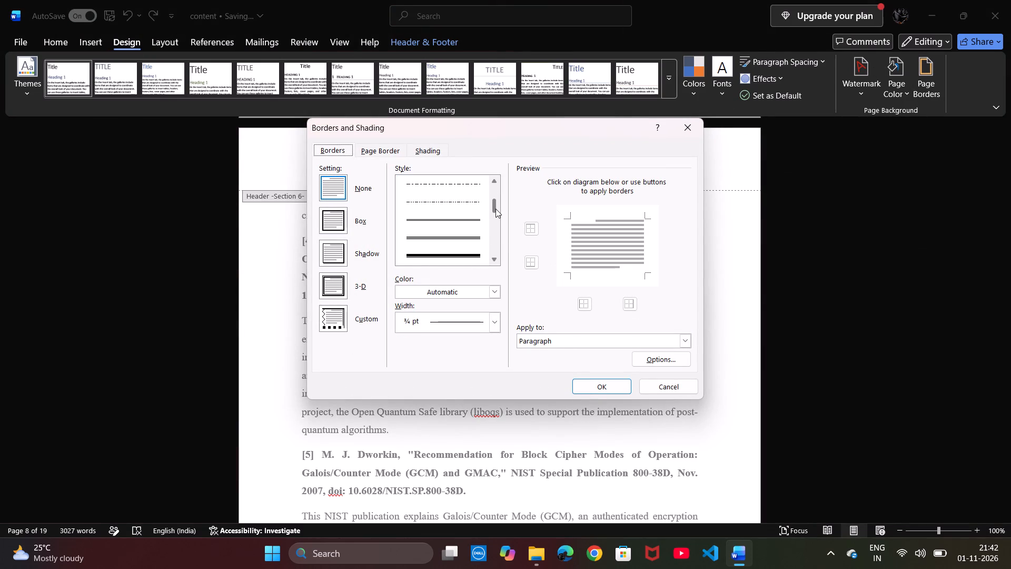
drag(495, 209, 495, 210)
click(464, 237)
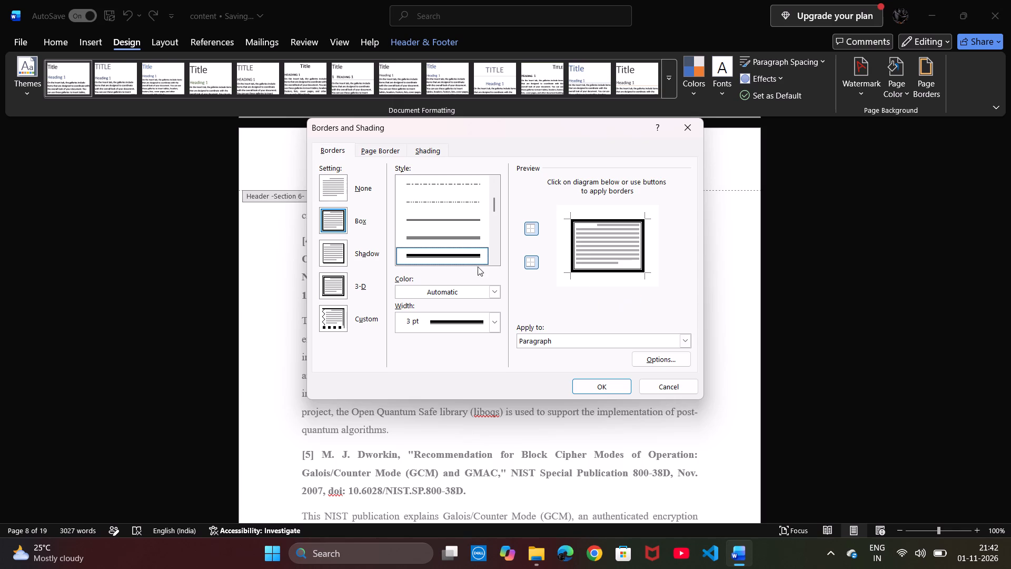
click(492, 288)
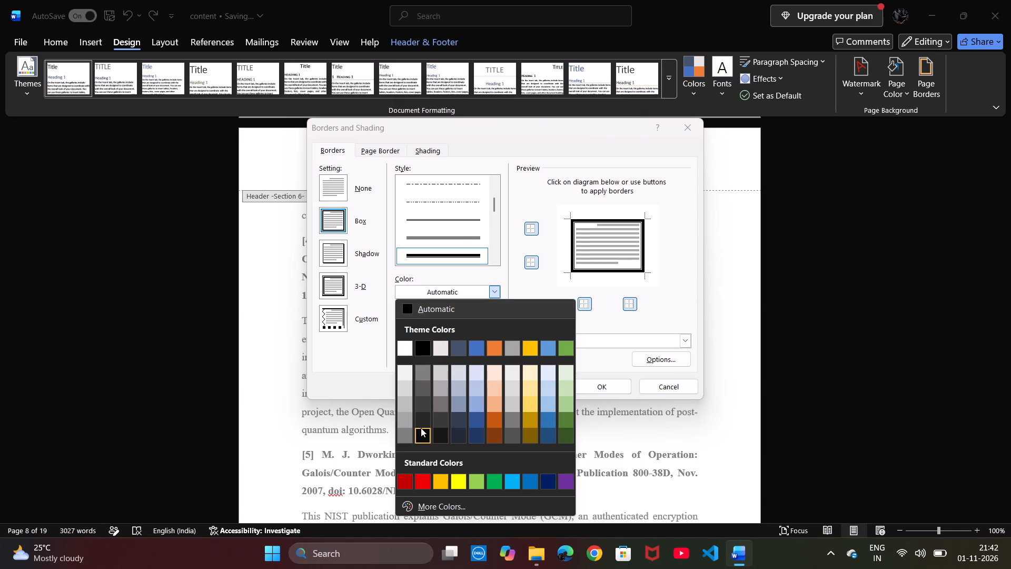
click(408, 475)
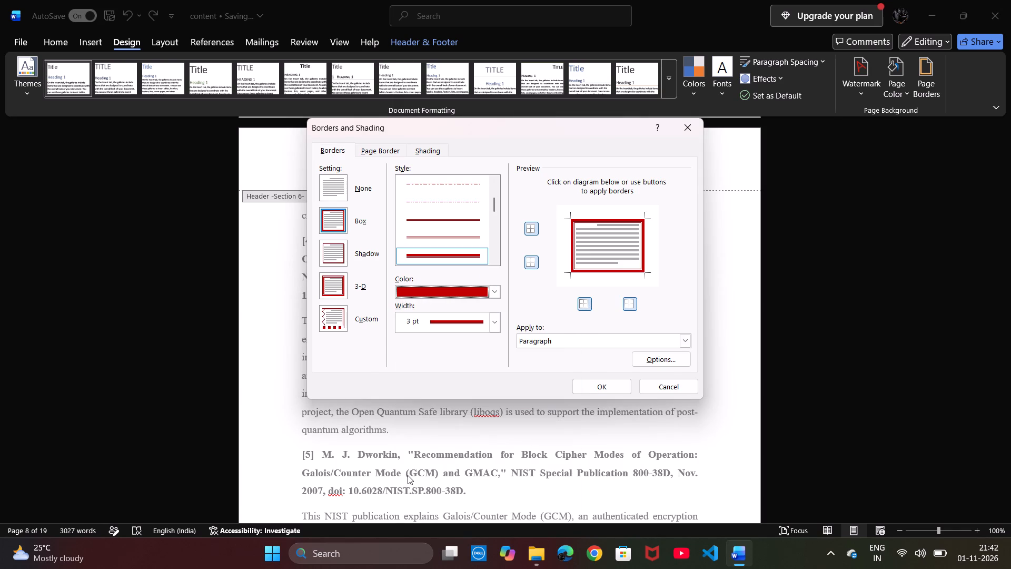
click(536, 234)
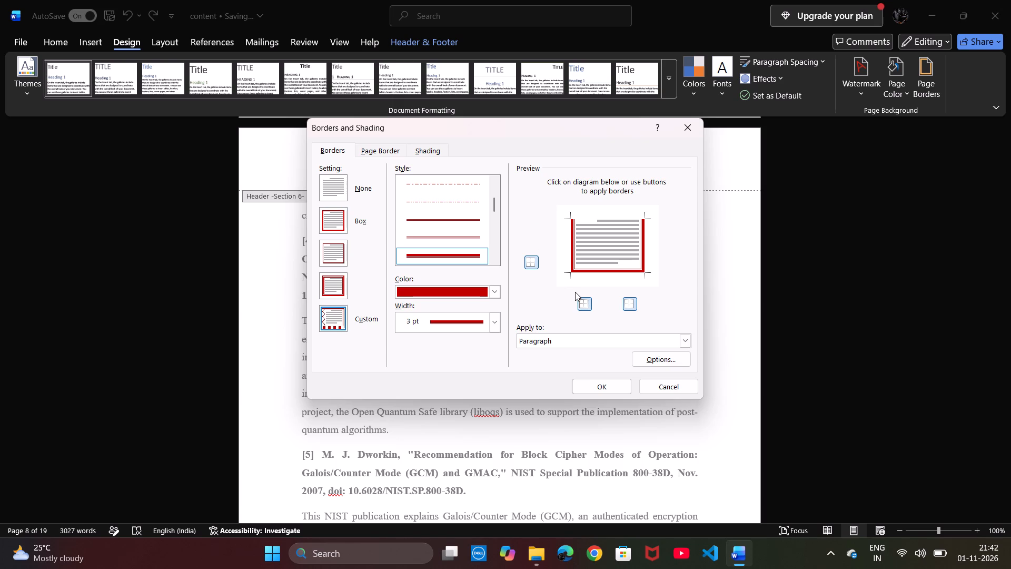
click(579, 299)
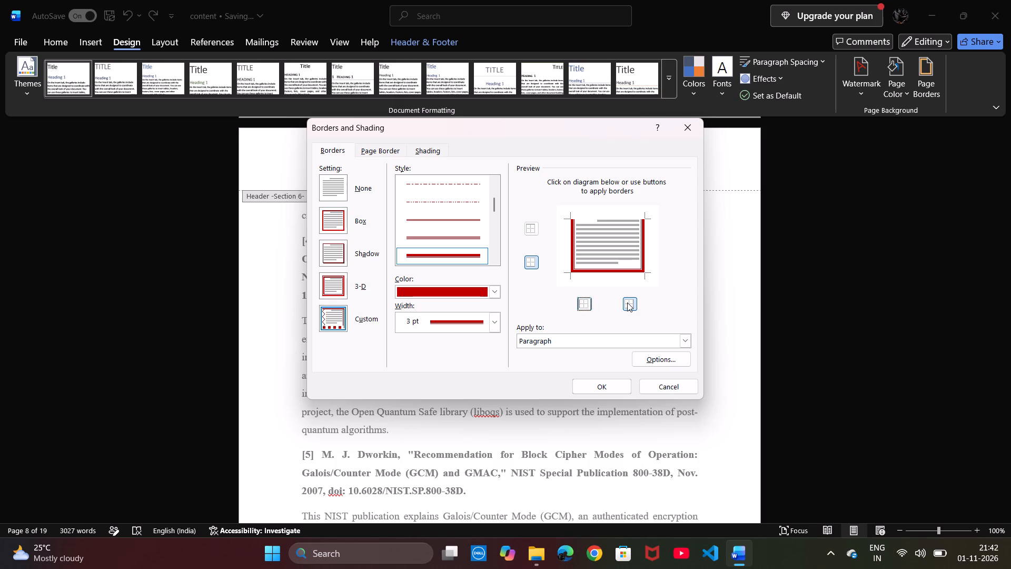
click(627, 302)
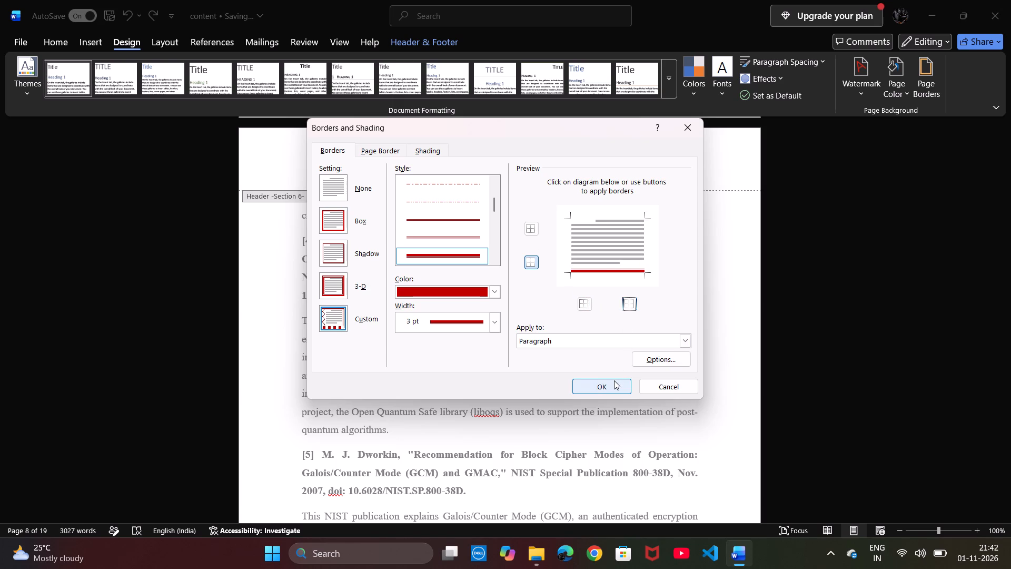
click(614, 380)
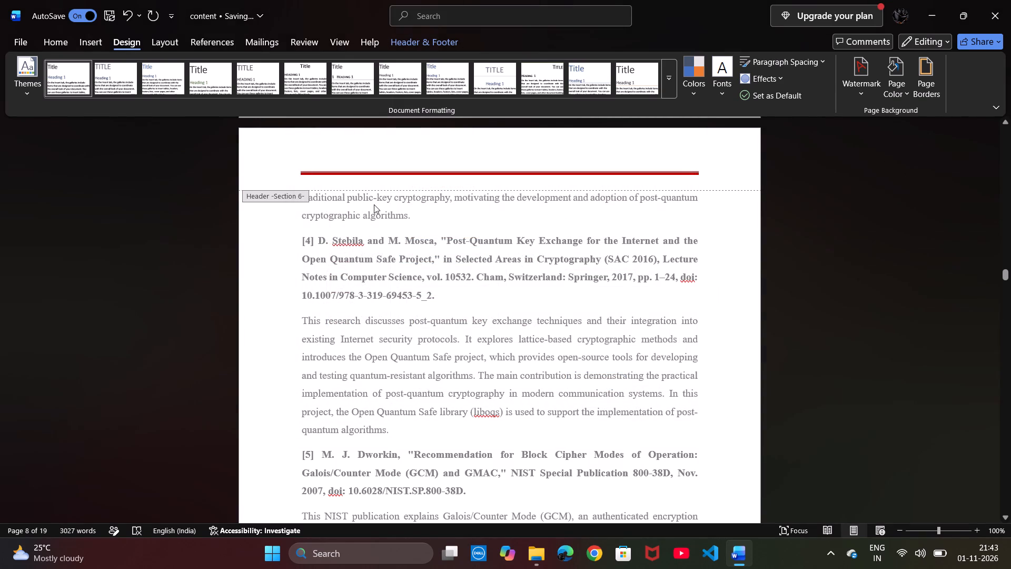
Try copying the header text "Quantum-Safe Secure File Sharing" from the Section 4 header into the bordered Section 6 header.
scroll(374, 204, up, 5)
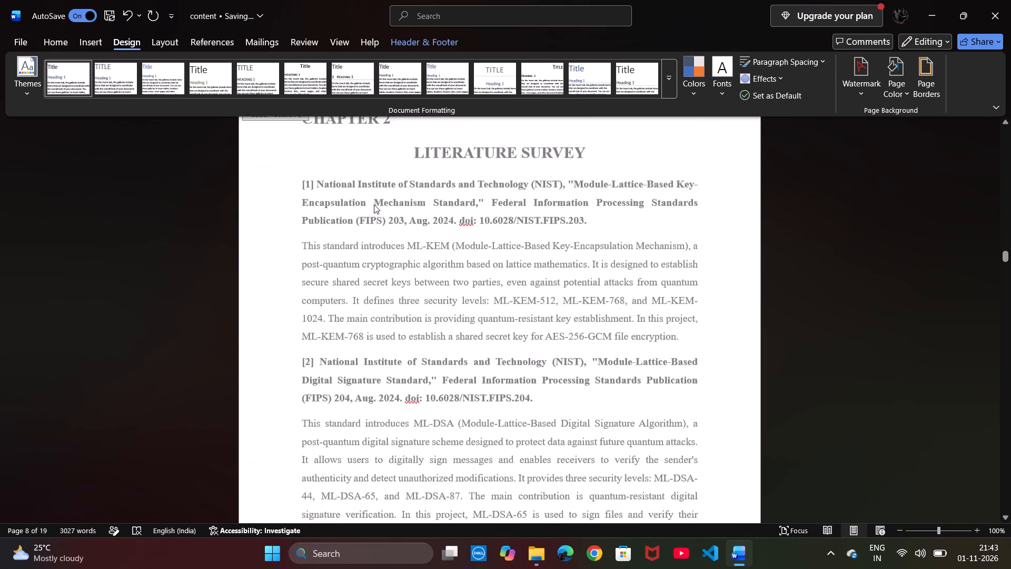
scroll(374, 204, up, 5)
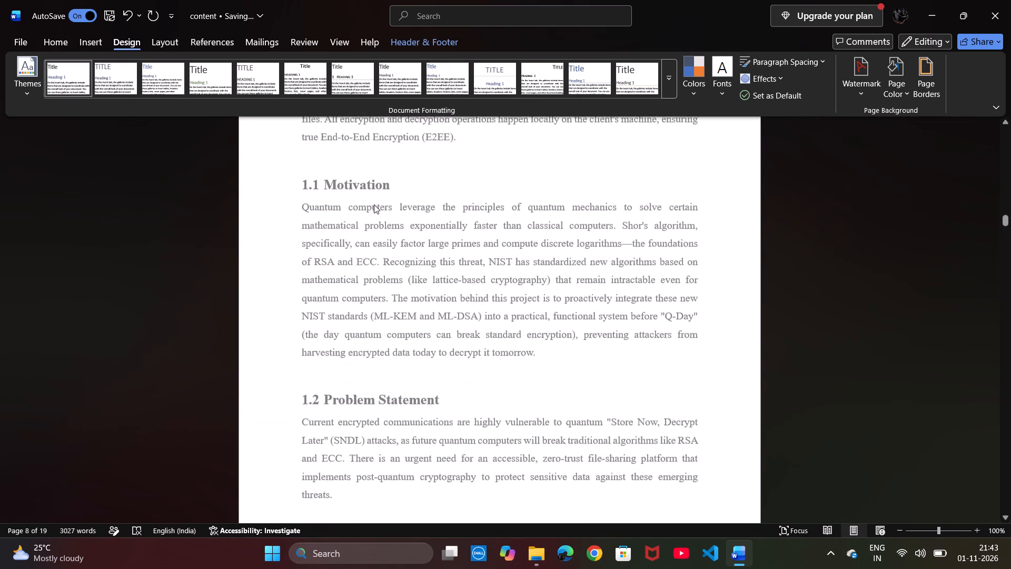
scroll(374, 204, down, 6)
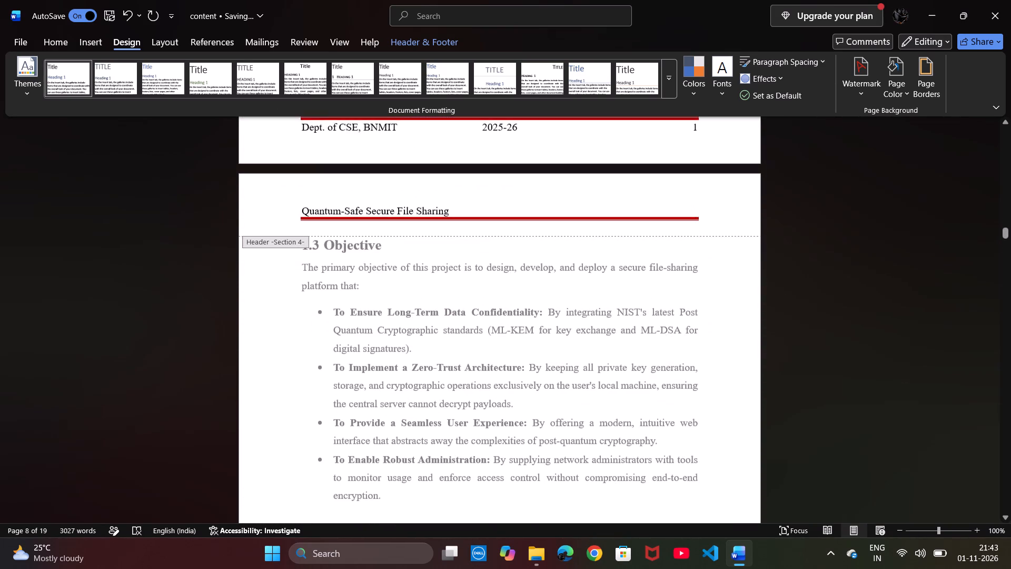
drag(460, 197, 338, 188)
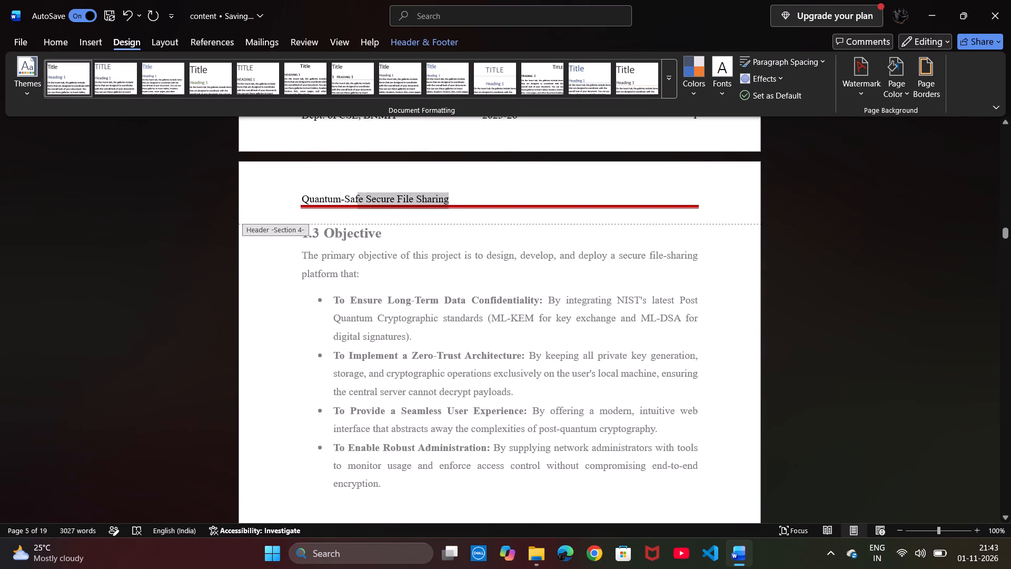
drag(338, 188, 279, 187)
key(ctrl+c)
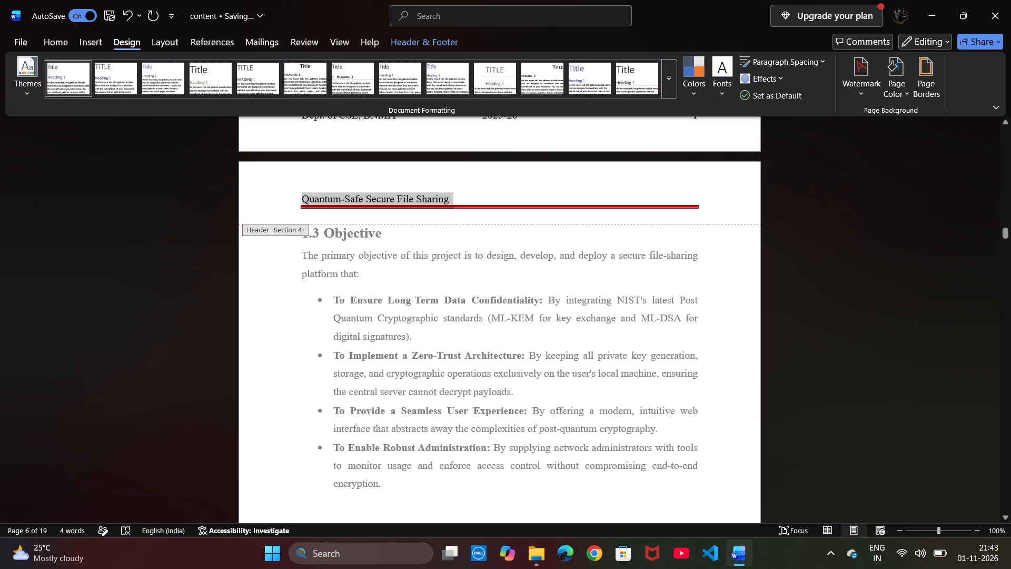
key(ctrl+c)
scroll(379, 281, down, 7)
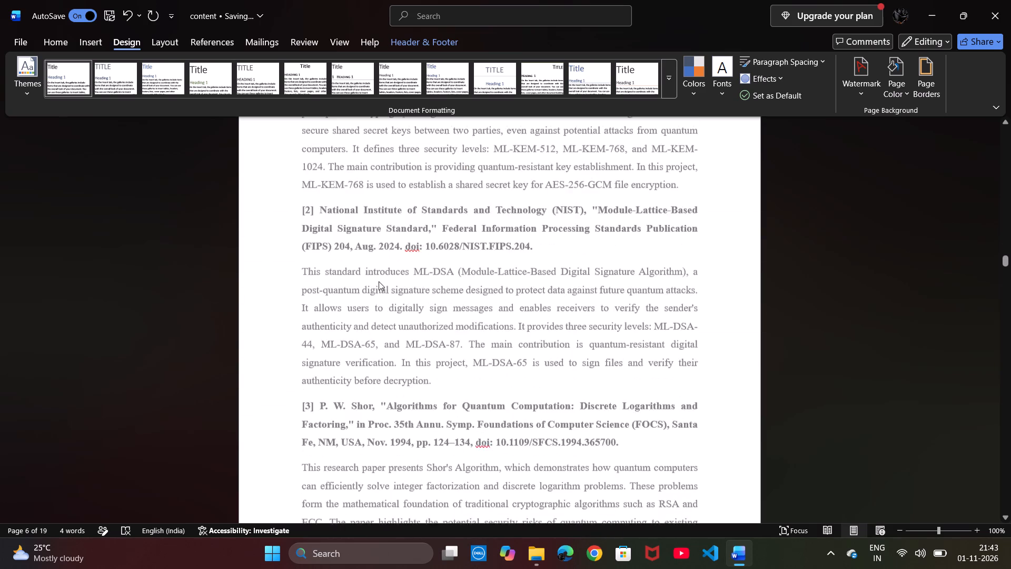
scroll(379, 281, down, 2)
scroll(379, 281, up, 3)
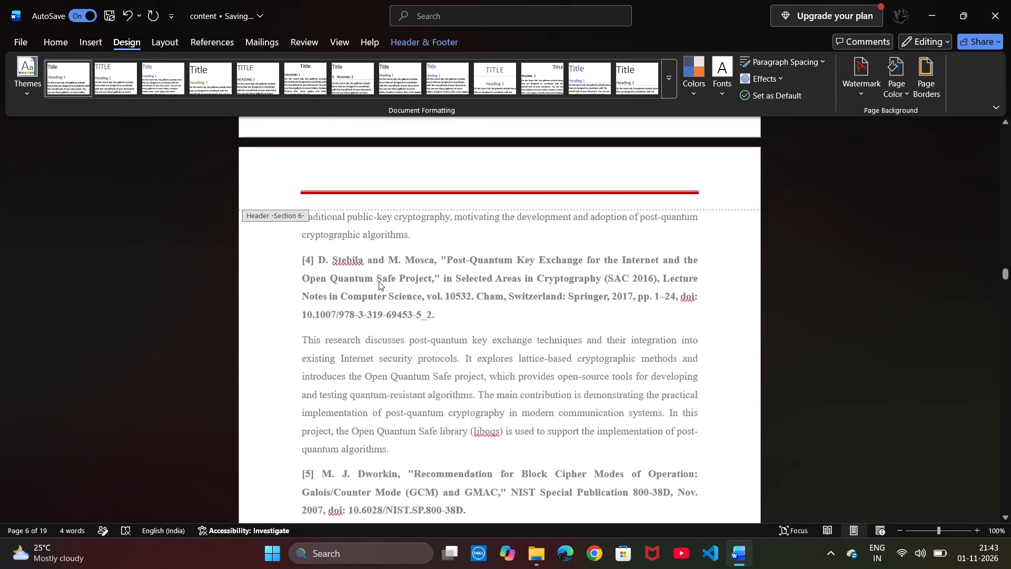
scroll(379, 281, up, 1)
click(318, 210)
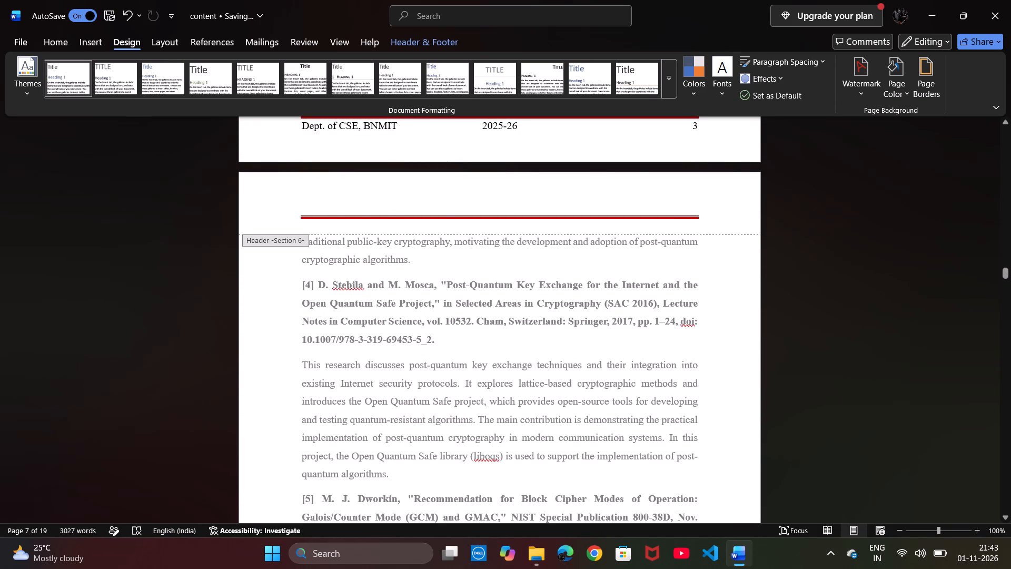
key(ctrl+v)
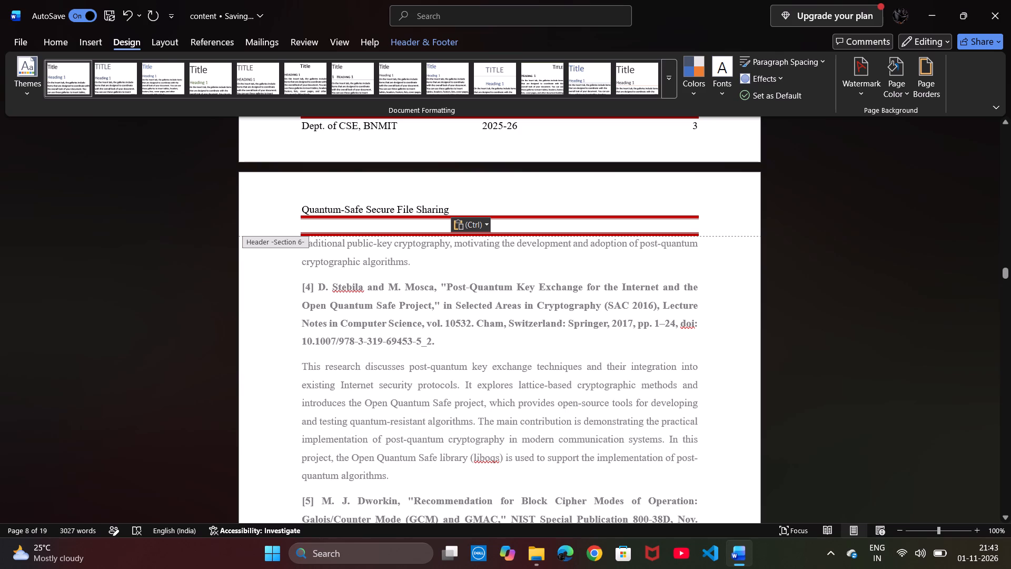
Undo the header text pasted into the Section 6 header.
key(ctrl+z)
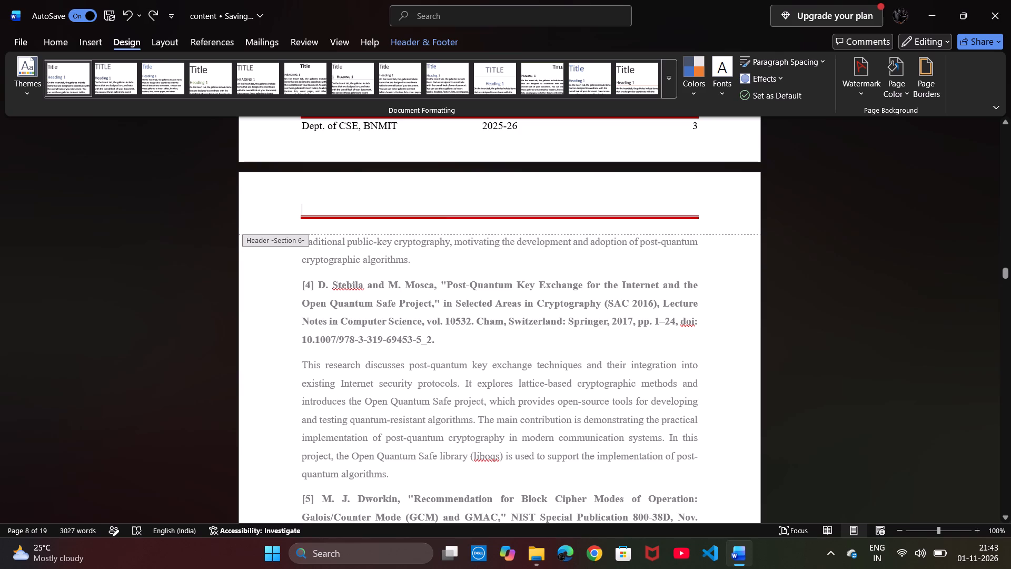
Enter "Quantum-Safe Secure File Sharing" in the Section 6 header, above the dark red border line.
text(Quantum)
key(minus)
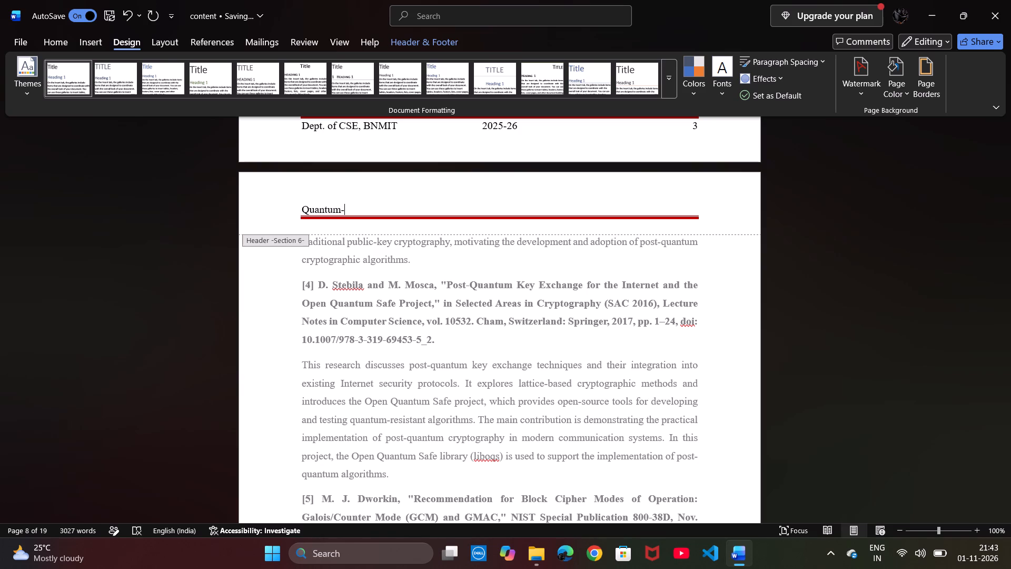
text(Safe)
key(space)
text(Secure File)
key(space)
text(Sharing)
Compare the headers and footers from the Section 3 pages through to the Chapter 3 System Requirements page.
scroll(308, 238, up, 4)
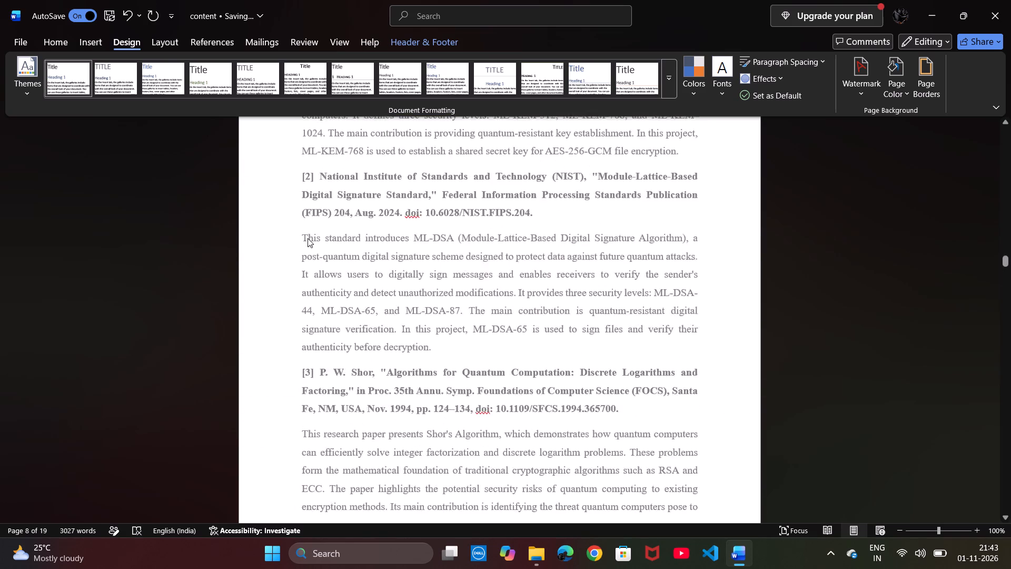
scroll(308, 238, up, 6)
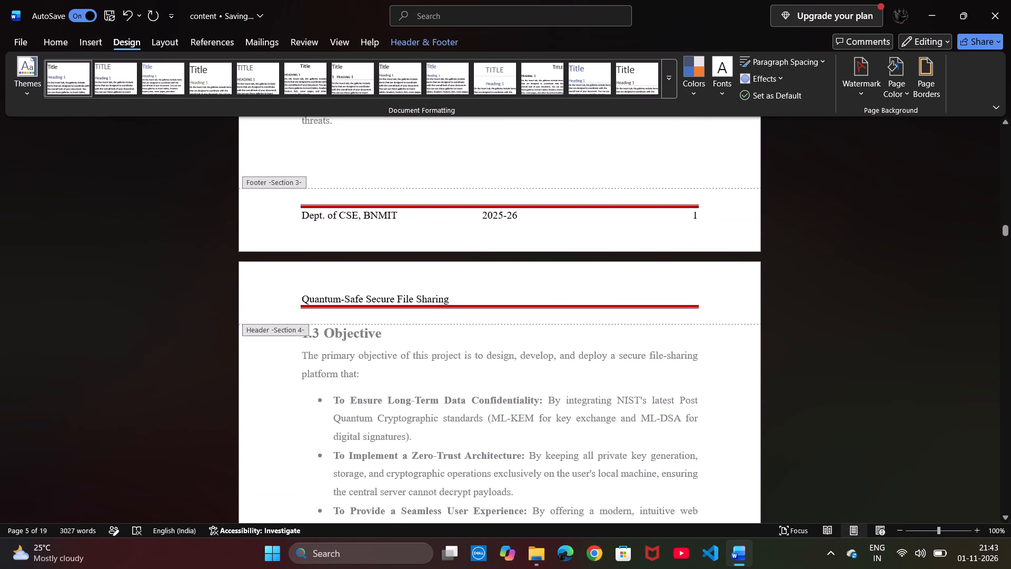
scroll(308, 238, down, 1)
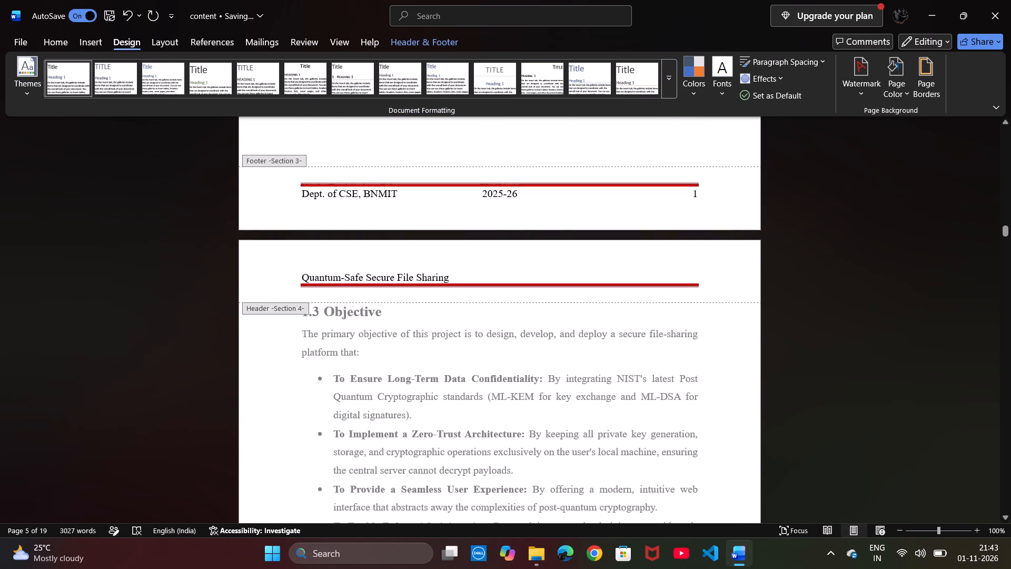
scroll(308, 238, down, 9)
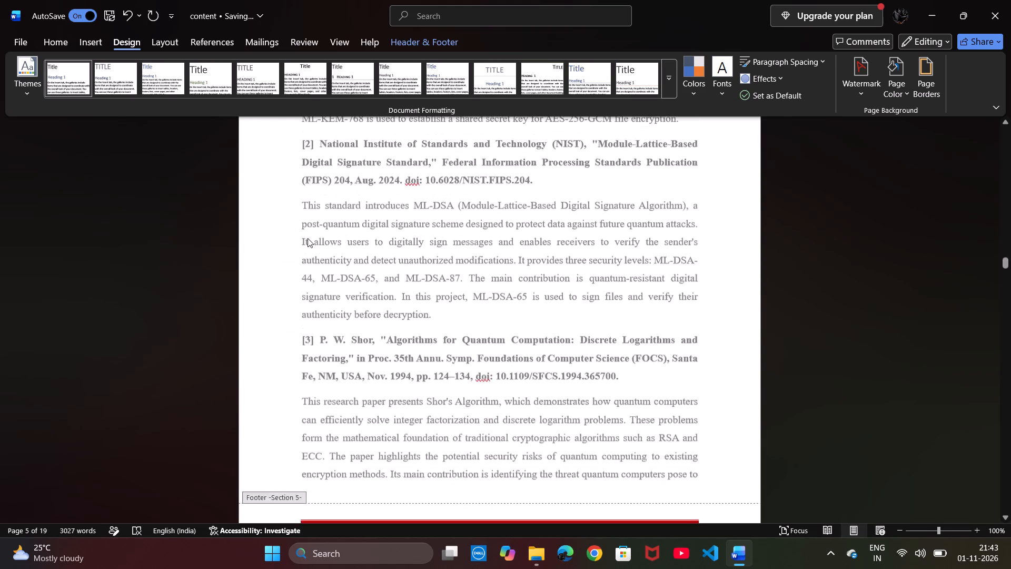
scroll(308, 238, down, 8)
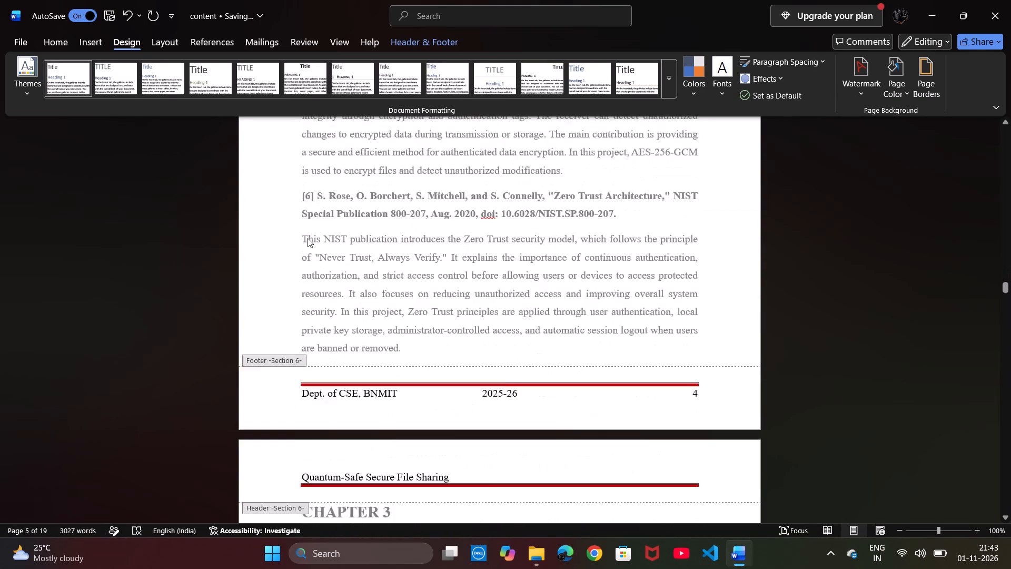
scroll(308, 238, down, 1)
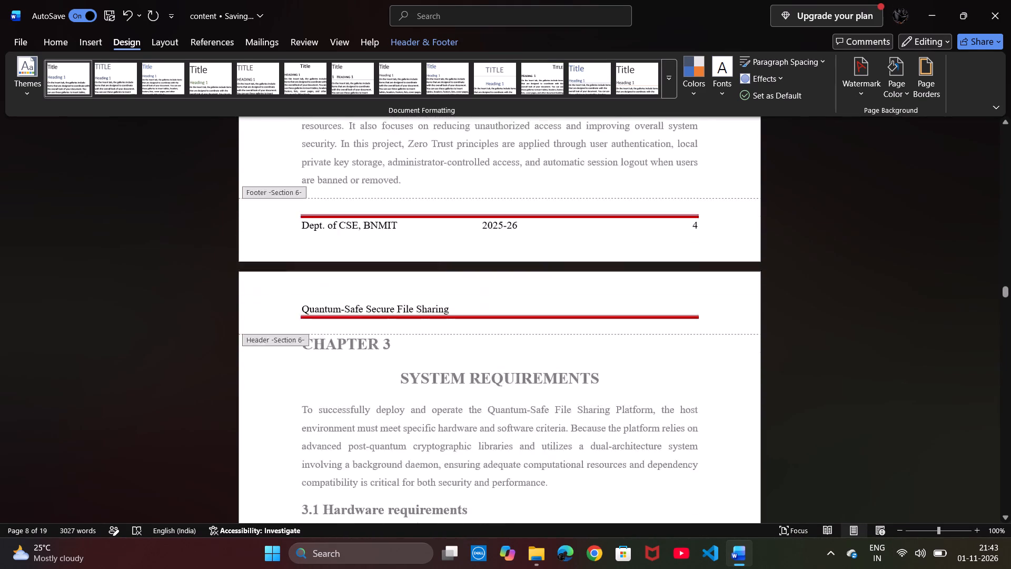
scroll(308, 238, down, 1)
Delete the header text "Quantum-Safe Secure File Sharing" from the Section 6 header on the Chapter 3 System Requirements page.
scroll(308, 238, up, 1)
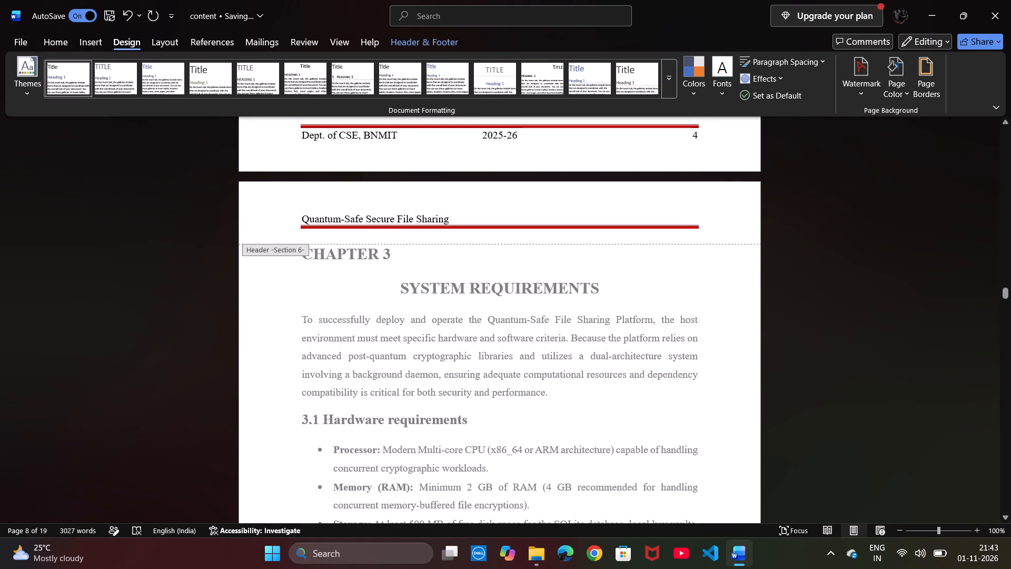
drag(461, 213, 315, 235)
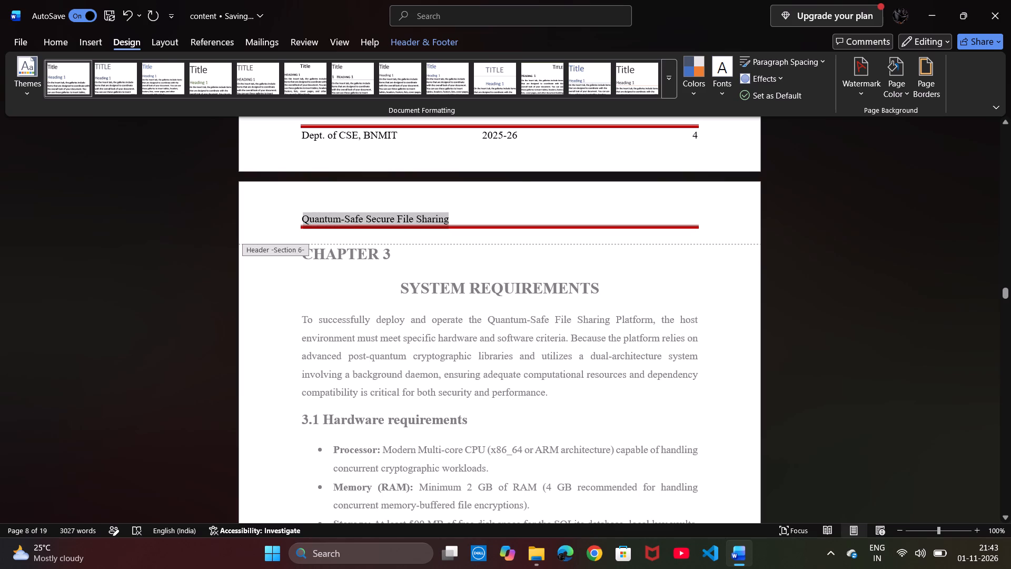
drag(315, 235, 304, 235)
key(BackSpace)
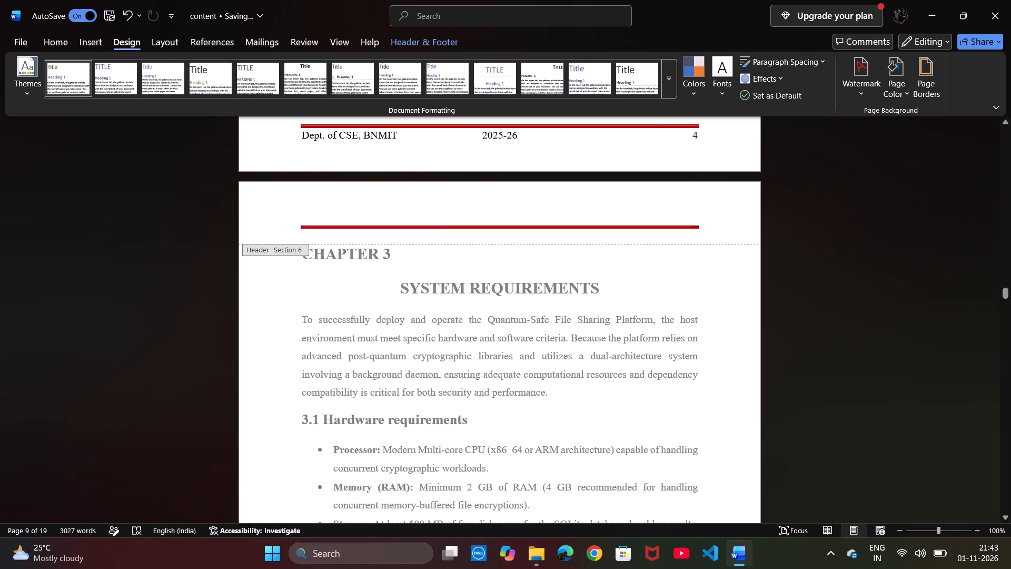
Remove the dark red bottom border line from the Section 6 header paragraph on the Chapter 3 System Requirements page.
click(918, 73)
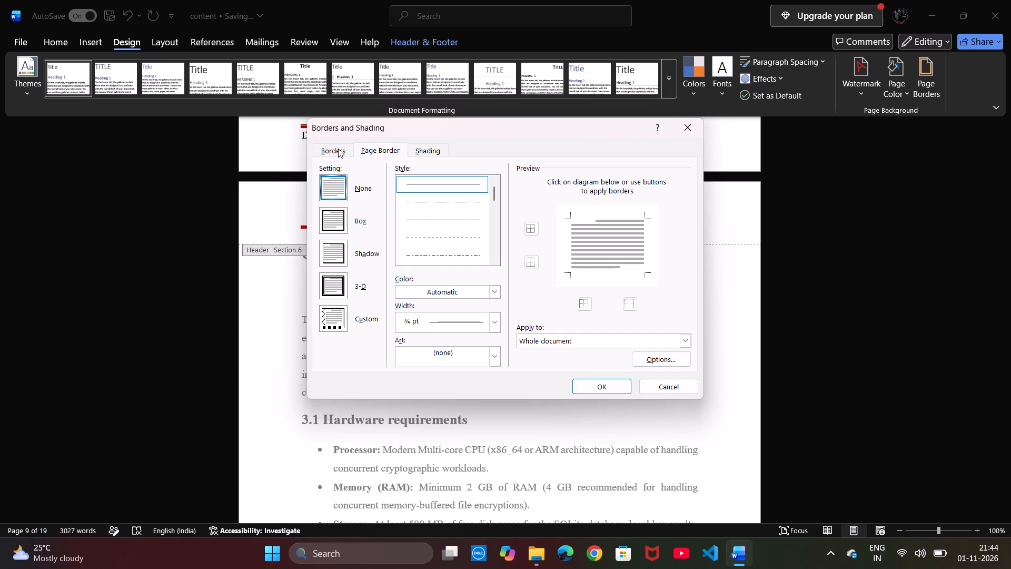
click(338, 149)
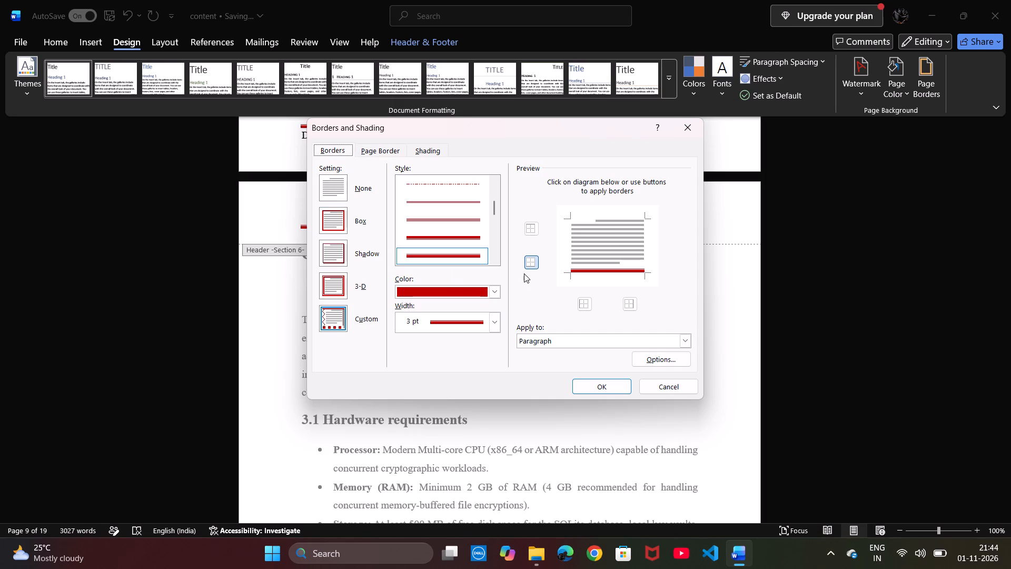
click(531, 264)
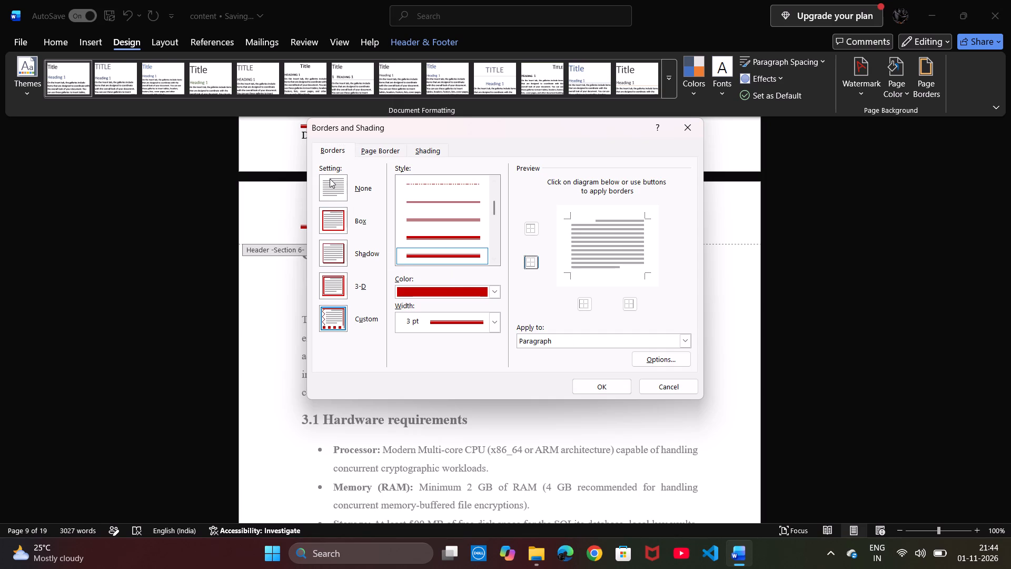
click(330, 179)
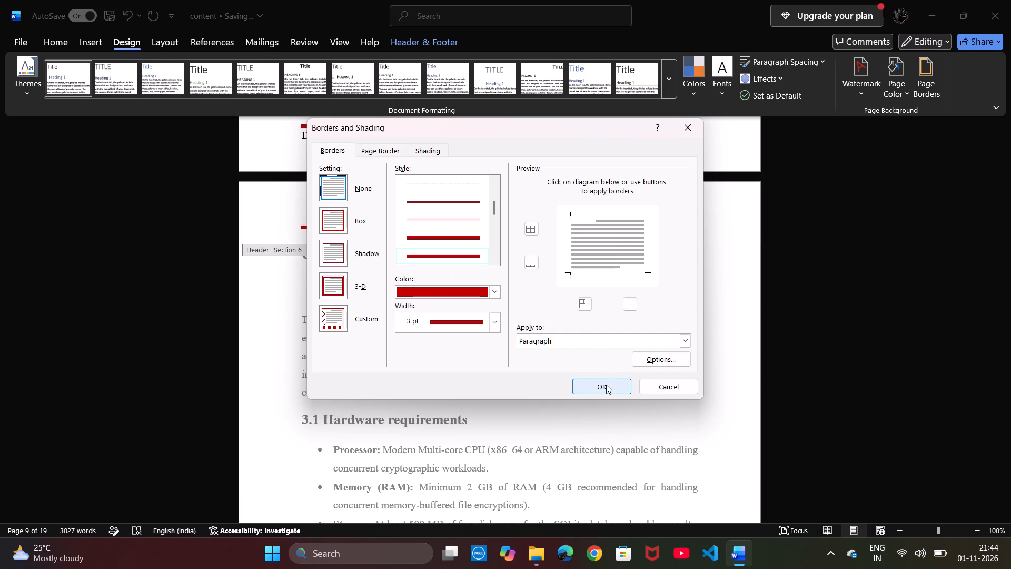
click(606, 385)
Set the page number in the Section 6 footer on the Chapter 3 System Requirements page to 5.
scroll(531, 346, down, 4)
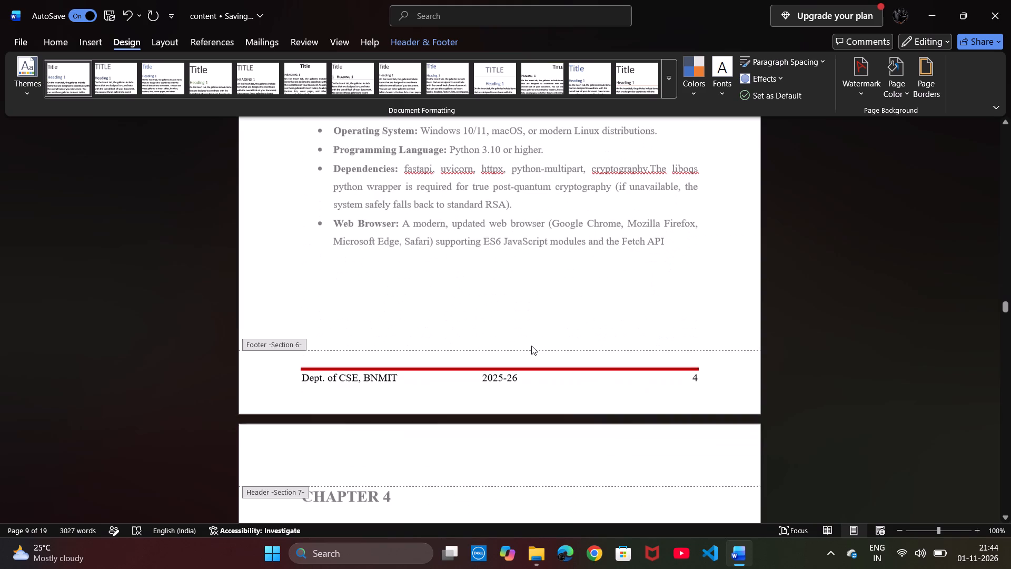
scroll(531, 346, down, 2)
scroll(531, 346, up, 2)
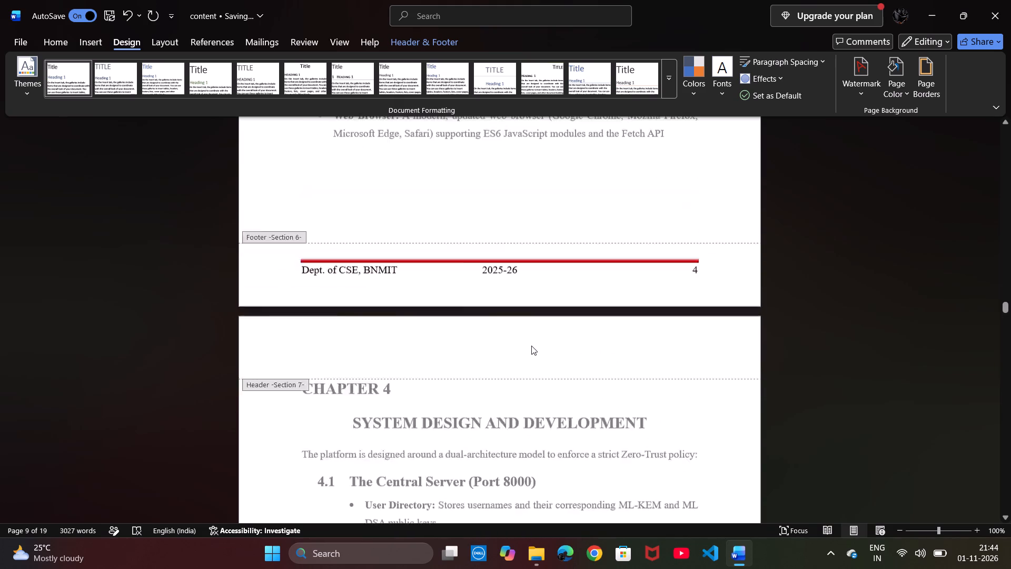
scroll(531, 346, up, 3)
scroll(531, 346, down, 3)
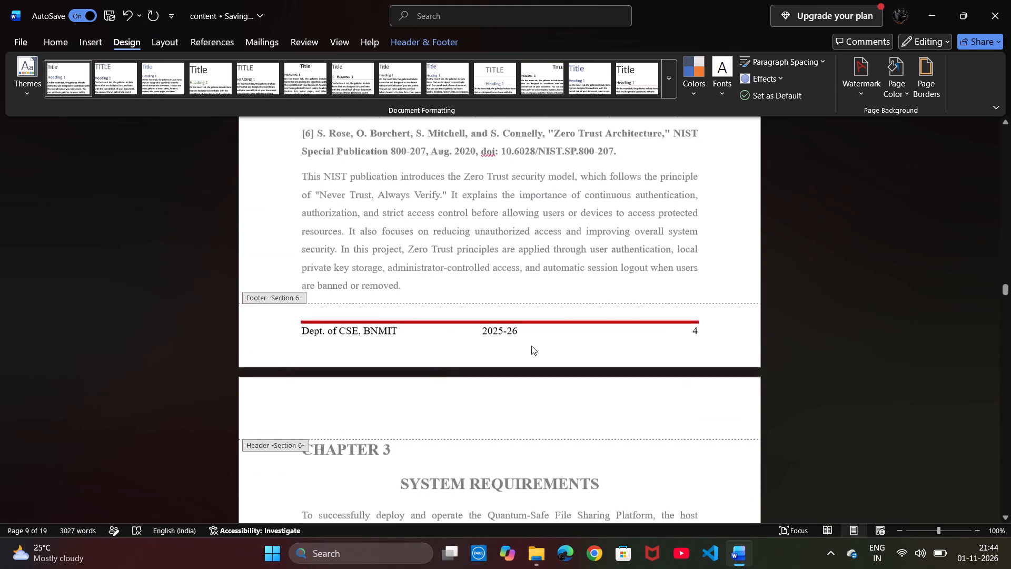
scroll(531, 346, down, 4)
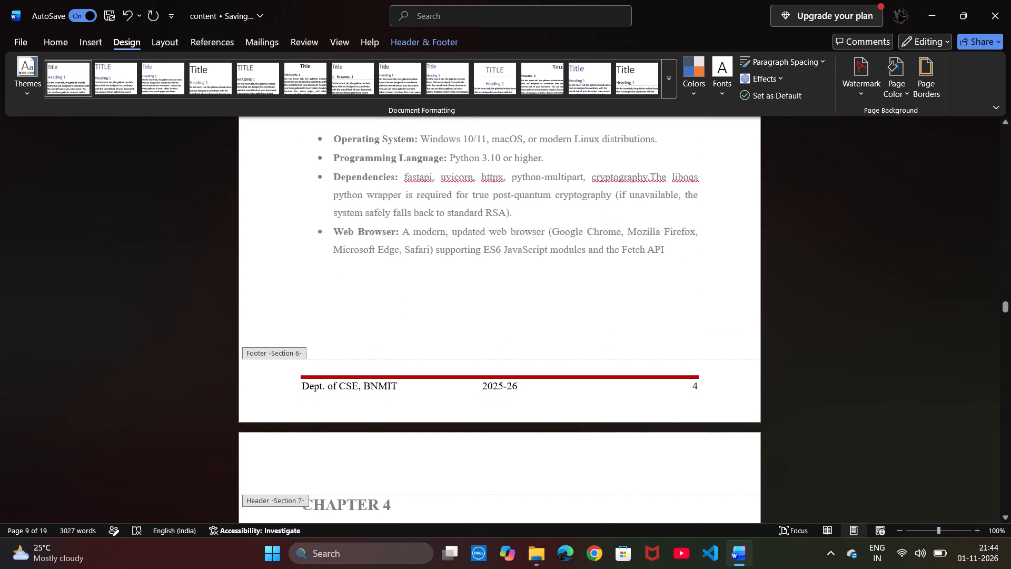
click(704, 386)
key(BackSpace)
key(5)
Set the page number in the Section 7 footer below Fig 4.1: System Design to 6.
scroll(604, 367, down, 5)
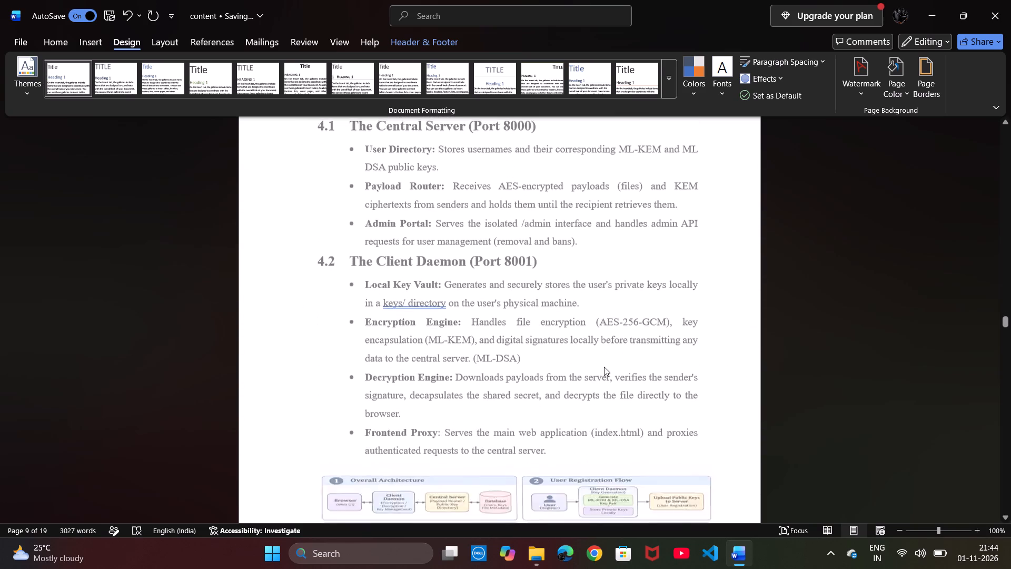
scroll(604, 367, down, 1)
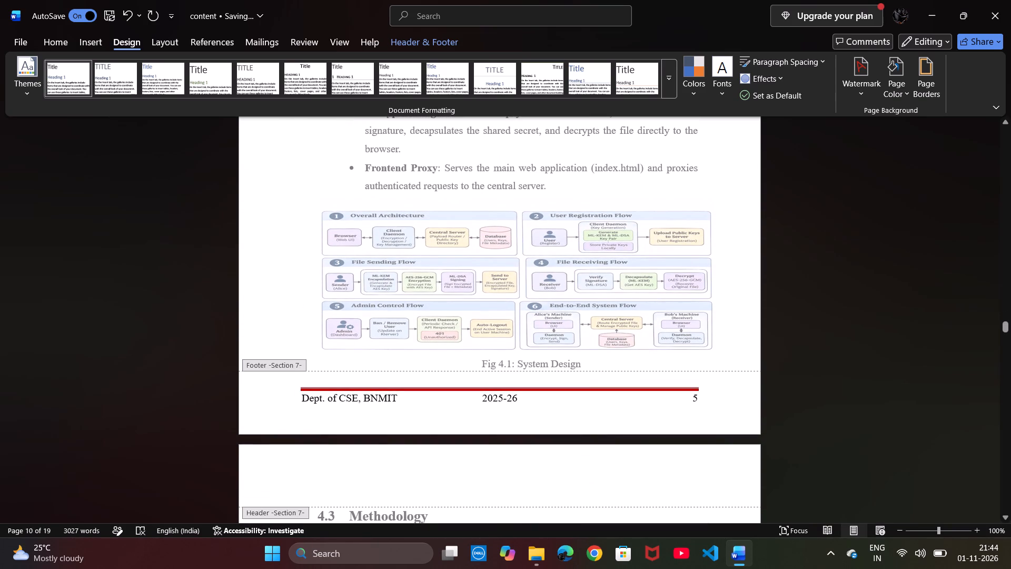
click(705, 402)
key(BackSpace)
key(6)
Paste the "Quantum-Safe Secure File Sharing" header with its dark red border line into the Section 7 header above 4.3 Methodology.
scroll(575, 372, down, 1)
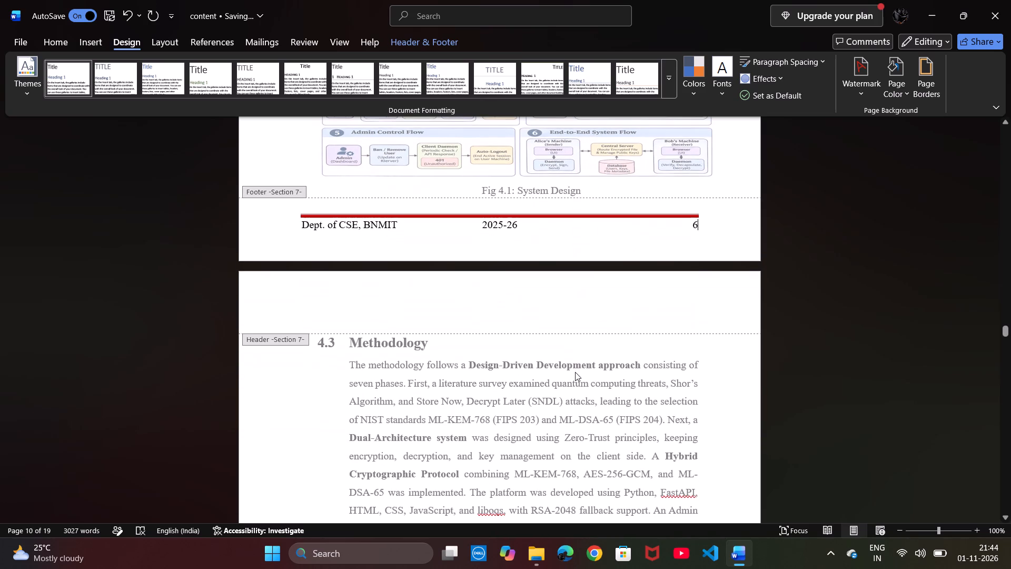
scroll(575, 372, down, 1)
click(522, 311)
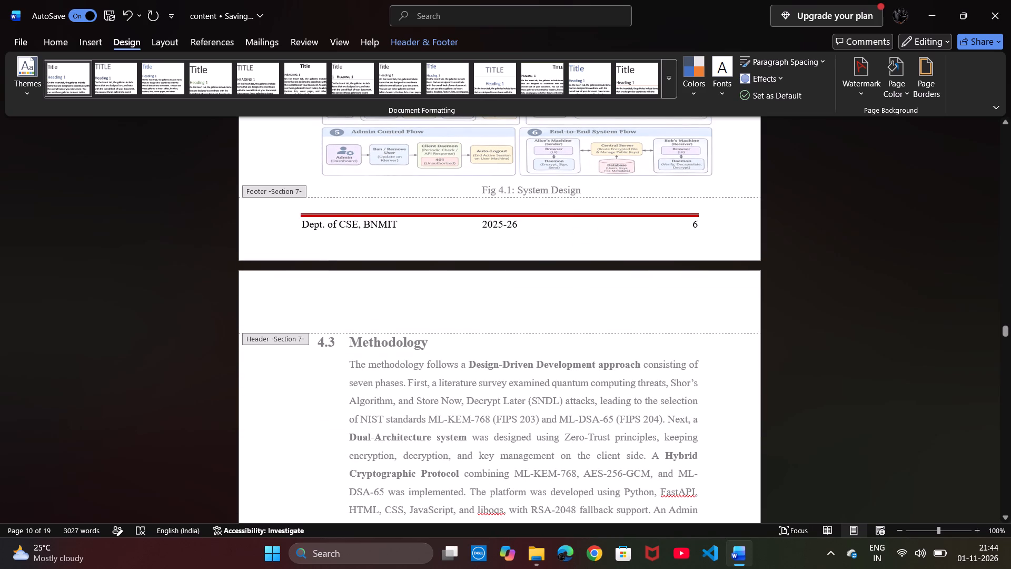
key(ctrl+v)
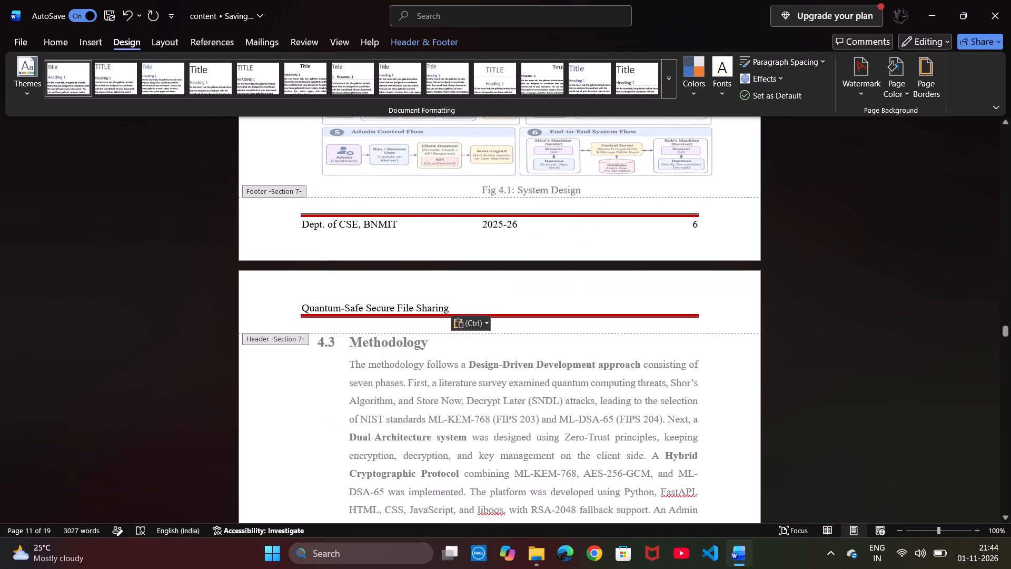
Set the page number in the Section 7 footer below Fig 4.2: Methodology to 7.
scroll(458, 367, down, 3)
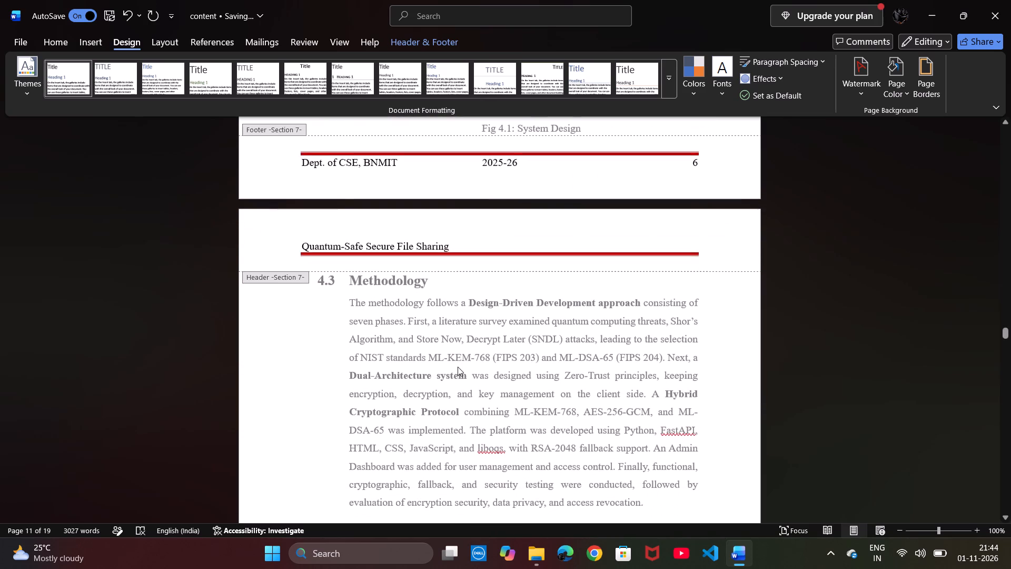
scroll(458, 367, down, 4)
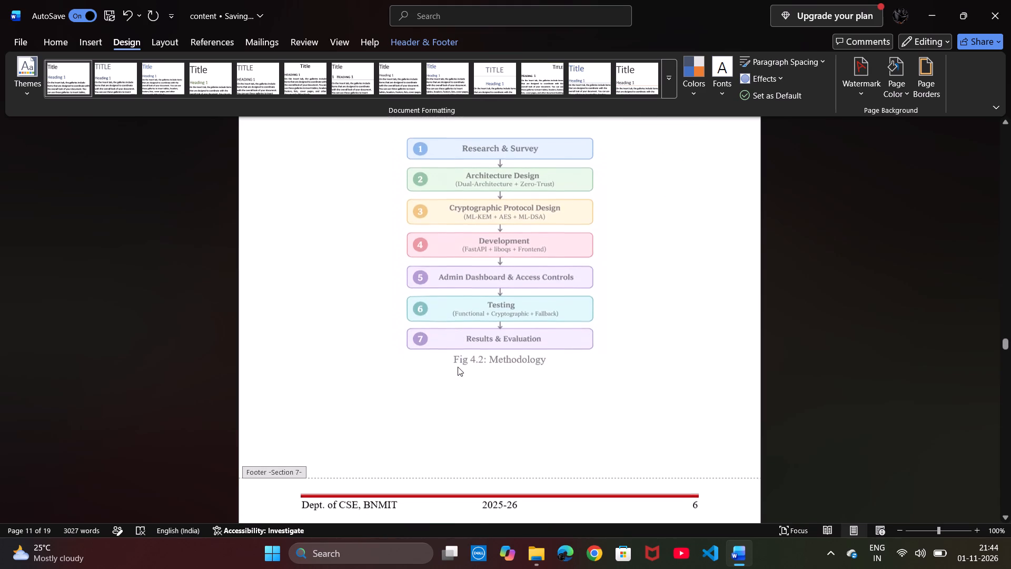
scroll(458, 367, down, 2)
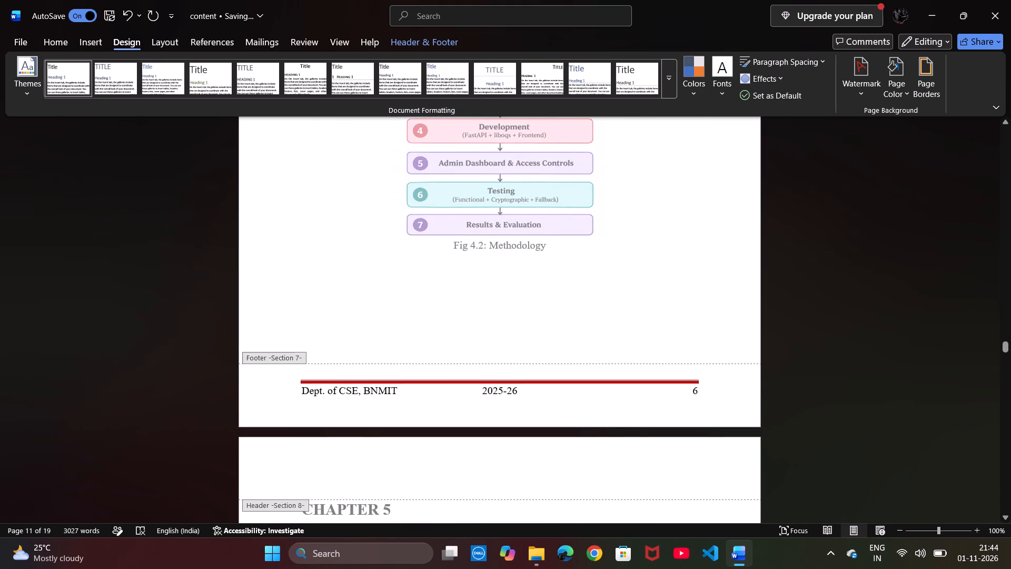
click(695, 394)
key(BackSpace)
key(7)
Leave header and footer editing and insert a section break after the Fig 4.1: System Design caption.
scroll(615, 319, up, 5)
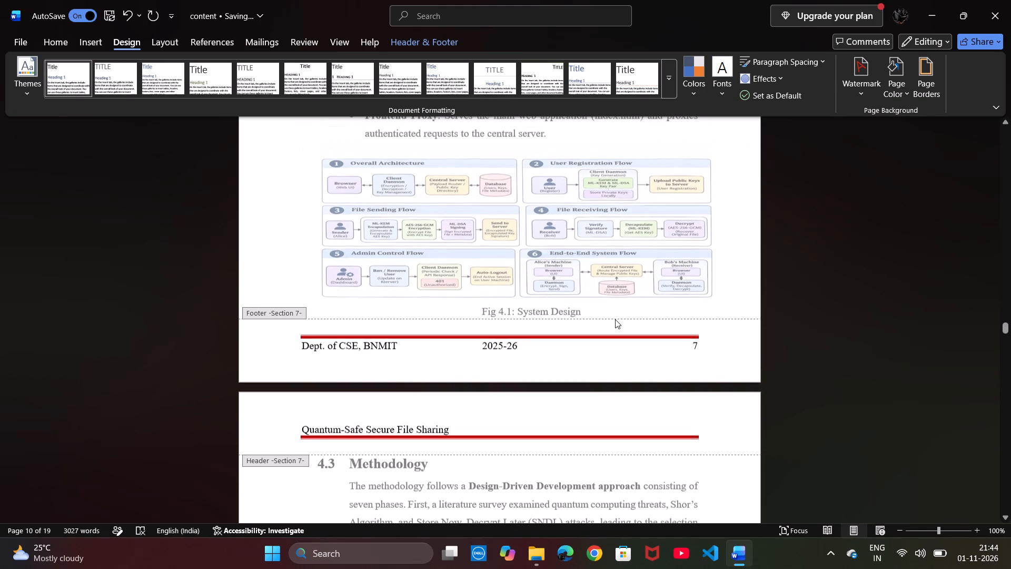
scroll(615, 319, up, 1)
double_click(717, 289)
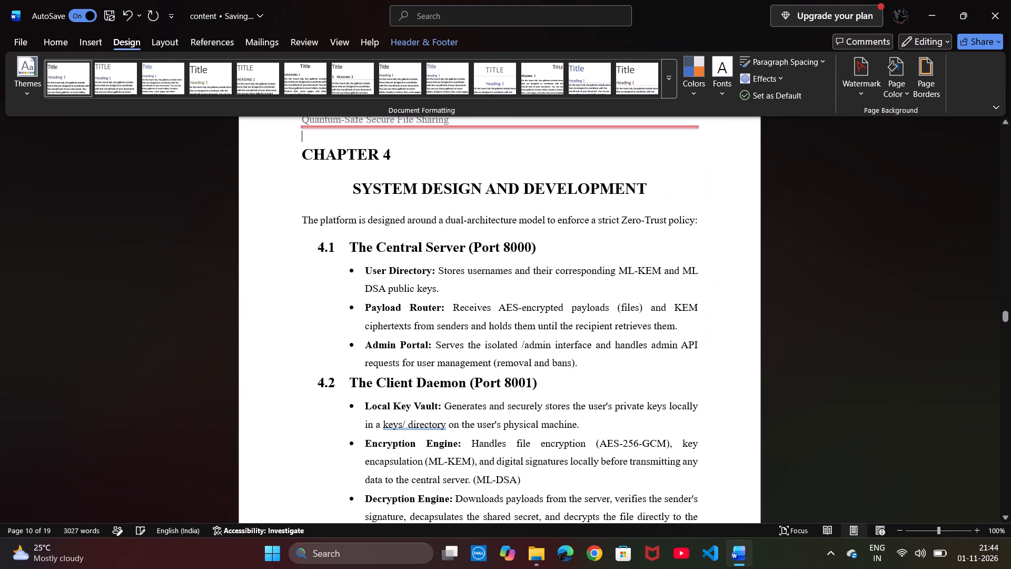
scroll(717, 289, down, 5)
scroll(717, 289, up, 1)
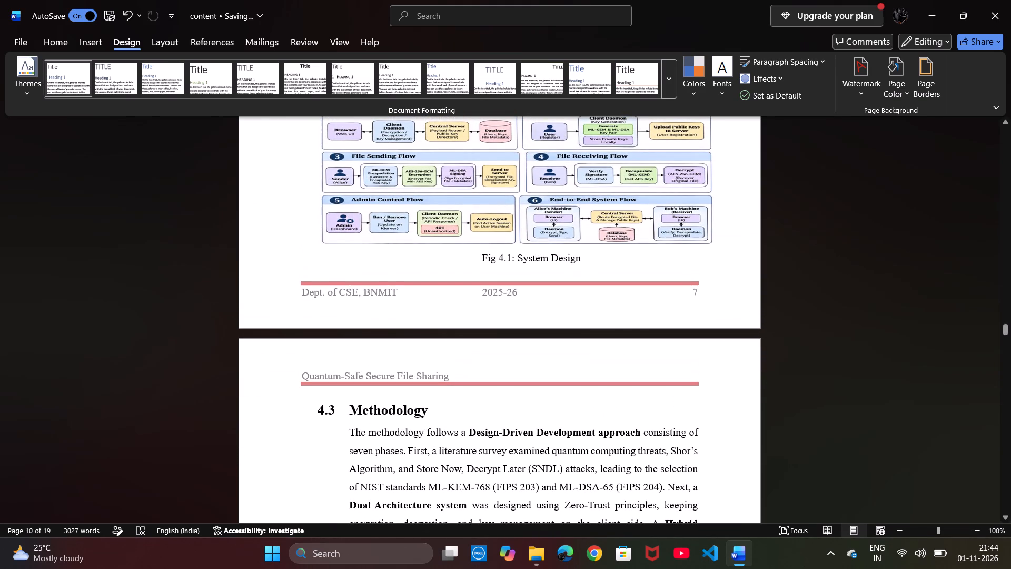
click(719, 247)
click(172, 37)
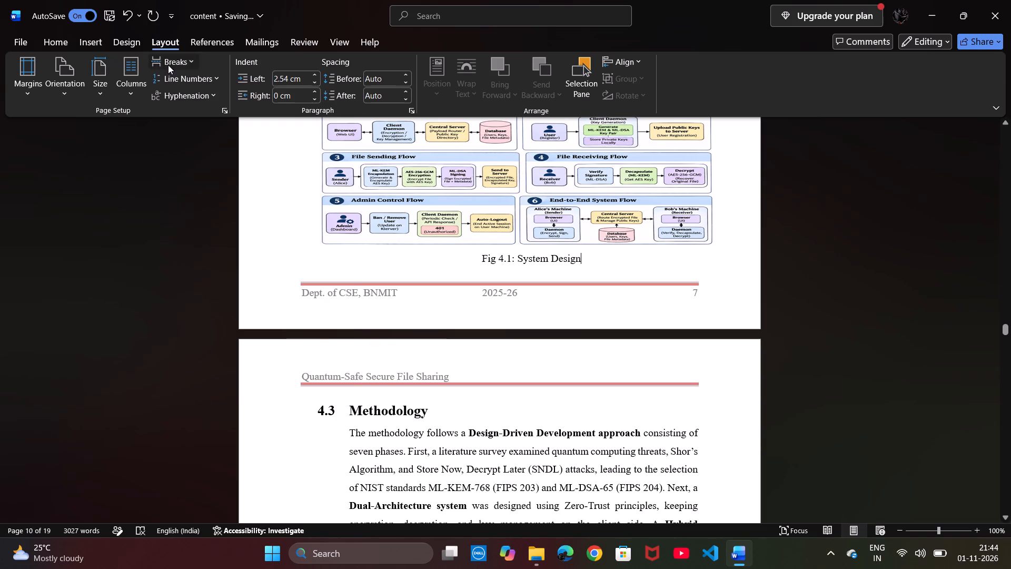
click(168, 65)
click(225, 264)
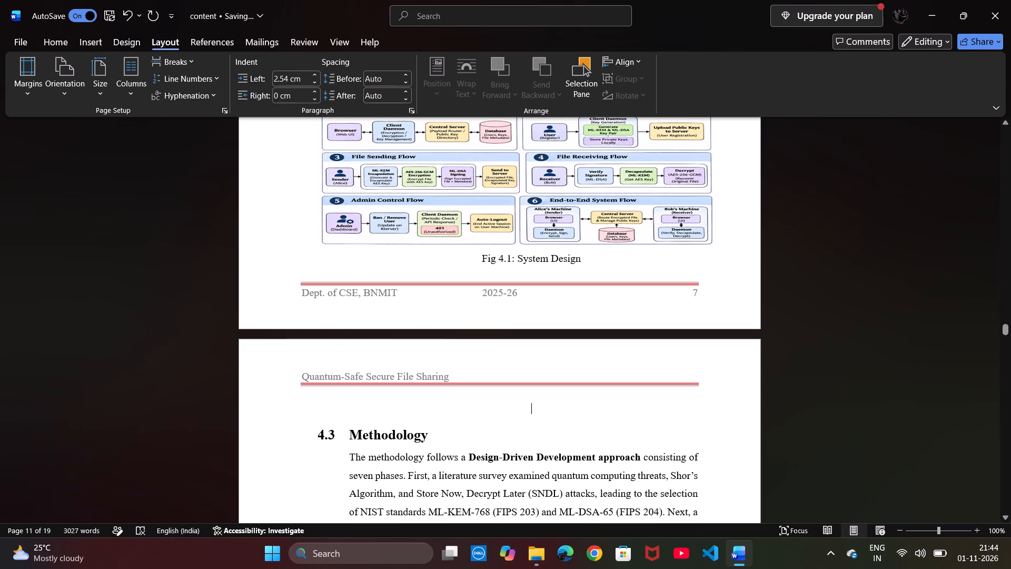
Delete the blank line above the 4.3 Methodology heading.
double_click(353, 409)
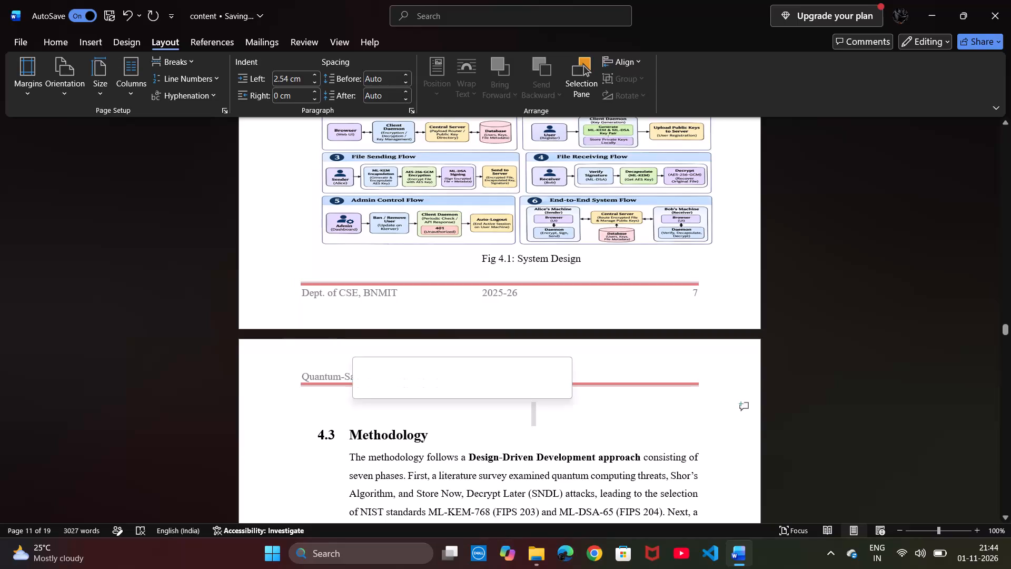
key(BackSpace)
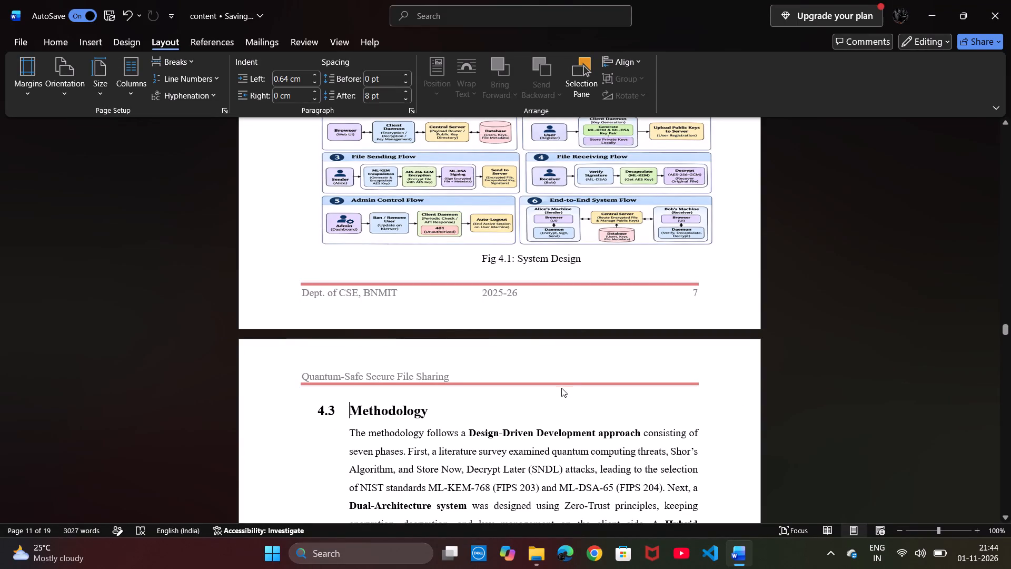
Unlink the Section 8 footer below Fig 4.2: Methodology from the previous section.
double_click(556, 372)
scroll(556, 372, down, 2)
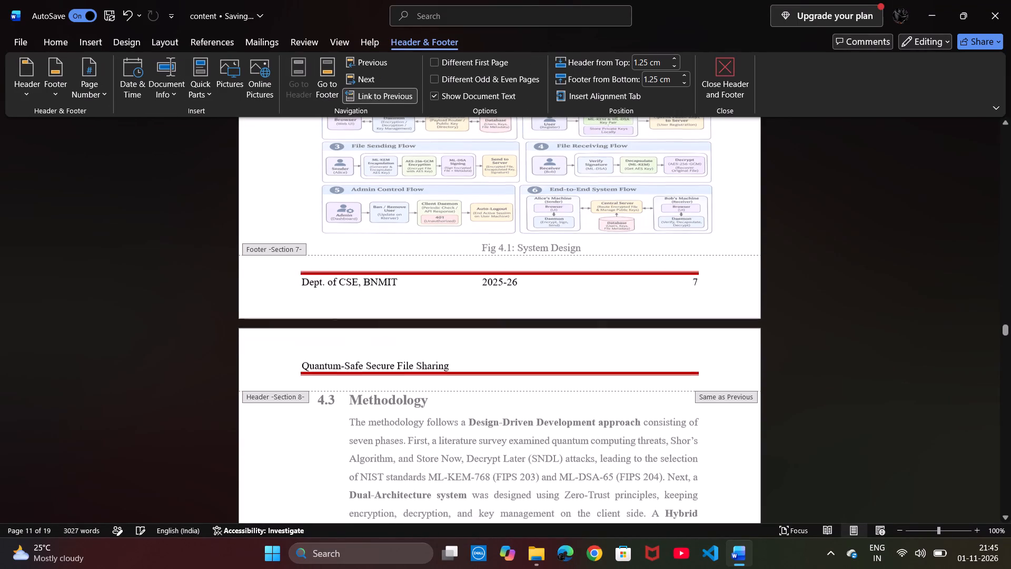
scroll(556, 372, down, 5)
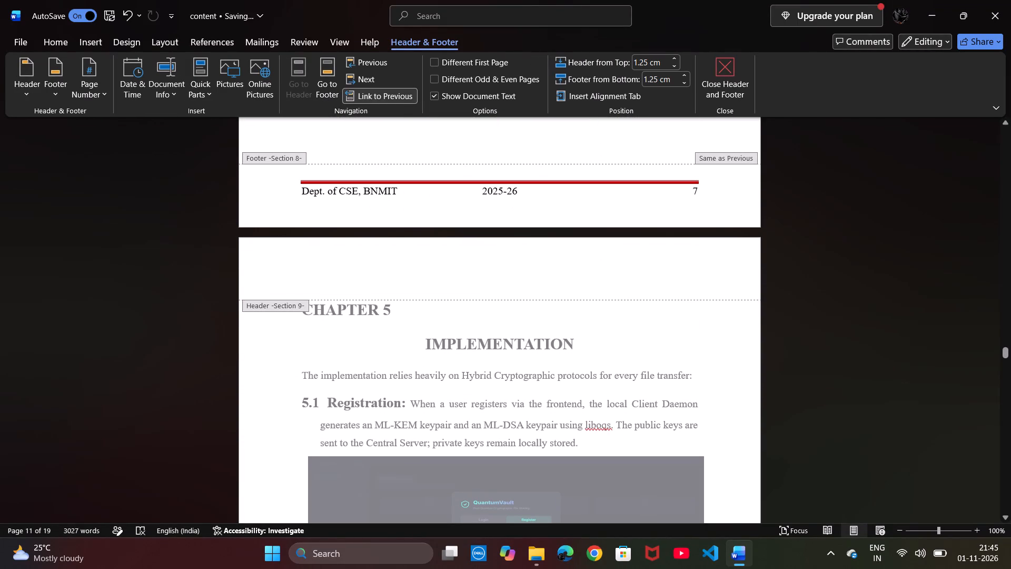
click(583, 211)
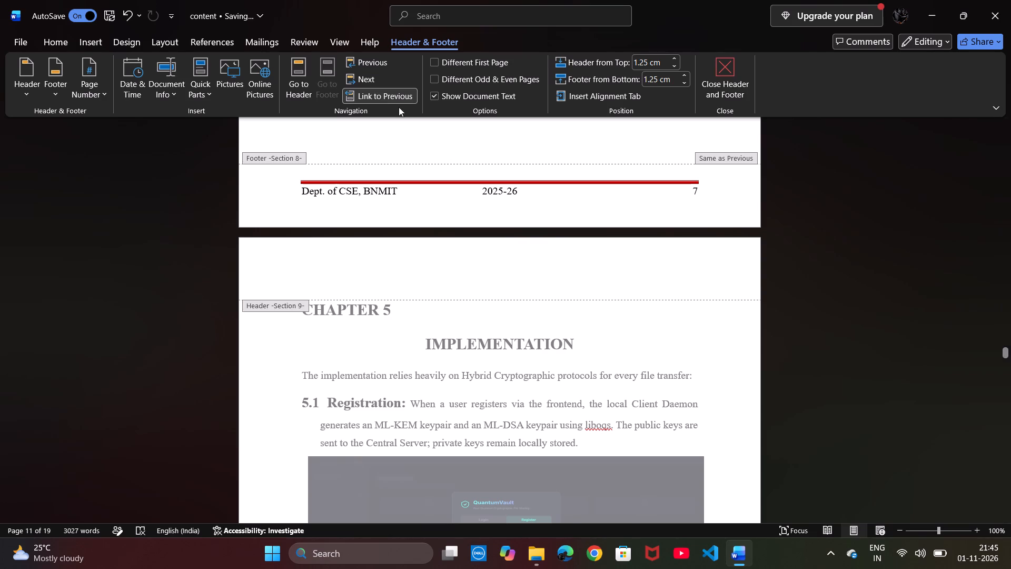
click(395, 96)
Unlink the Section 8 header above 4.3 Methodology from the previous section.
scroll(430, 227, up, 6)
scroll(430, 227, down, 1)
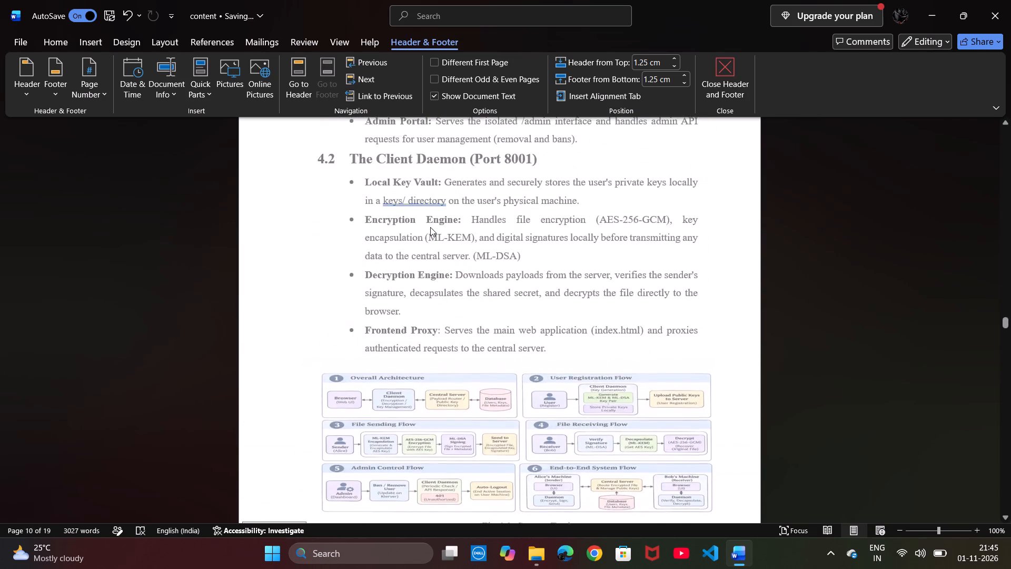
scroll(430, 227, down, 1)
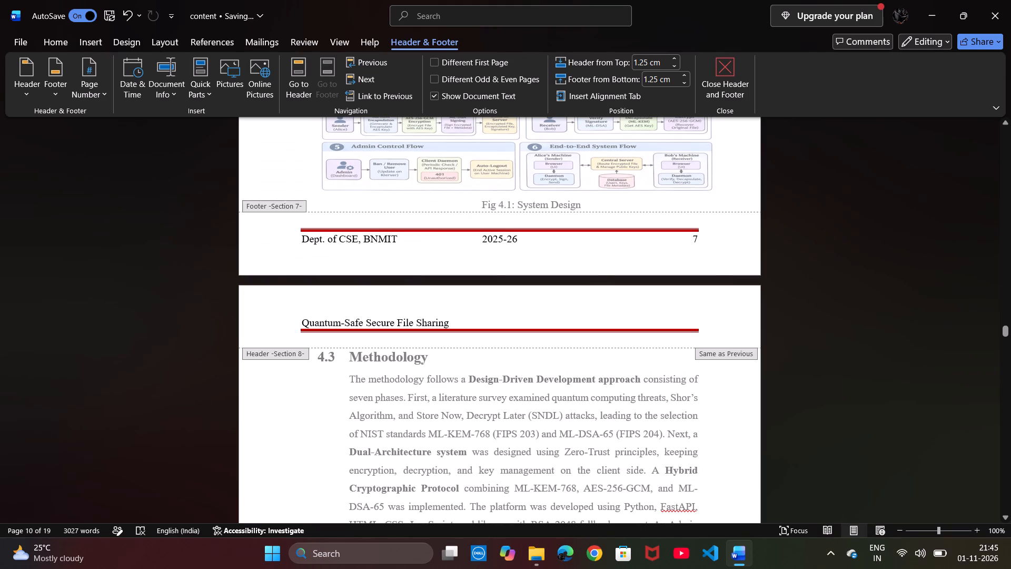
click(497, 303)
click(383, 90)
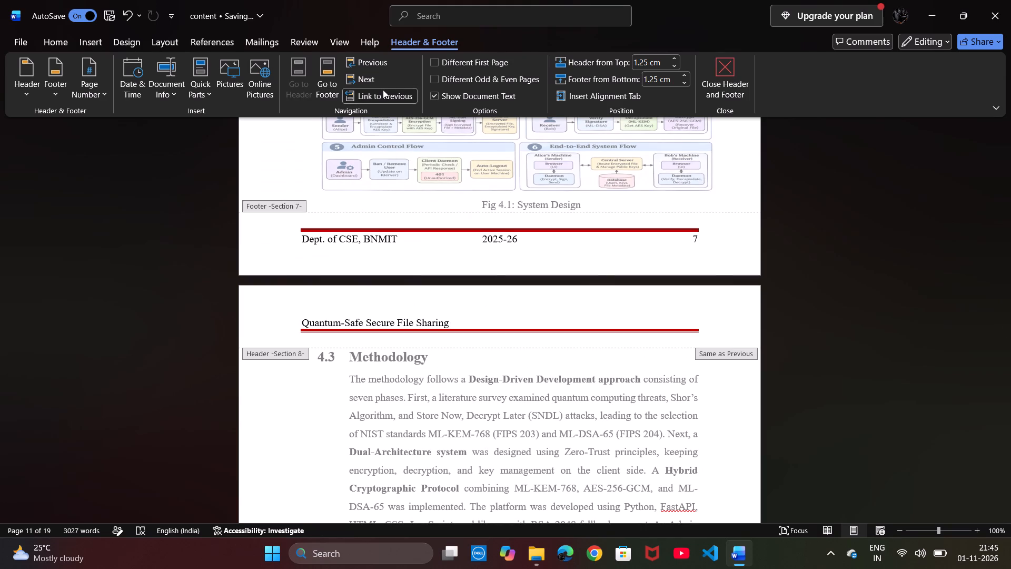
Delete the Quantum-Safe Secure File Sharing text from the Section 7 header above the CHAPTER 4 heading.
scroll(414, 223, up, 5)
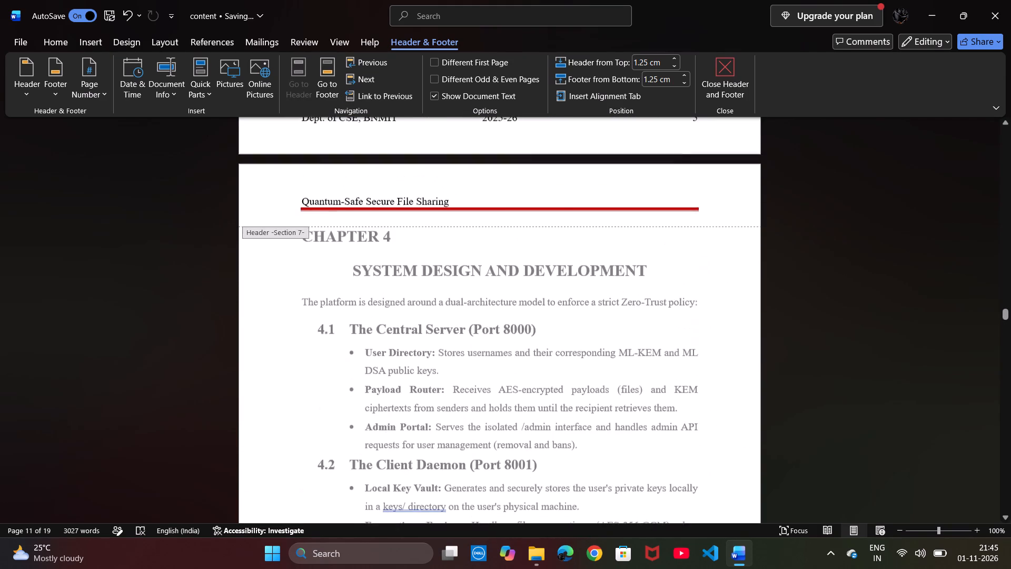
scroll(414, 223, up, 2)
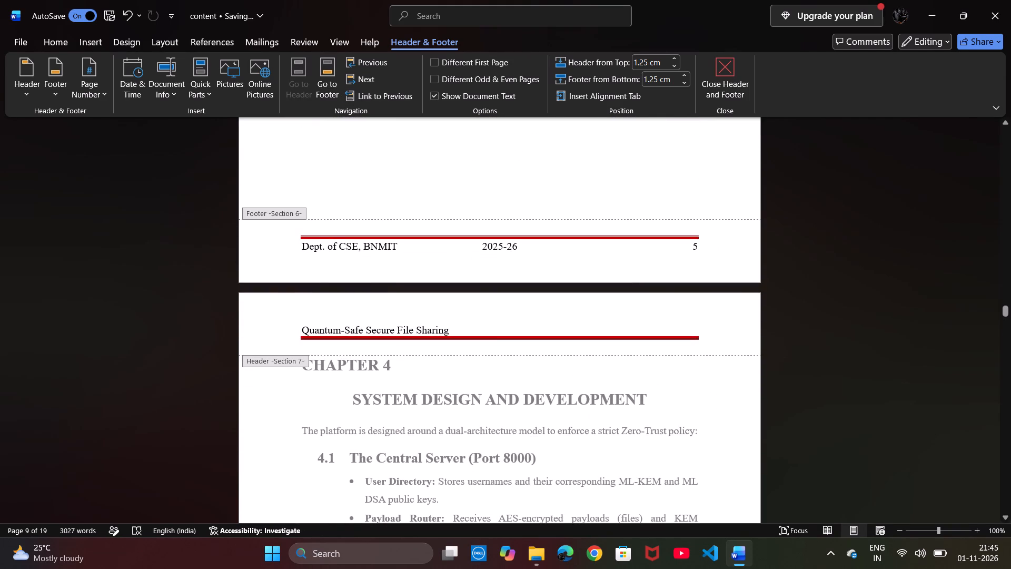
drag(459, 324, 363, 361)
drag(363, 361, 275, 333)
key(BackSpace)
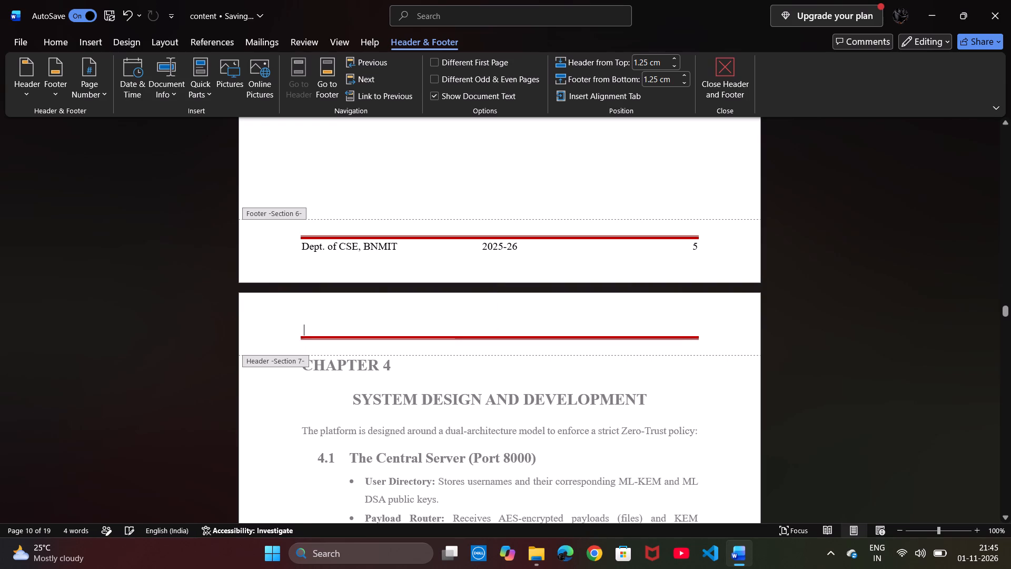
key(BackSpace)
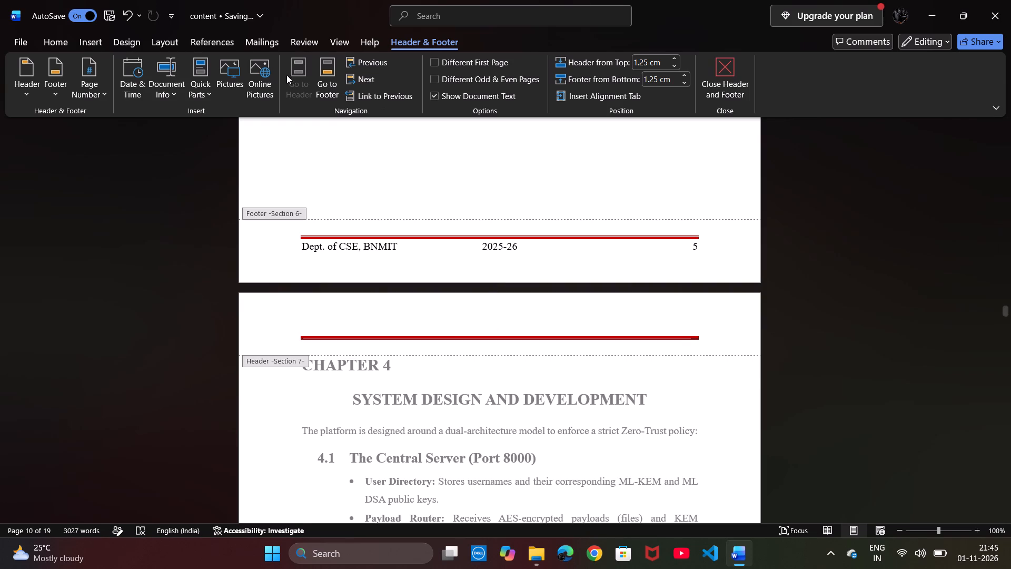
Set the page border to None for the whole document.
click(175, 44)
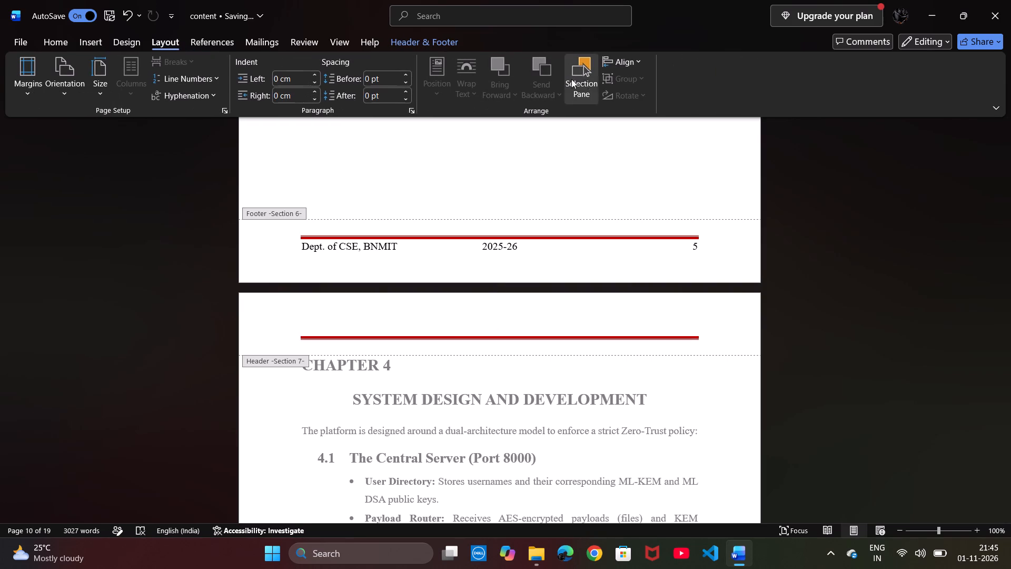
click(132, 40)
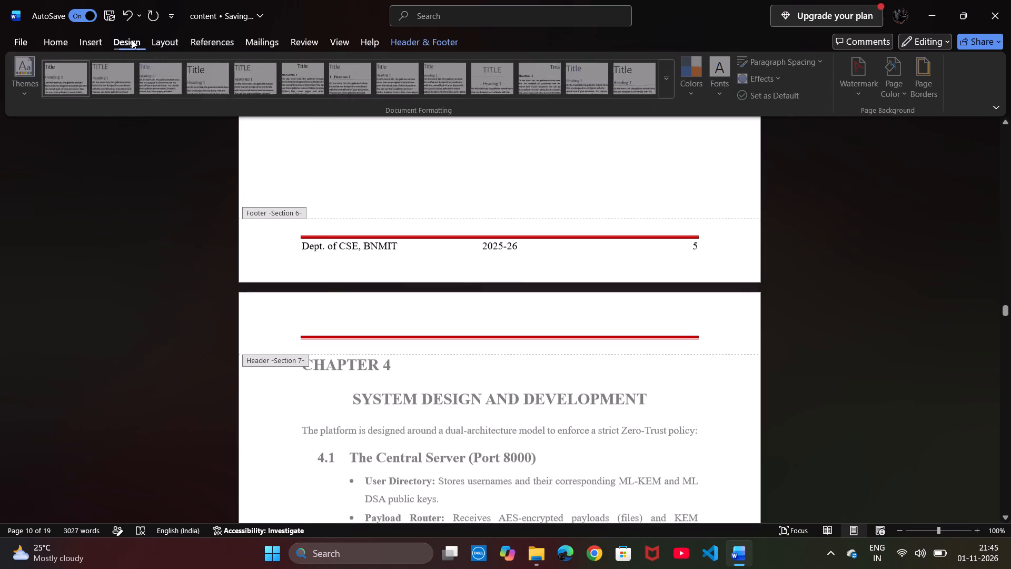
click(926, 83)
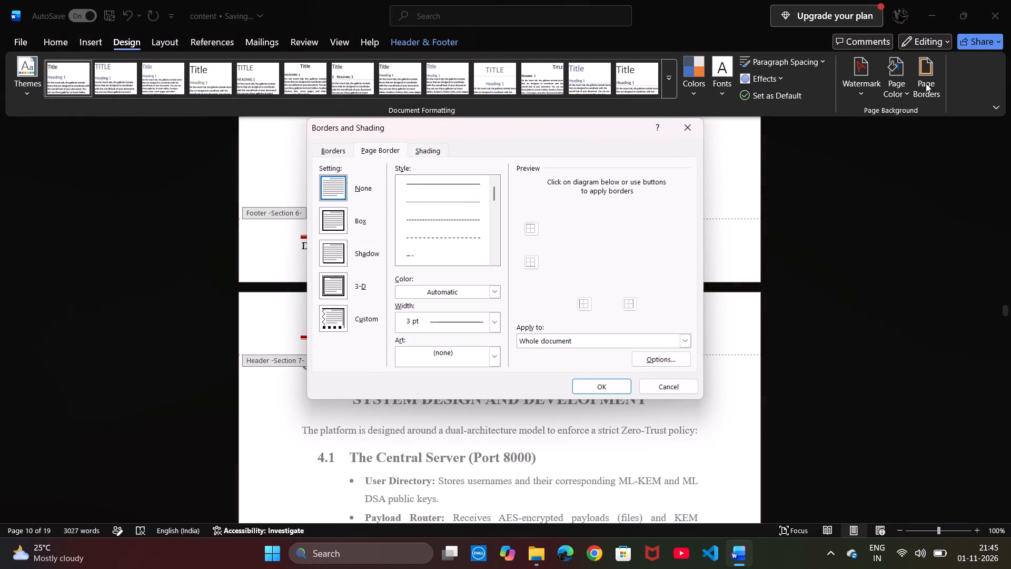
click(334, 180)
click(587, 380)
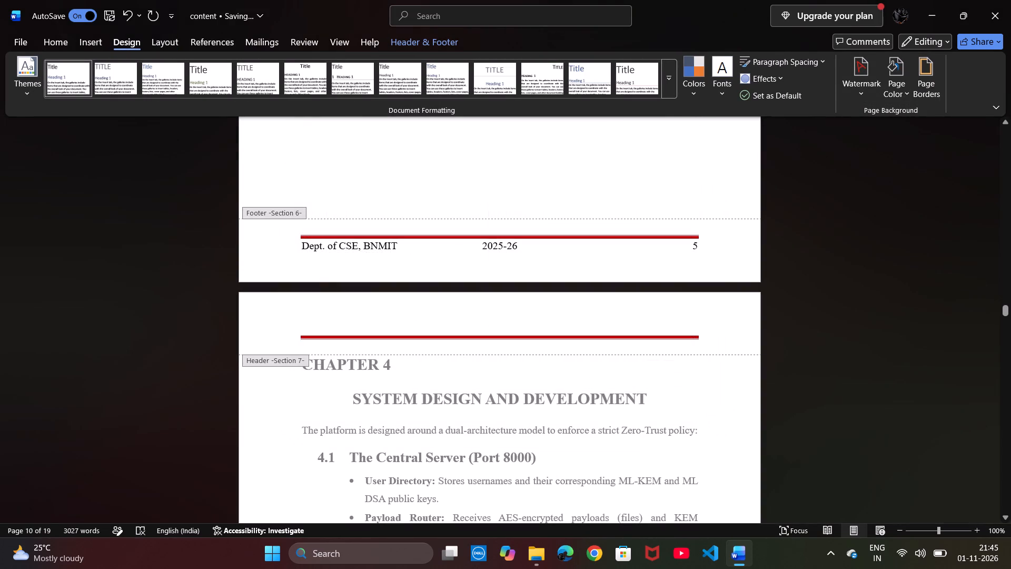
Examine the headers and footers on the pages from the 1.4 Summary through the Literature Survey chapter.
scroll(554, 335, up, 11)
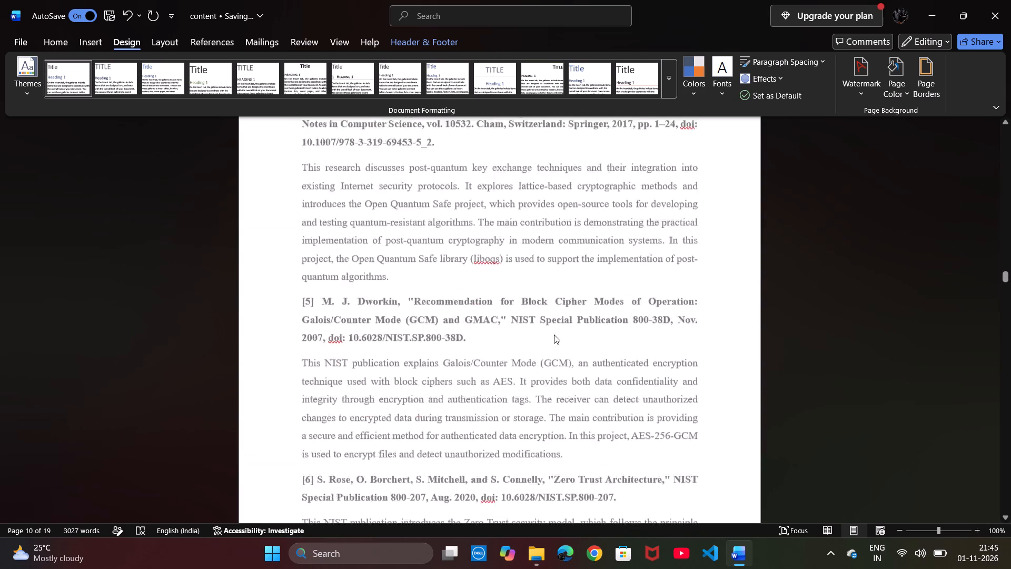
scroll(554, 335, up, 2)
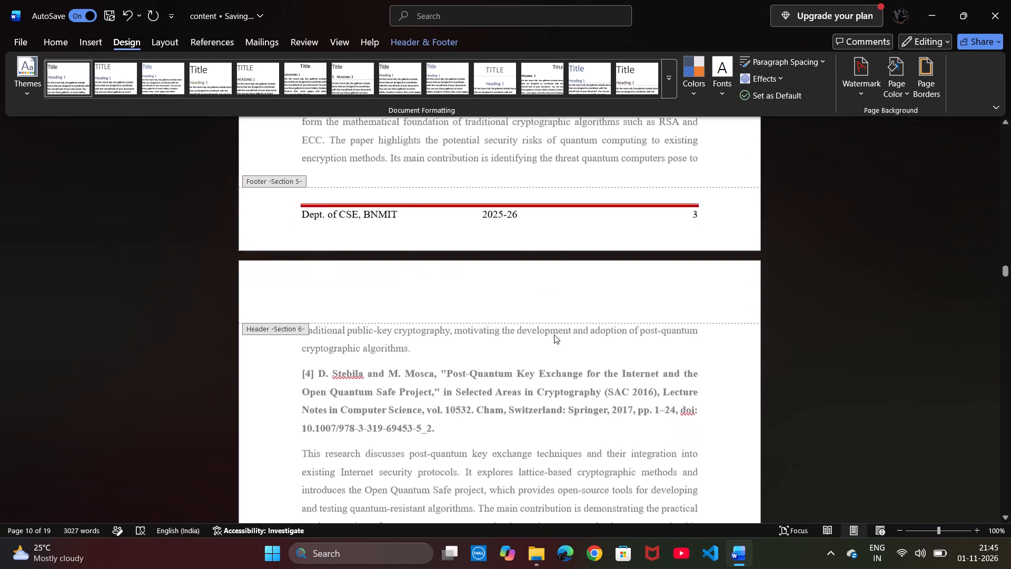
scroll(554, 335, up, 1)
scroll(554, 335, down, 7)
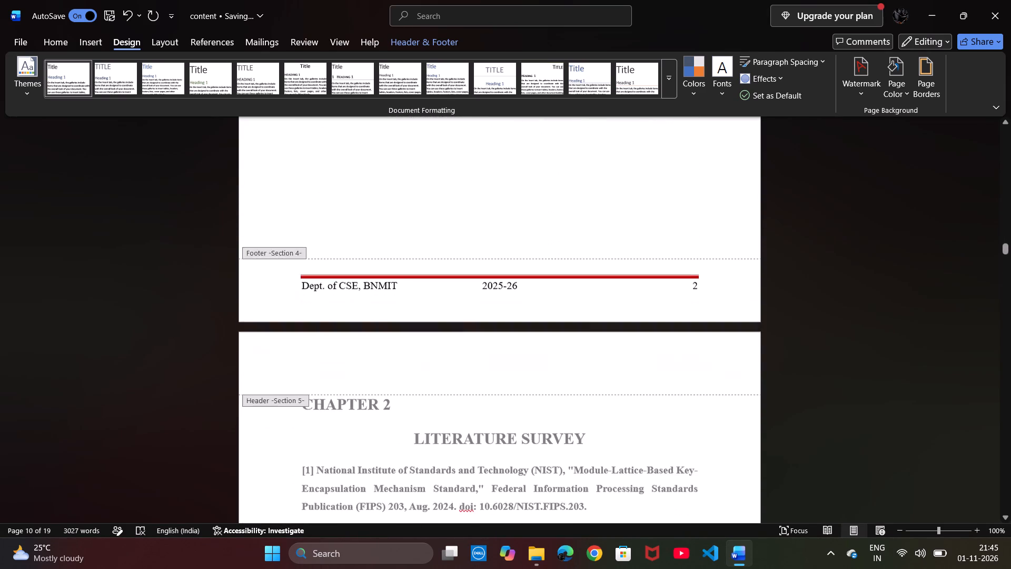
scroll(554, 335, down, 3)
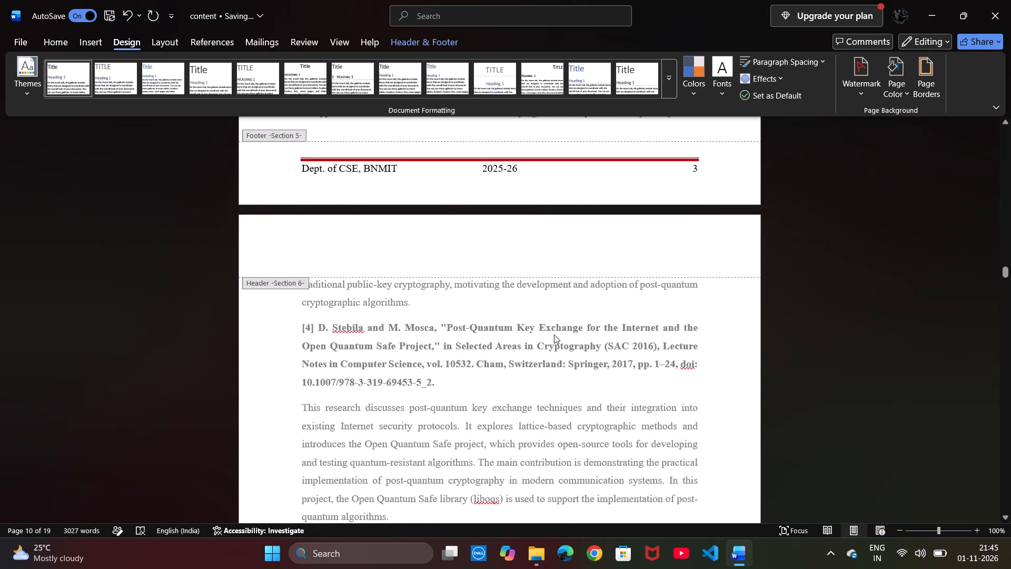
scroll(554, 335, down, 4)
scroll(554, 335, up, 1)
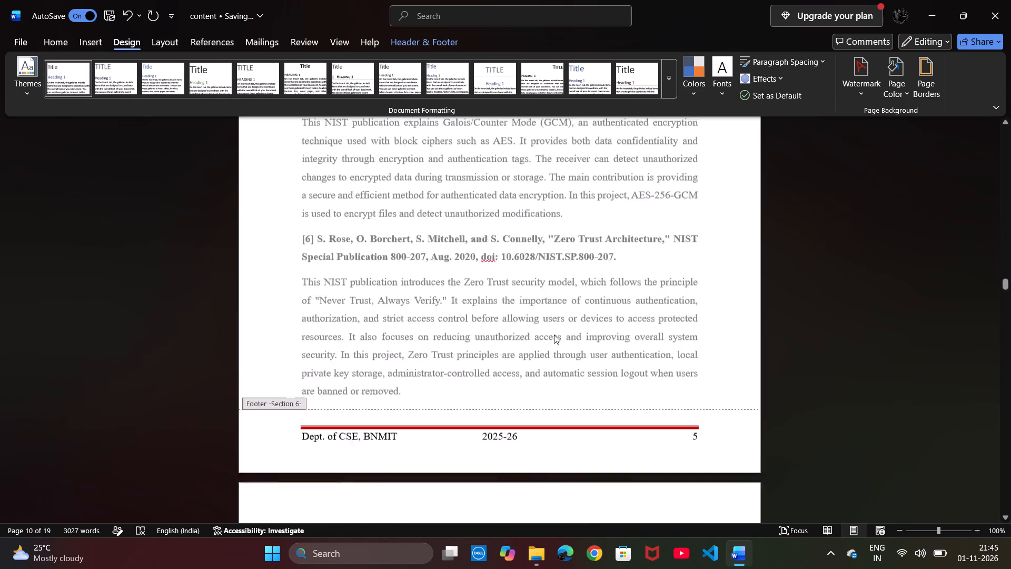
scroll(554, 335, up, 2)
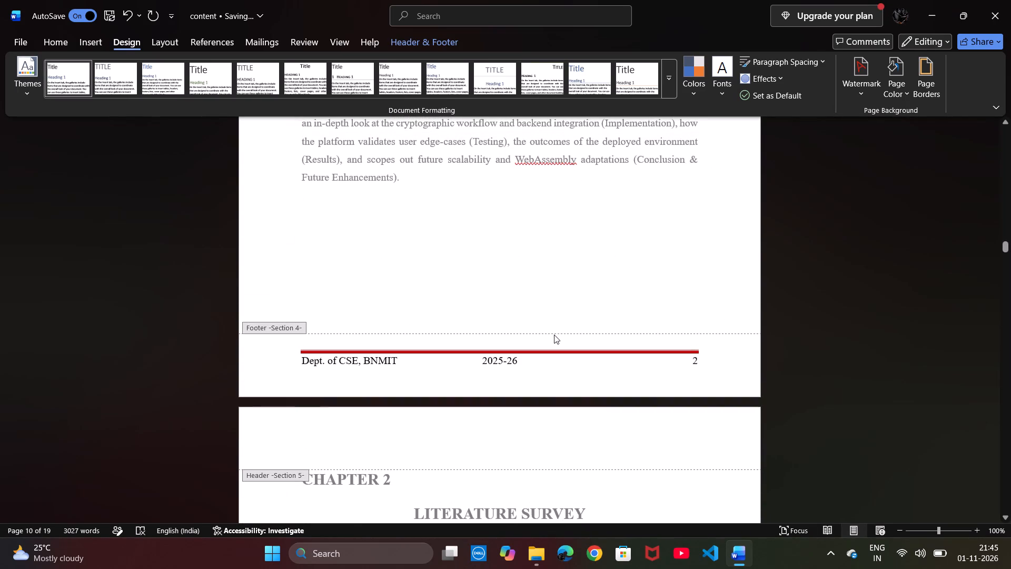
scroll(554, 335, up, 3)
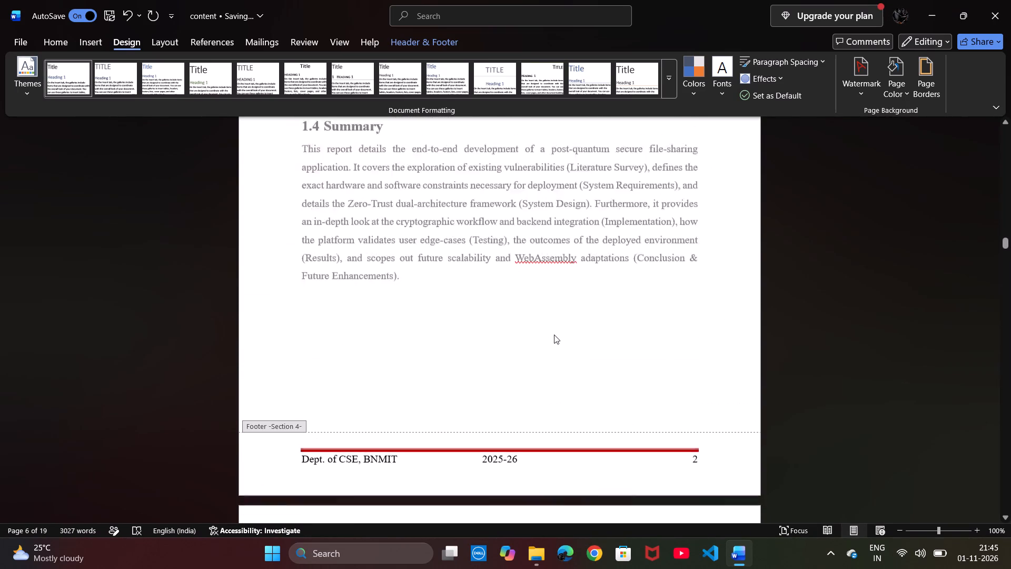
scroll(554, 335, up, 1)
scroll(554, 335, down, 1)
scroll(554, 335, up, 1)
scroll(554, 335, down, 3)
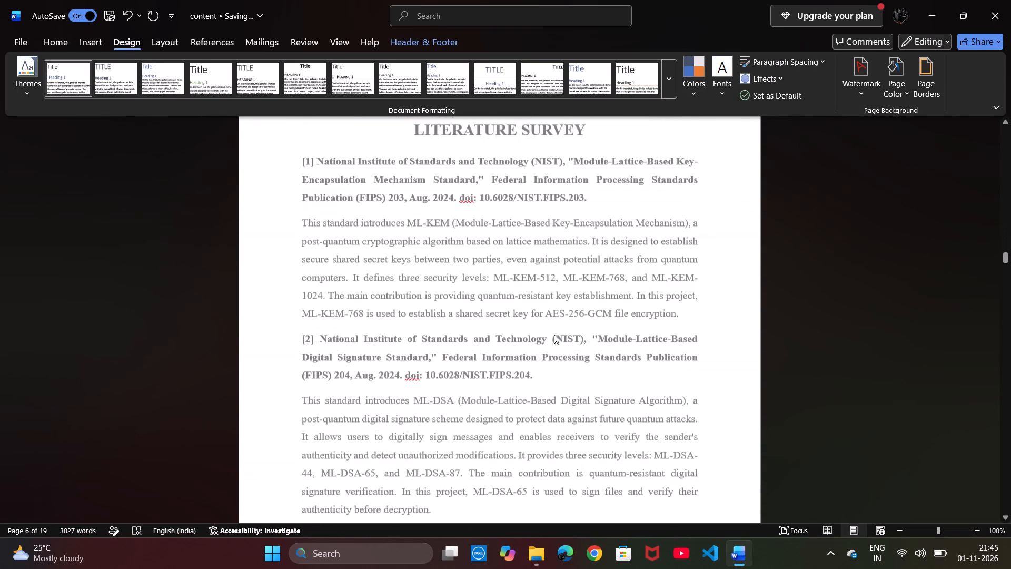
scroll(554, 335, down, 2)
scroll(554, 335, up, 1)
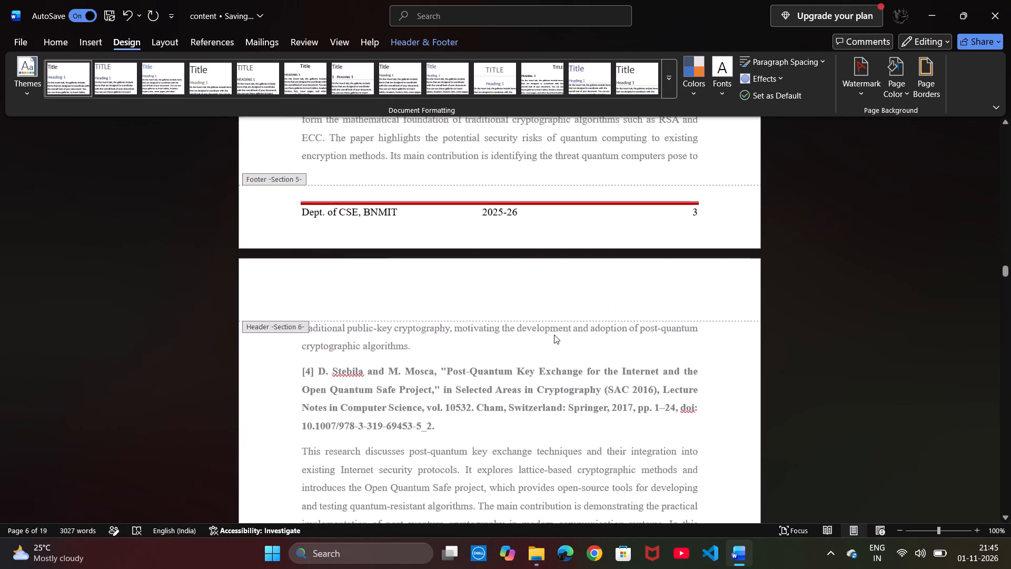
scroll(554, 335, up, 1)
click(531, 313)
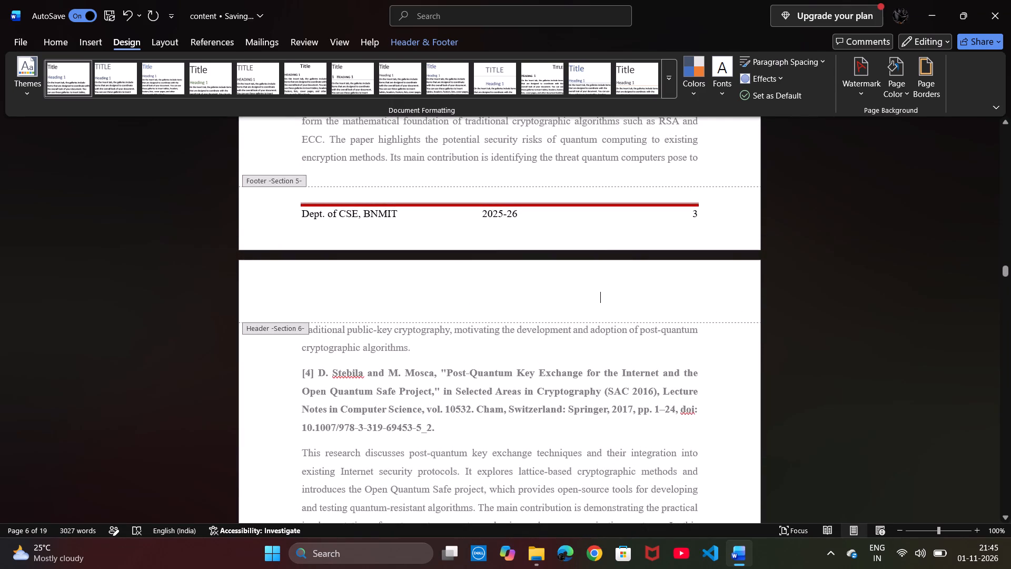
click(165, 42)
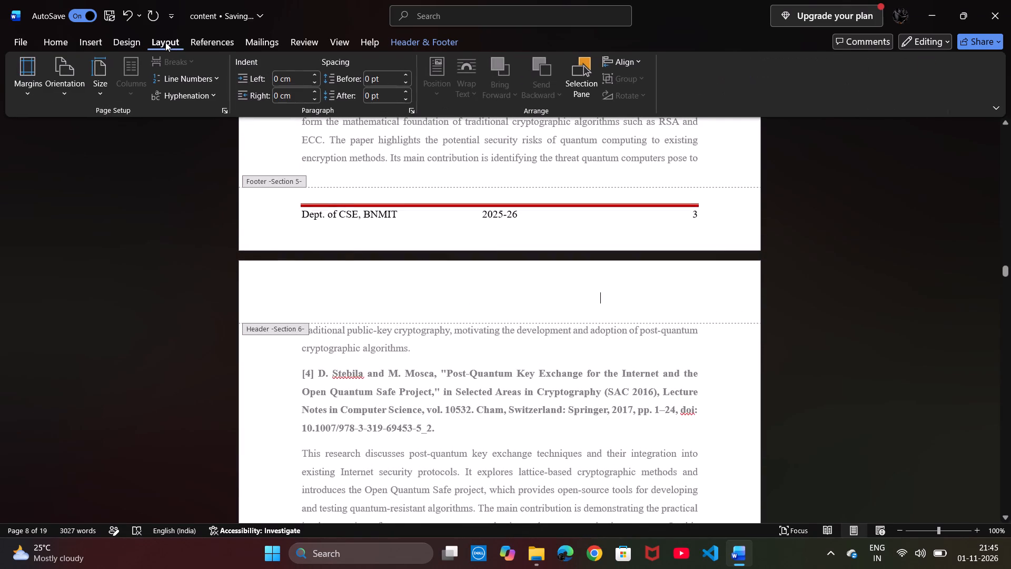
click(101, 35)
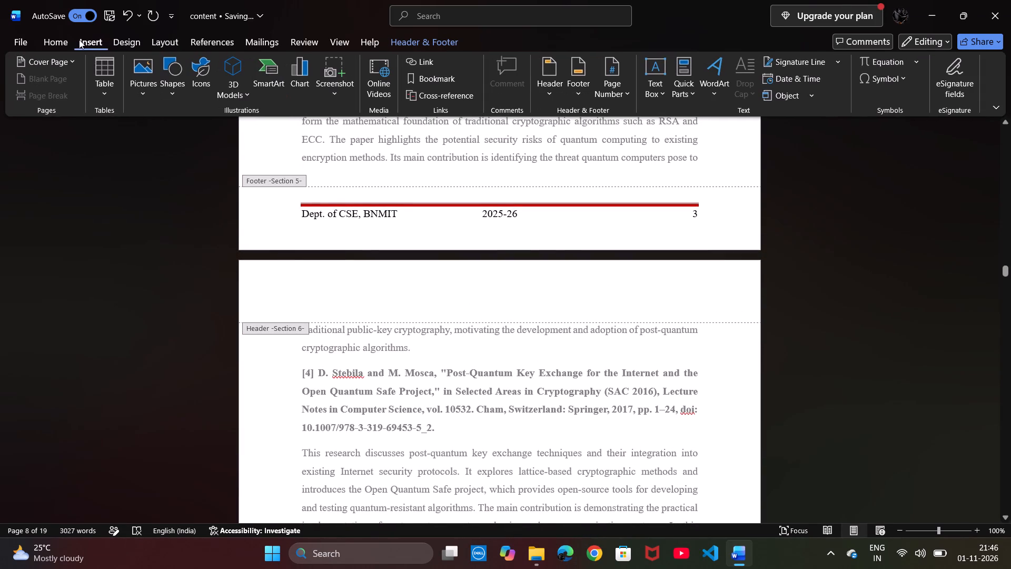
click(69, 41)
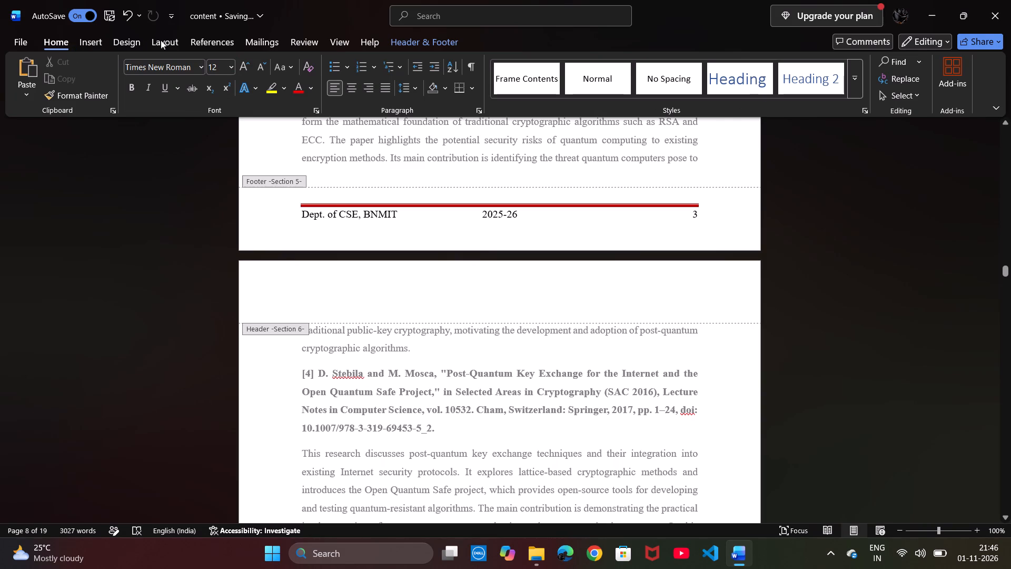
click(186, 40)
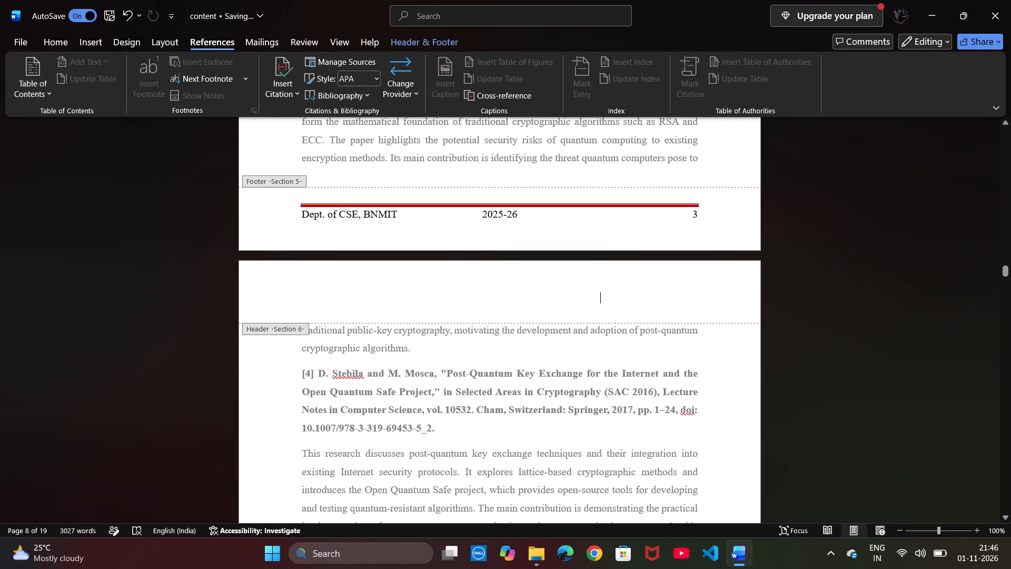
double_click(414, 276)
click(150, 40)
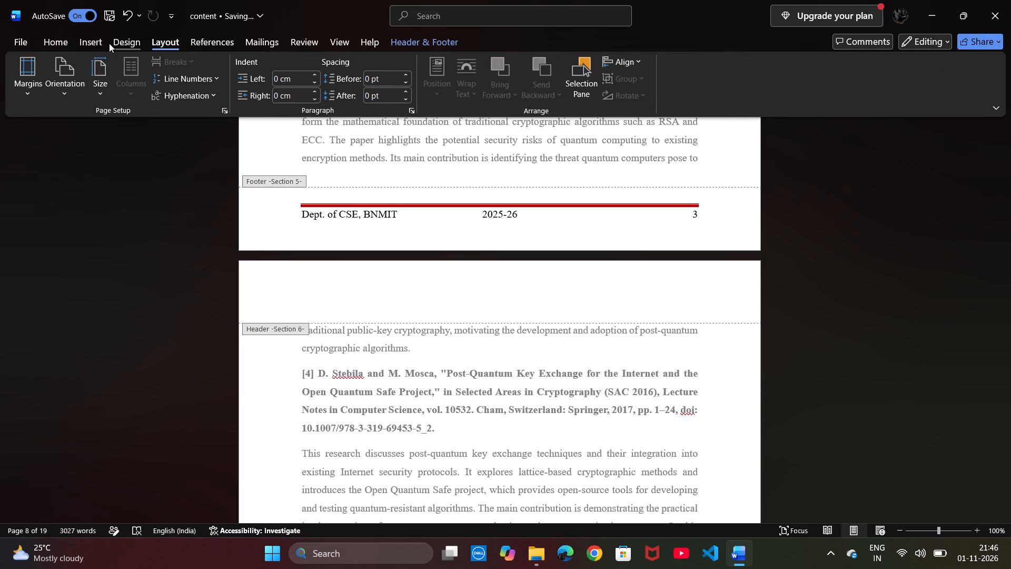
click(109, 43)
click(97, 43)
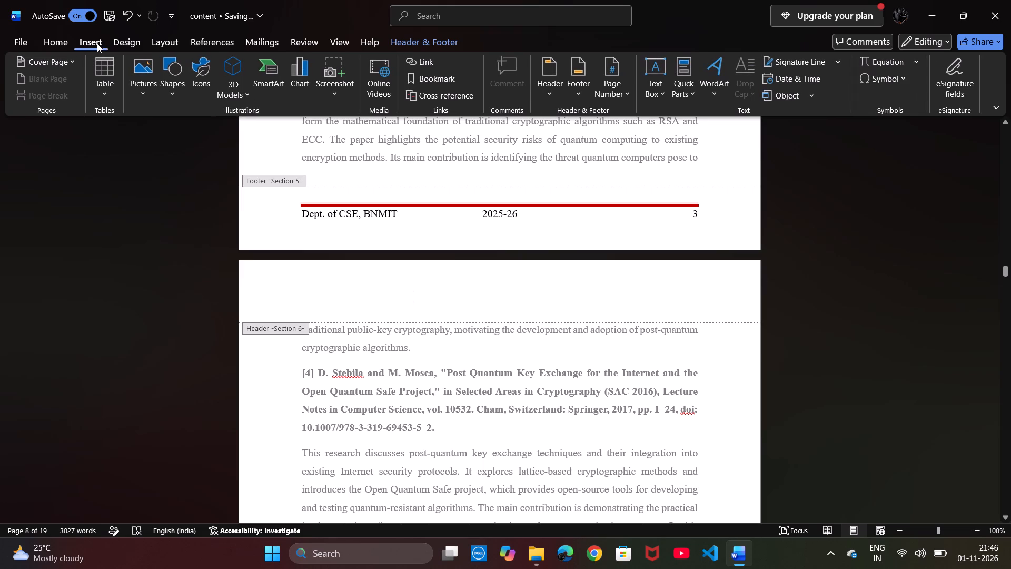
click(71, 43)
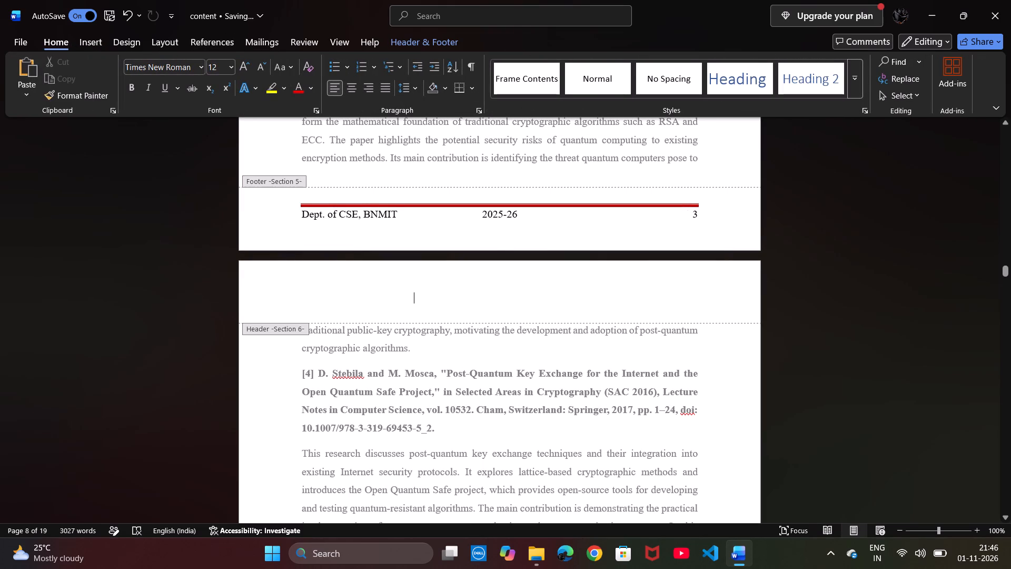
Leave header and footer editing and insert a Next Page section break after "identifying the threat quantum computers pose to".
double_click(477, 335)
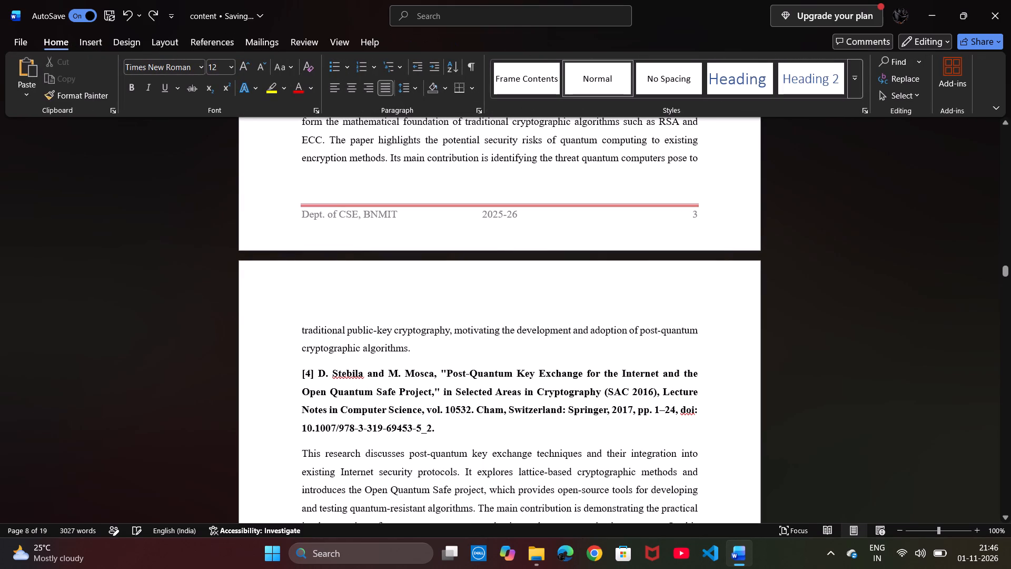
click(705, 166)
click(177, 39)
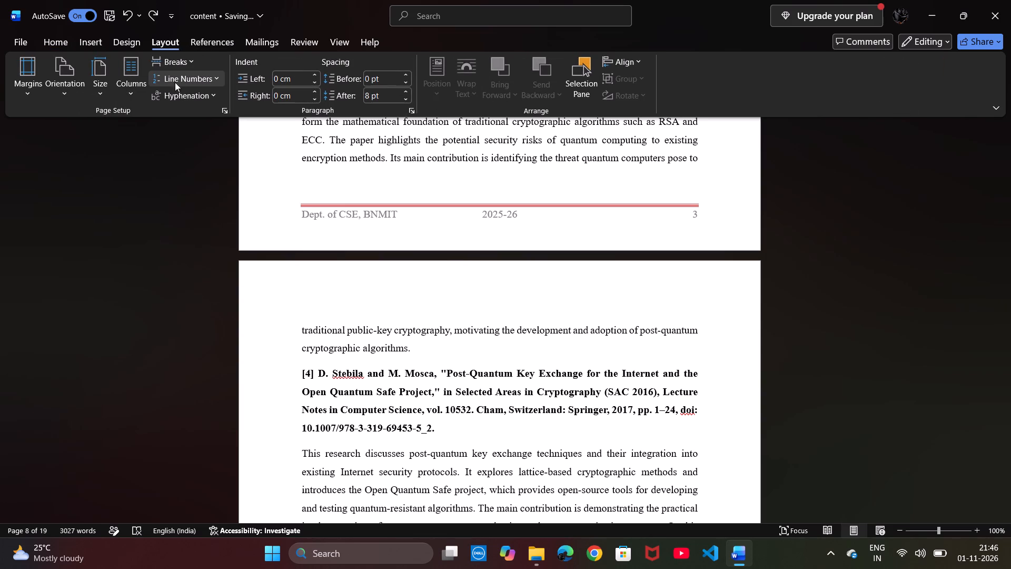
click(186, 62)
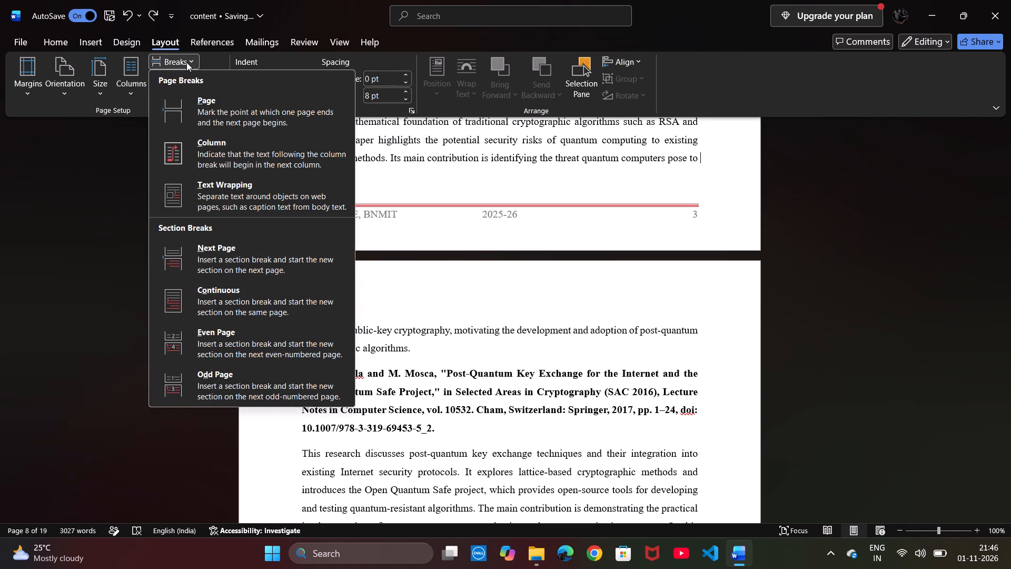
click(256, 253)
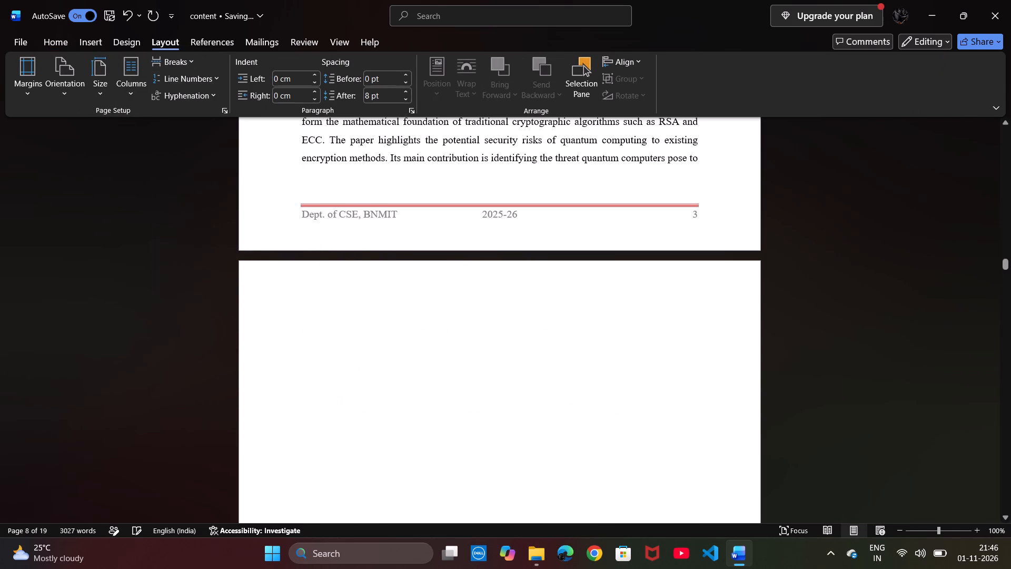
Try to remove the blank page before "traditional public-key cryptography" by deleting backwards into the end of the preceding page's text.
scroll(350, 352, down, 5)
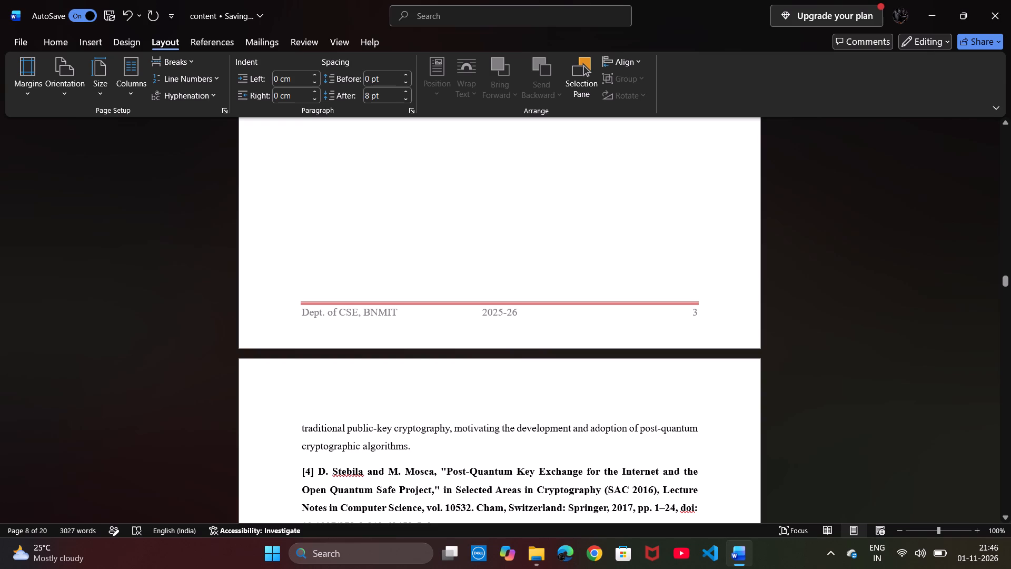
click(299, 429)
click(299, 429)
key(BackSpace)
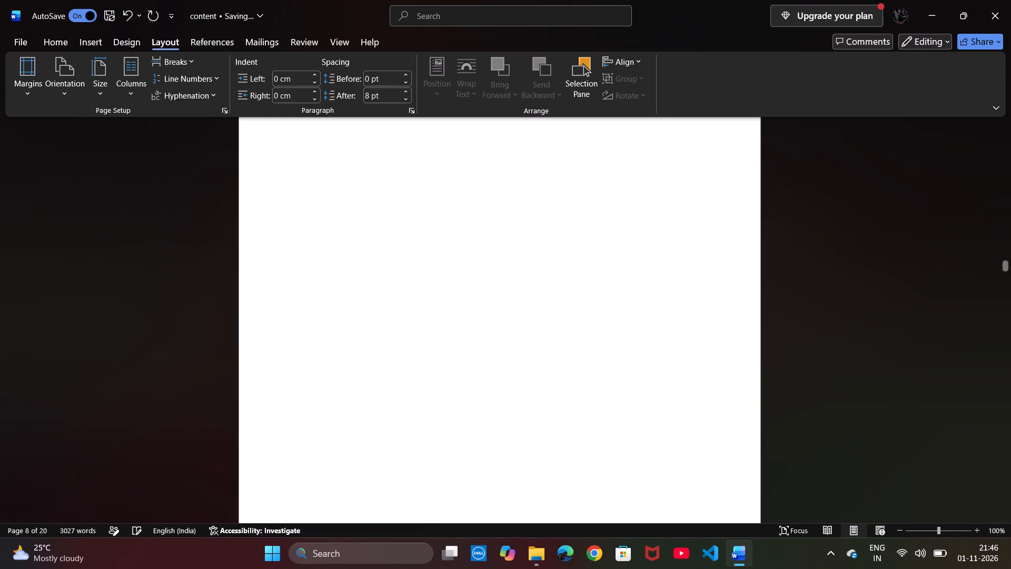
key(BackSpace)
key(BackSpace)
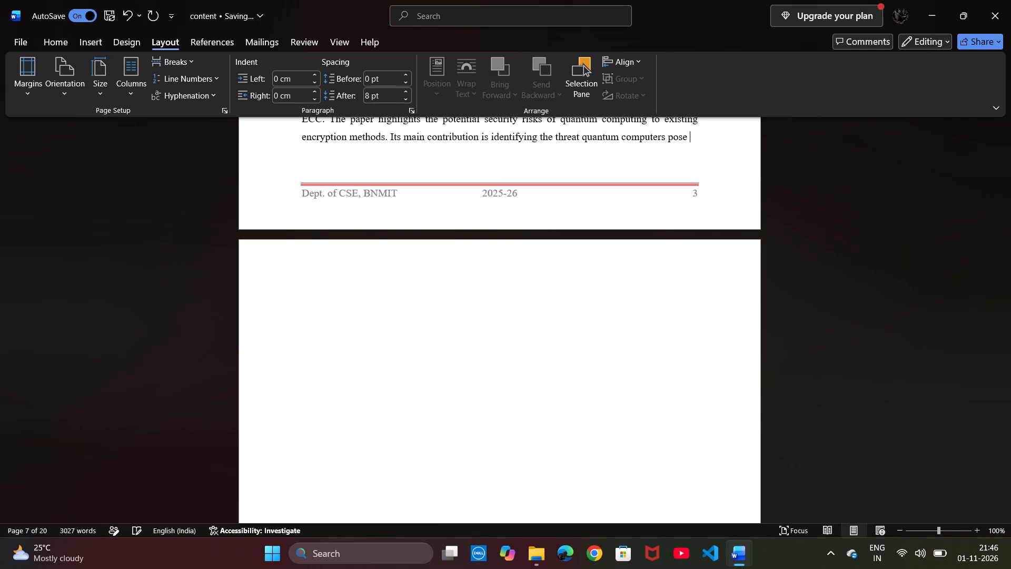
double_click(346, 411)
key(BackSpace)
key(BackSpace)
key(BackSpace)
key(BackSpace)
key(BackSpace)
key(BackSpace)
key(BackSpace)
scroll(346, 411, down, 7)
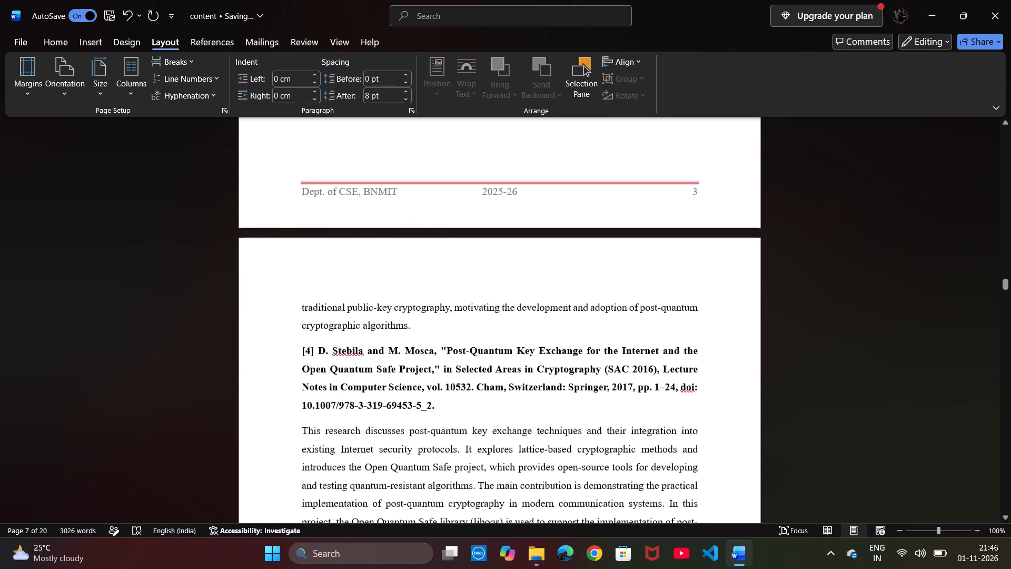
Undo the text deletions and the Next Page section break inserted after "identifying the threat quantum computers pose to".
key(ctrl+z)
key(ctrl+z)
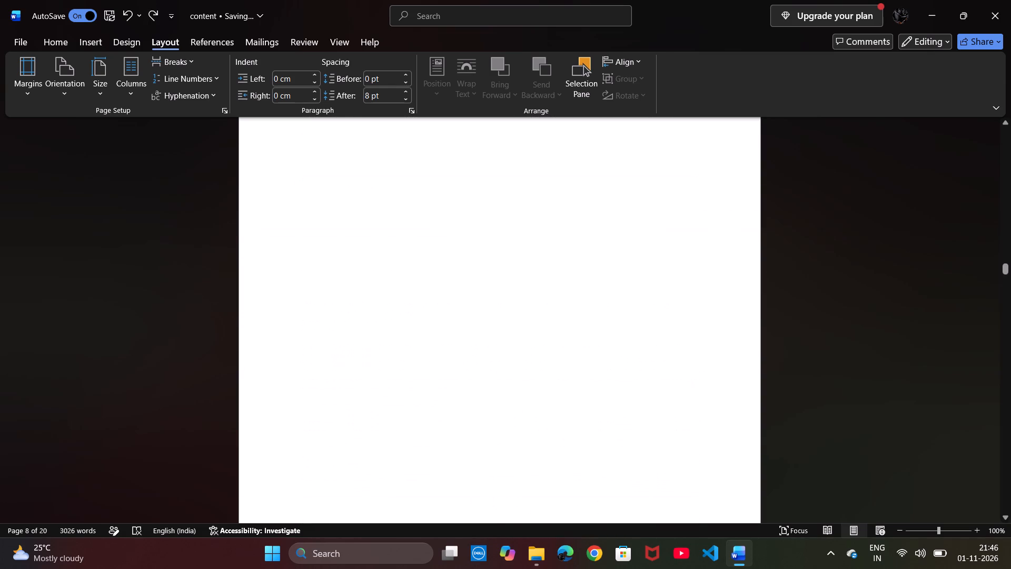
key(ctrl+z)
key(ctrl+z)
key(ctrl+z)
key(ctrl+z)
key(ctrl+z)
key(ctrl+z)
key(ctrl+z)
key(ctrl+z)
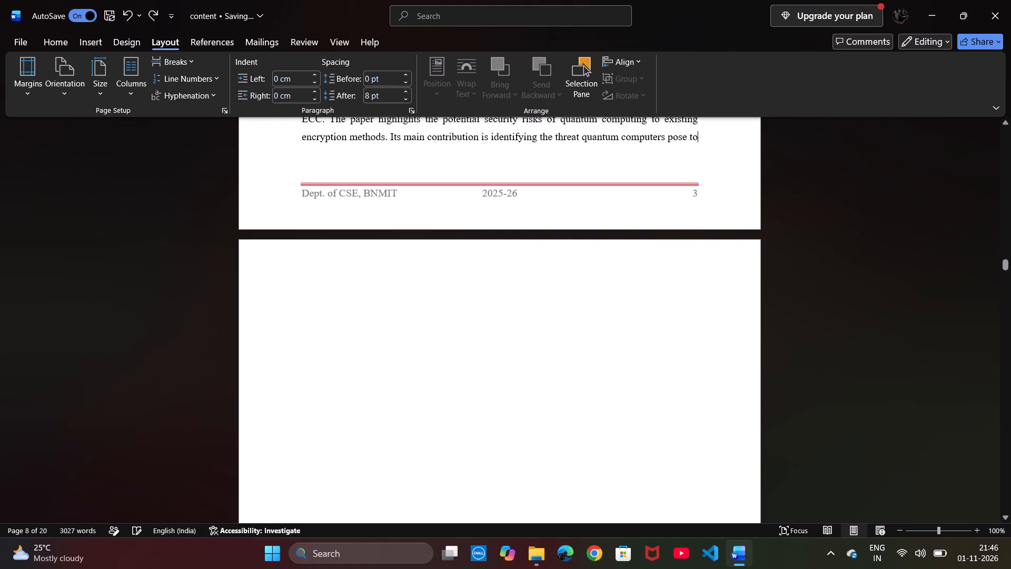
key(ctrl+z)
key(ctrl+z)
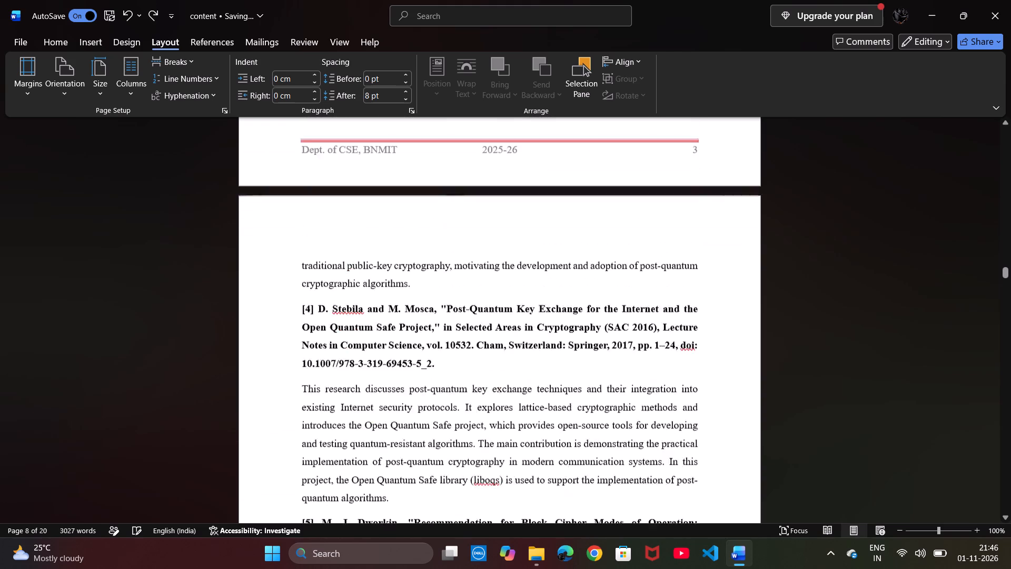
Insert a Next Page section break after "are banned or removed." at the end of the Literature Survey chapter.
scroll(346, 411, down, 3)
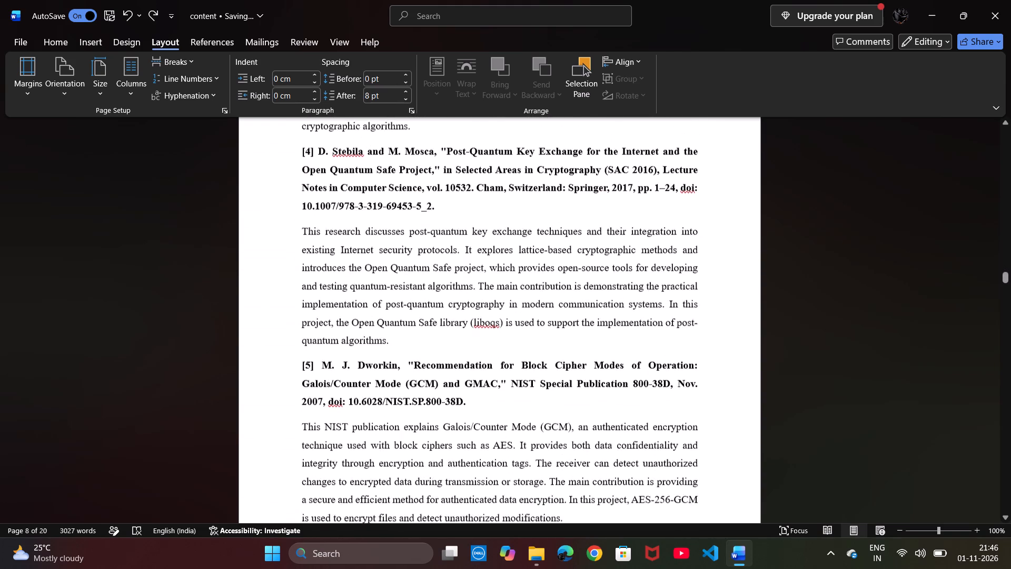
scroll(346, 411, down, 1)
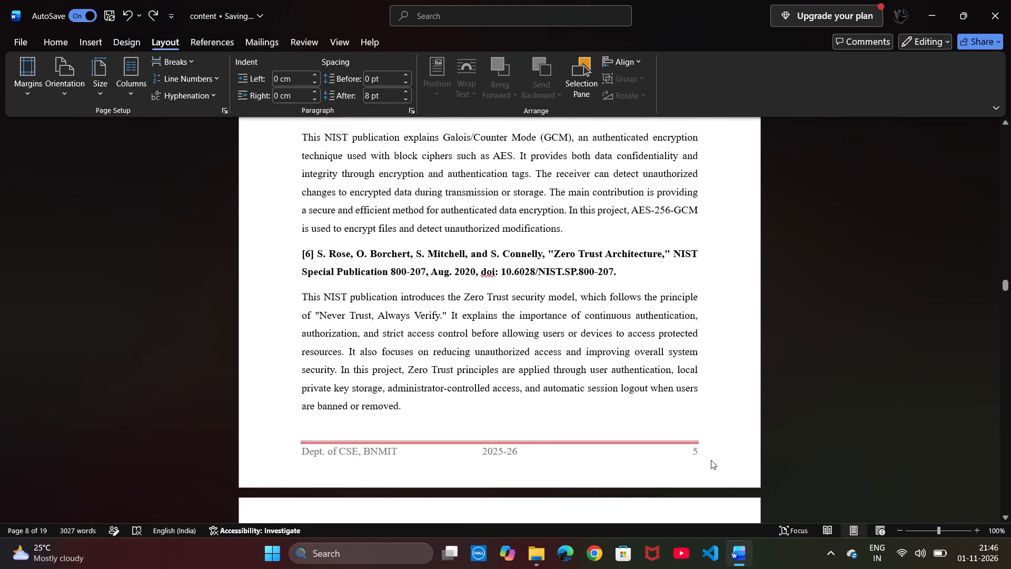
double_click(705, 456)
scroll(705, 456, down, 5)
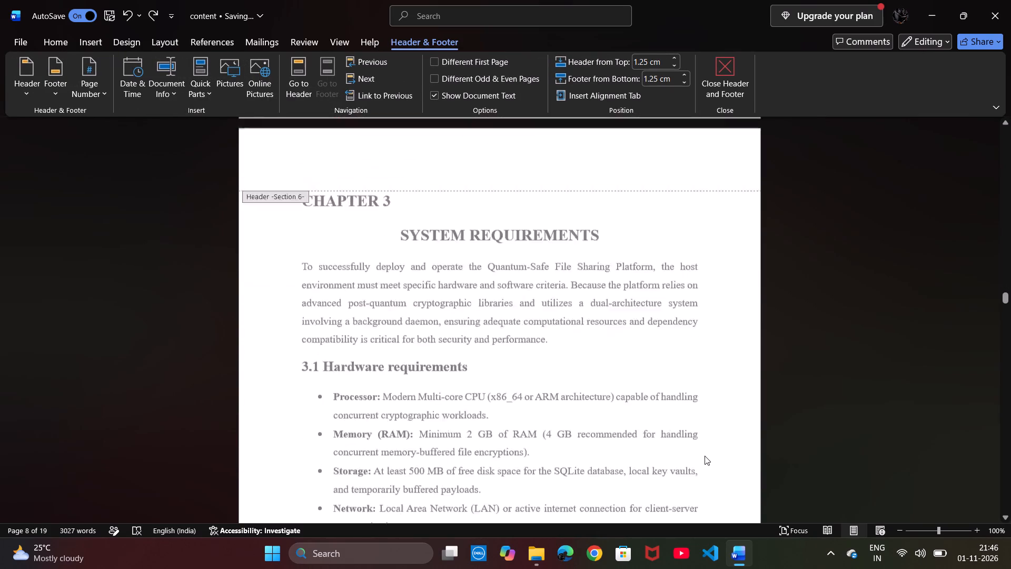
scroll(705, 456, up, 3)
click(495, 261)
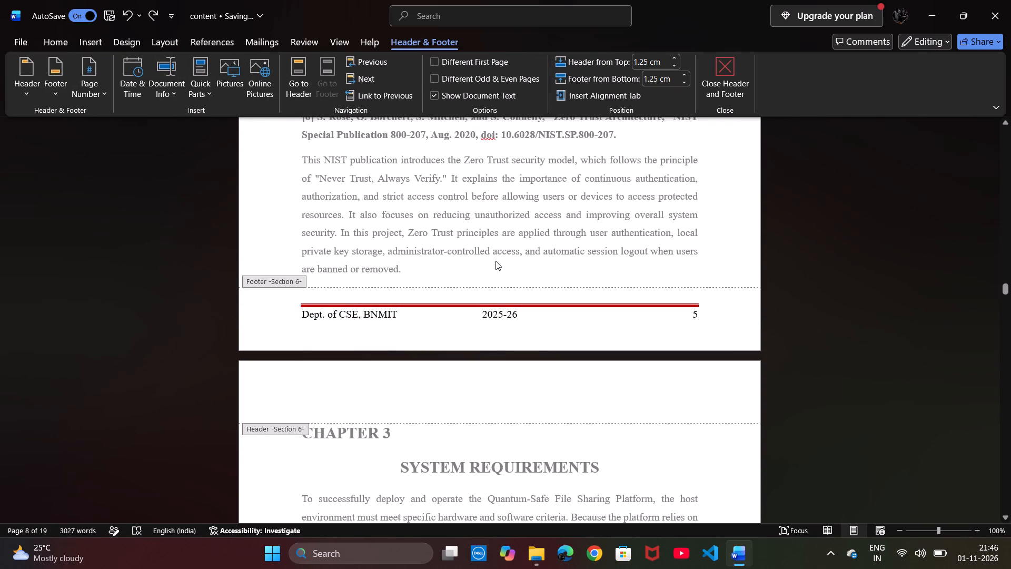
click(495, 261)
click(431, 271)
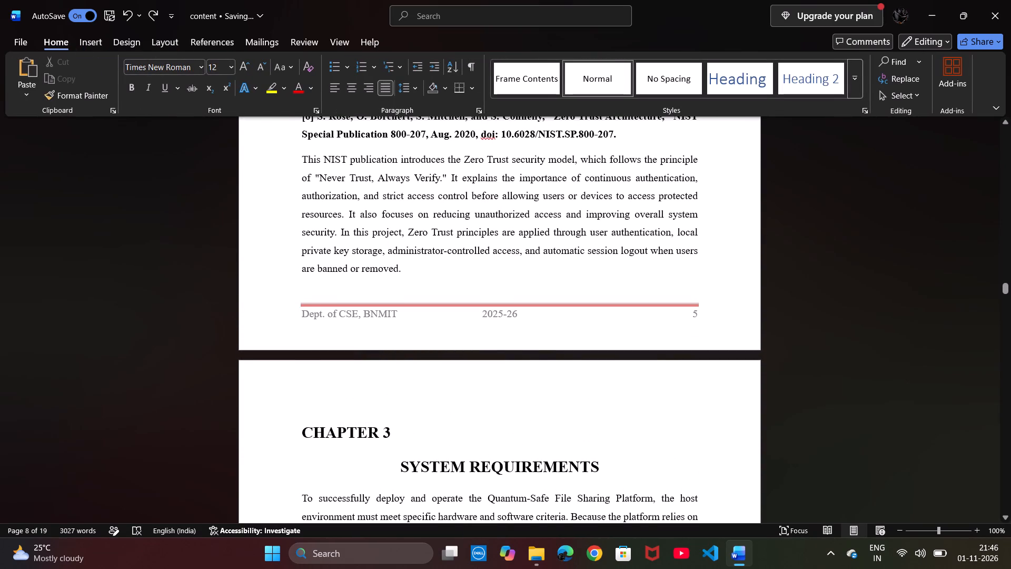
click(164, 44)
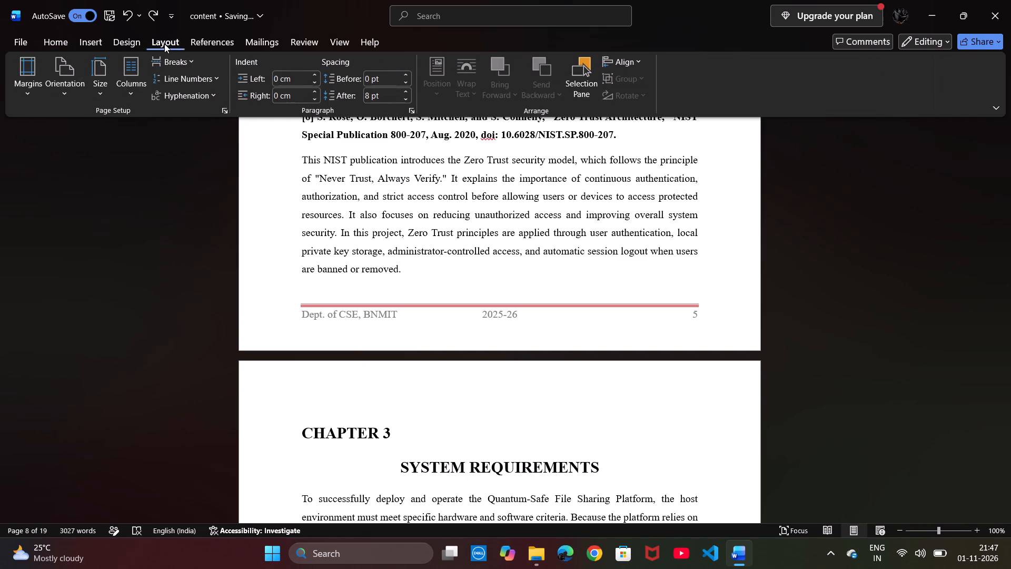
click(192, 64)
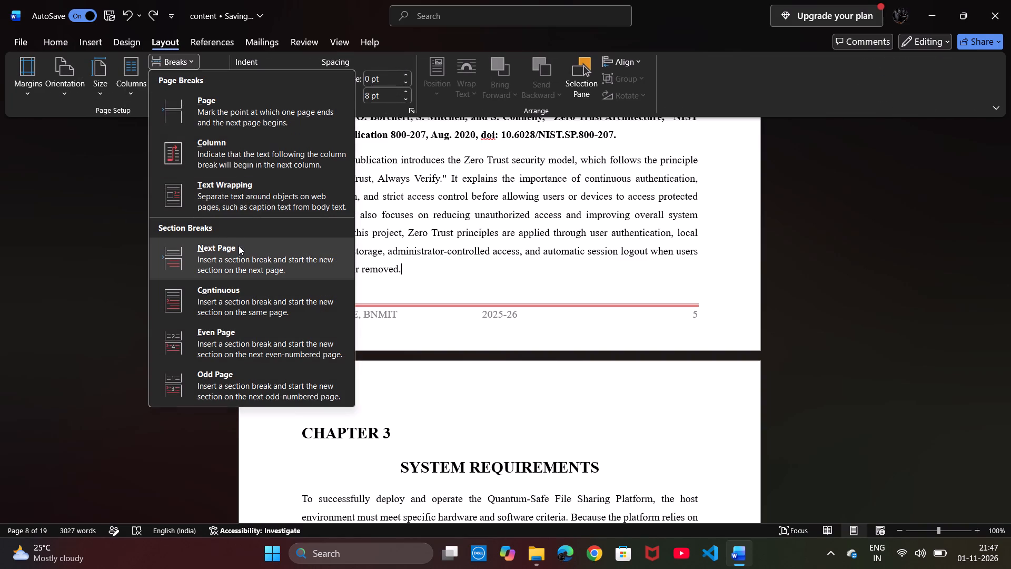
click(239, 246)
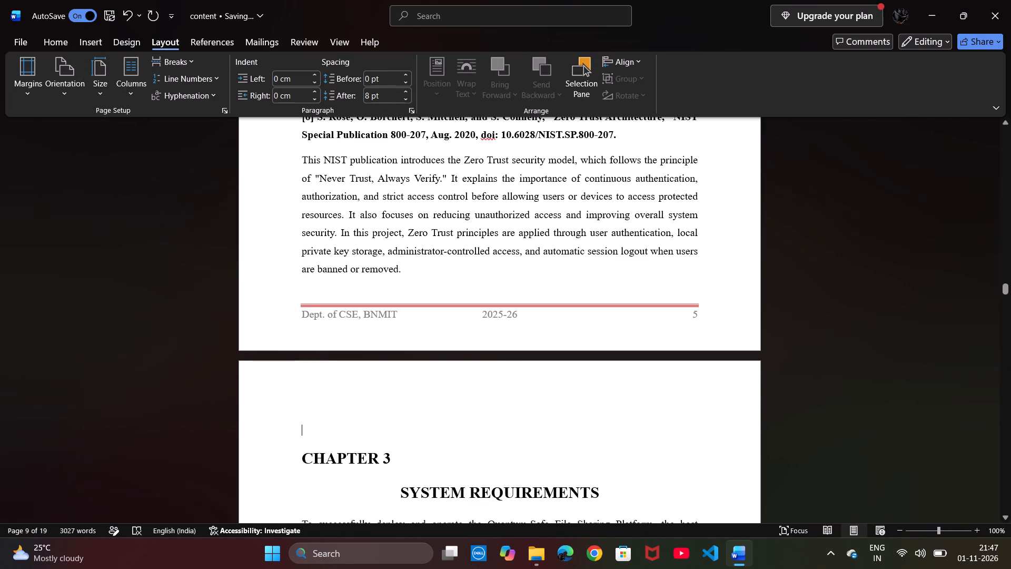
Delete the empty paragraph above the CHAPTER 3 heading.
click(301, 447)
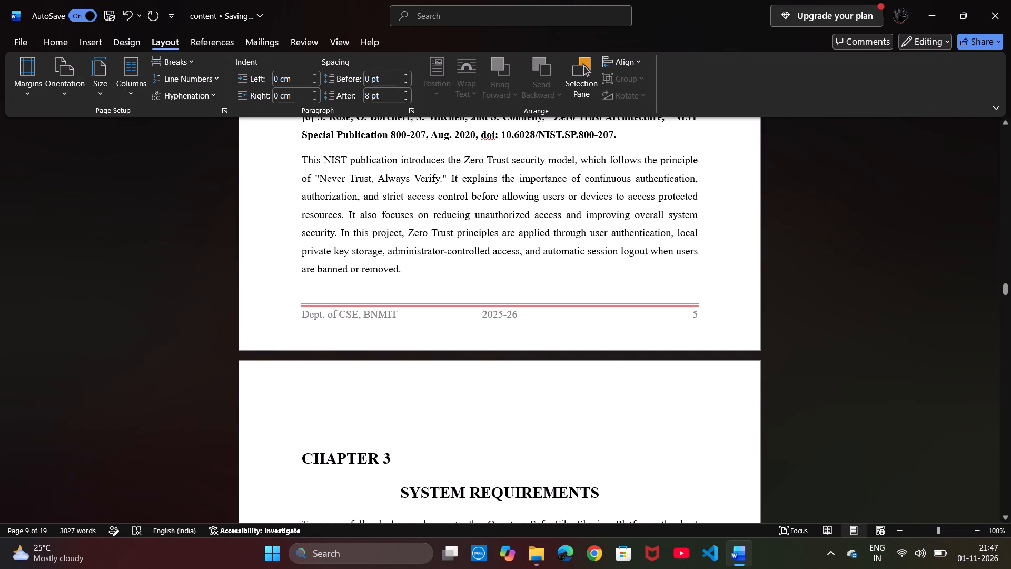
triple_click(301, 433)
key(BackSpace)
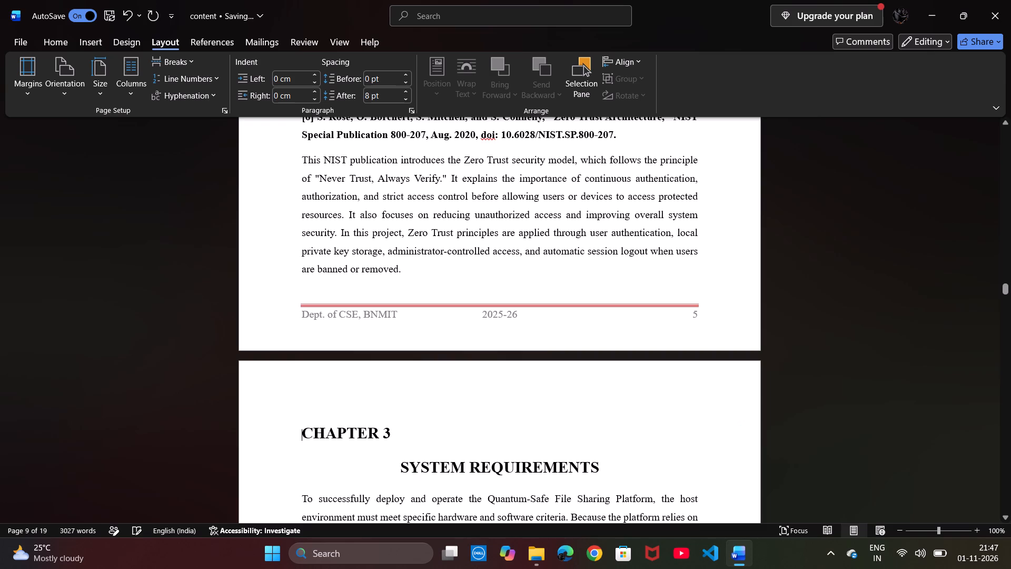
Unlink the header and footer of Section 7, the CHAPTER 3 page, from the previous section and leave header and footer editing.
double_click(450, 457)
click(457, 390)
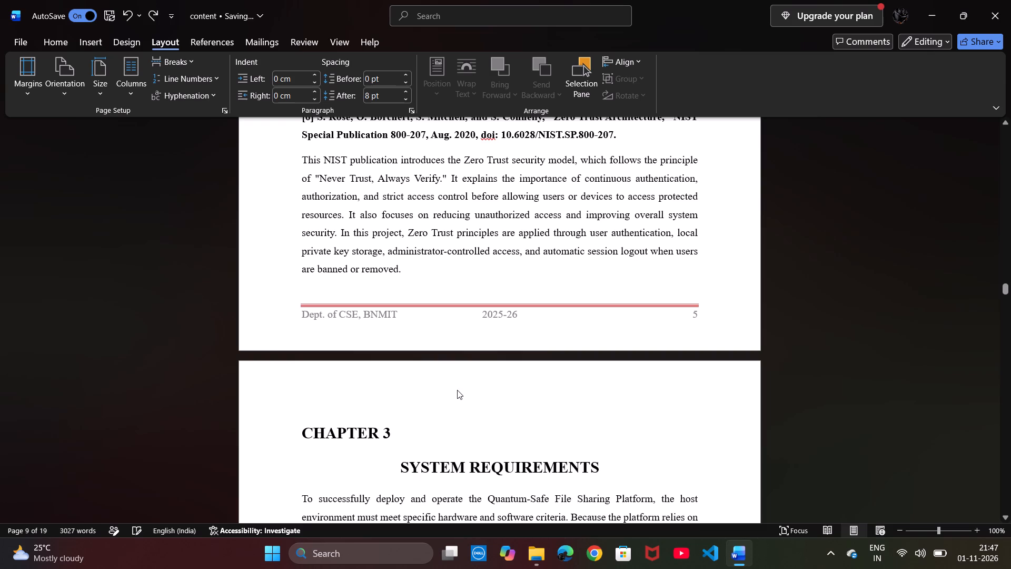
double_click(457, 390)
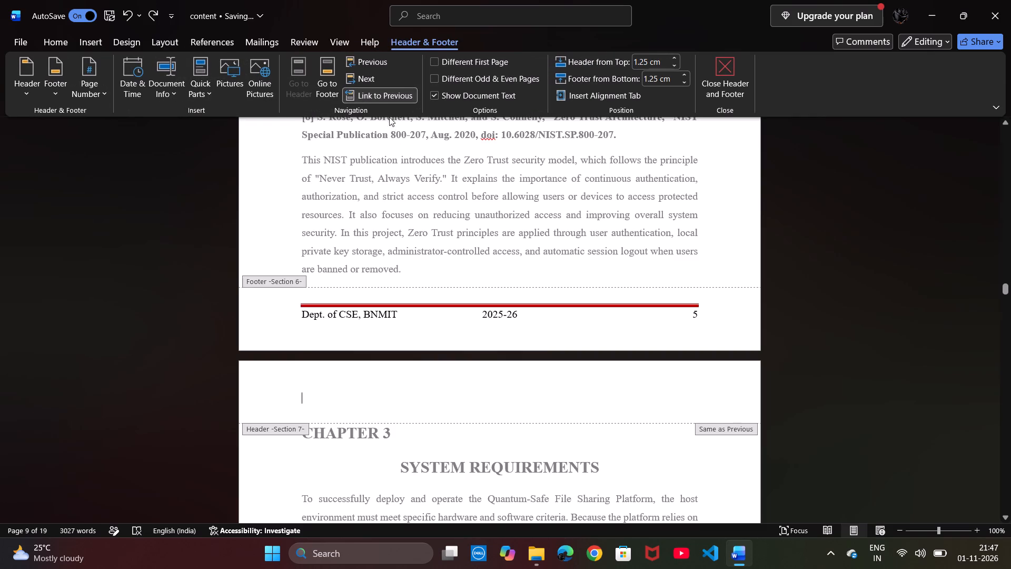
click(388, 101)
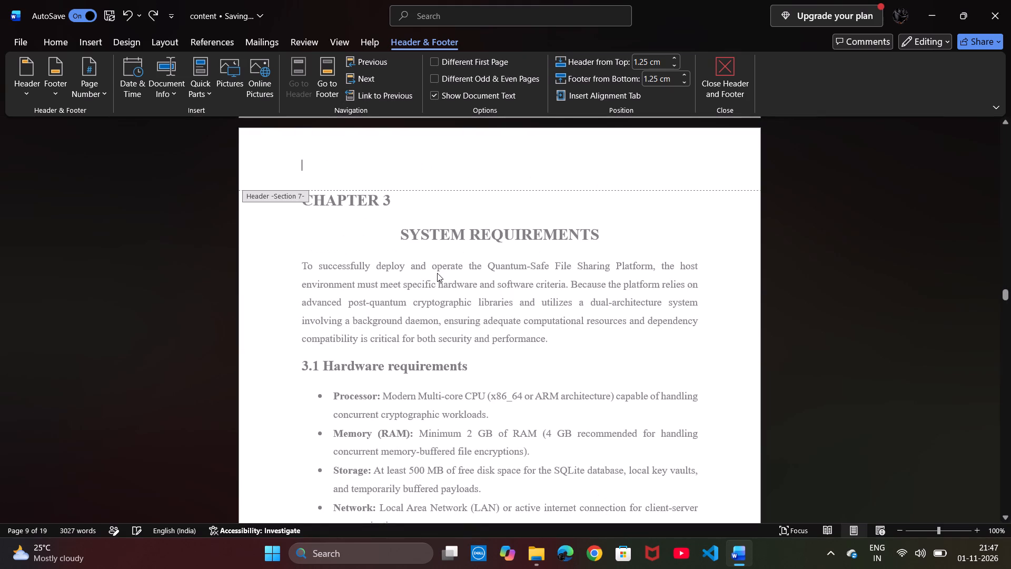
scroll(437, 273, down, 6)
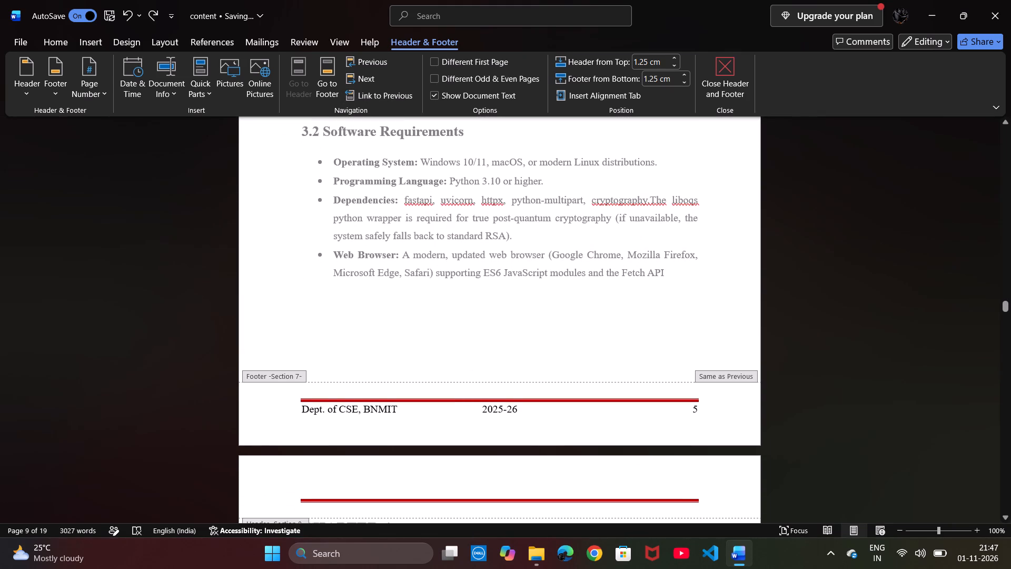
click(464, 411)
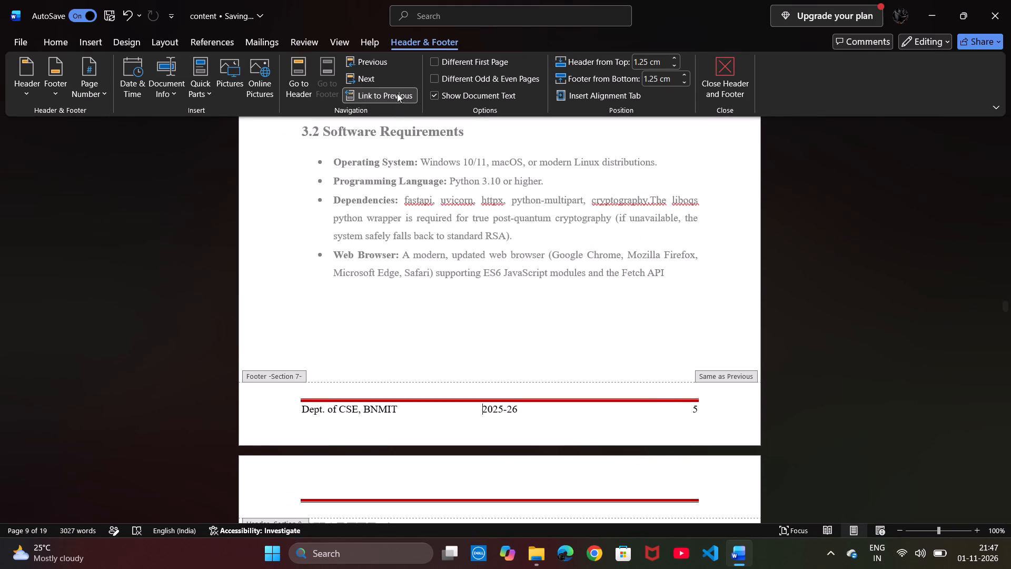
click(397, 93)
double_click(408, 201)
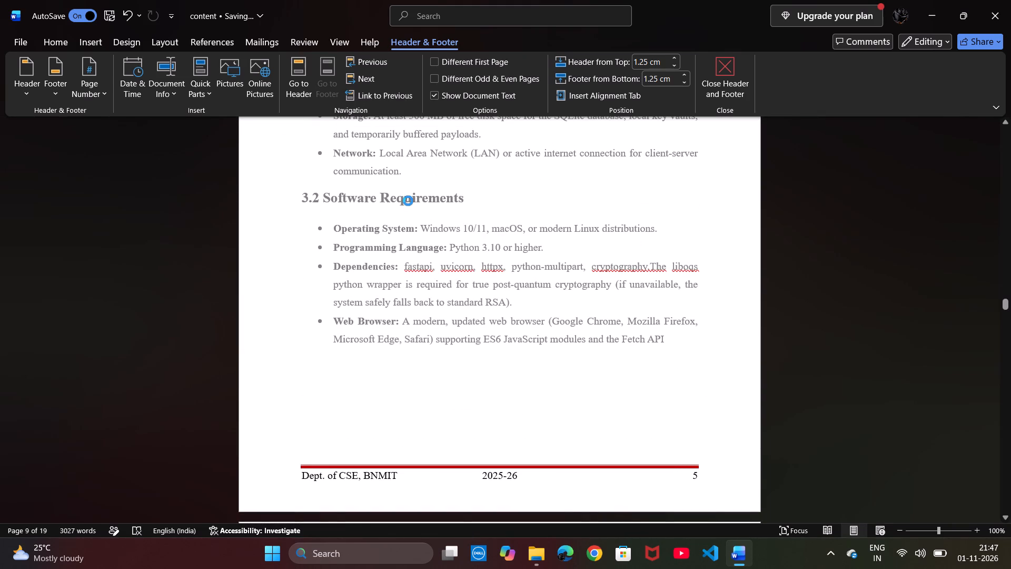
Review the headers and footer page numbers on the Literature Survey pages, back to the CHAPTER 2 page.
scroll(408, 201, up, 8)
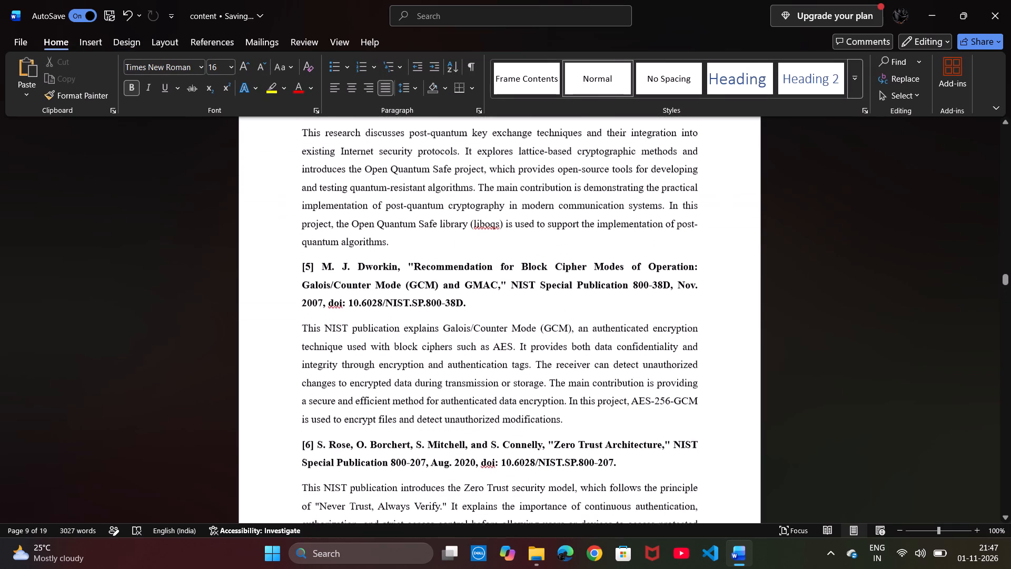
scroll(408, 201, up, 5)
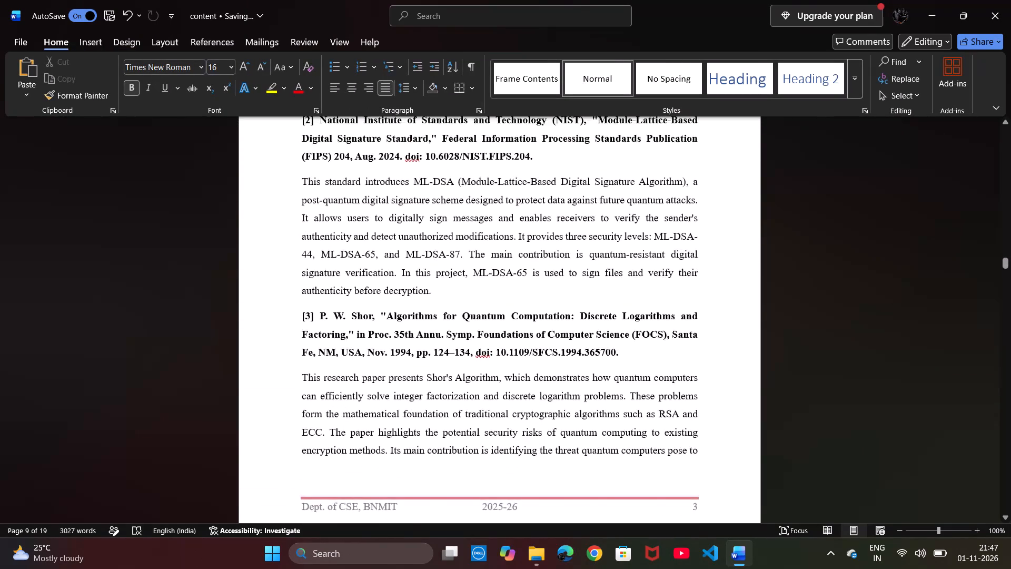
scroll(408, 201, up, 5)
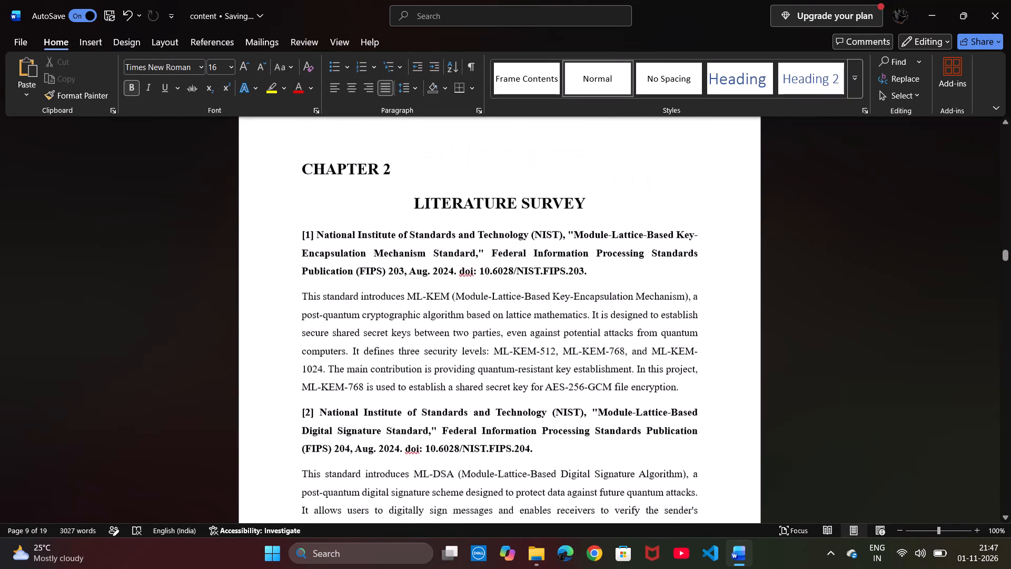
scroll(409, 201, down, 5)
scroll(409, 201, up, 1)
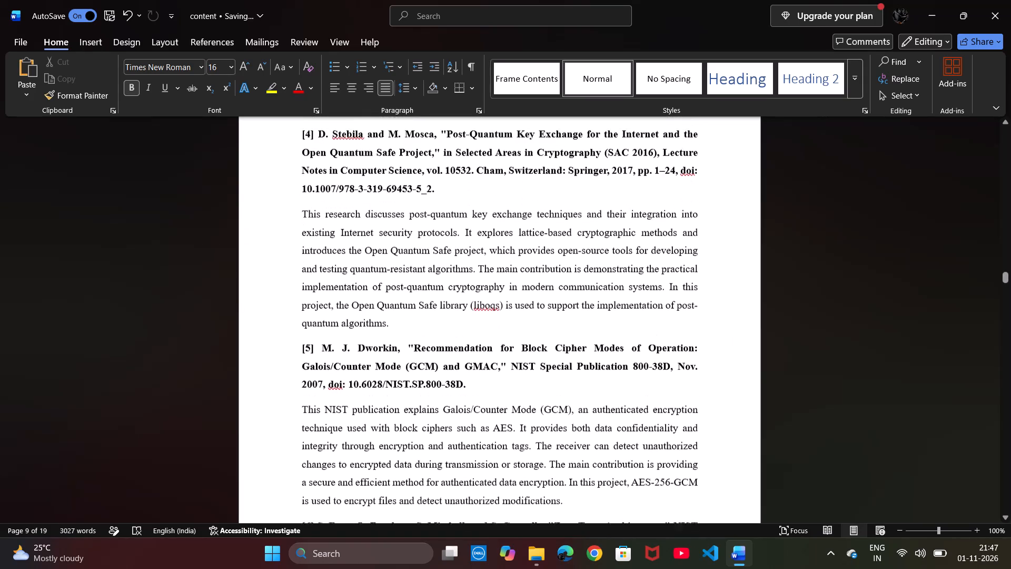
scroll(409, 201, up, 2)
click(423, 150)
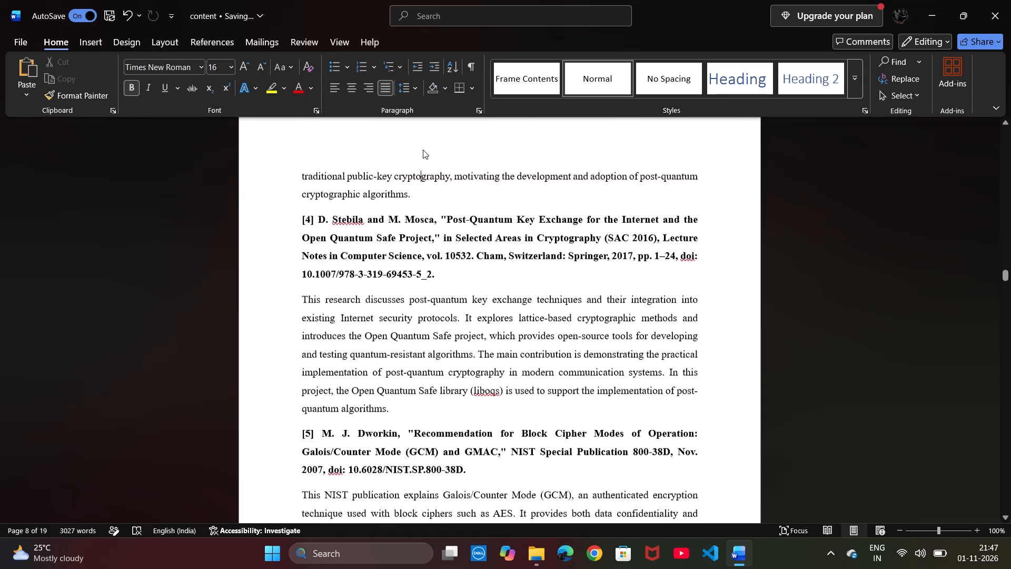
scroll(417, 185, up, 1)
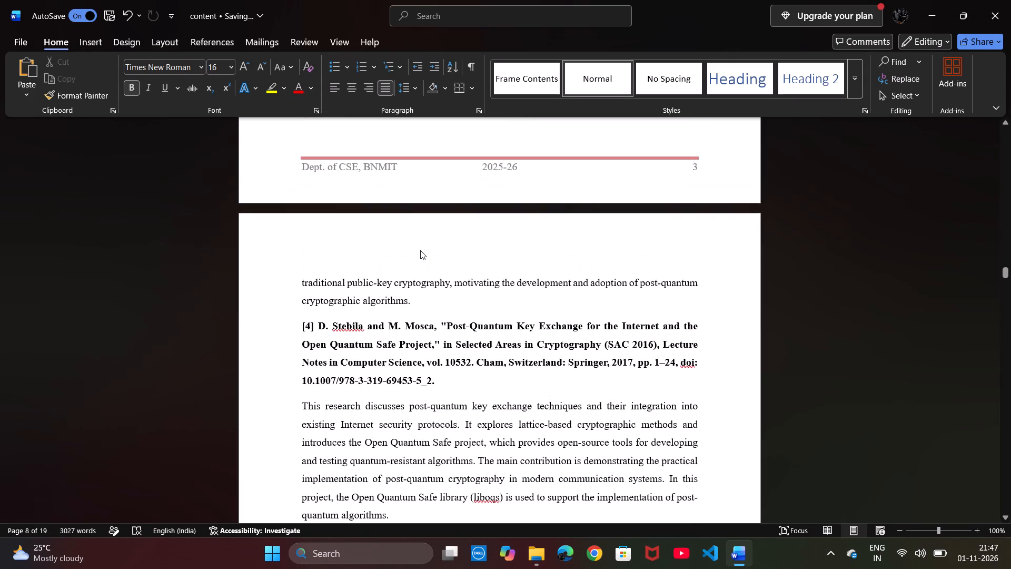
Change the footer page number of Section 6, at the end of the Literature Survey chapter, to 4.
click(420, 250)
double_click(420, 250)
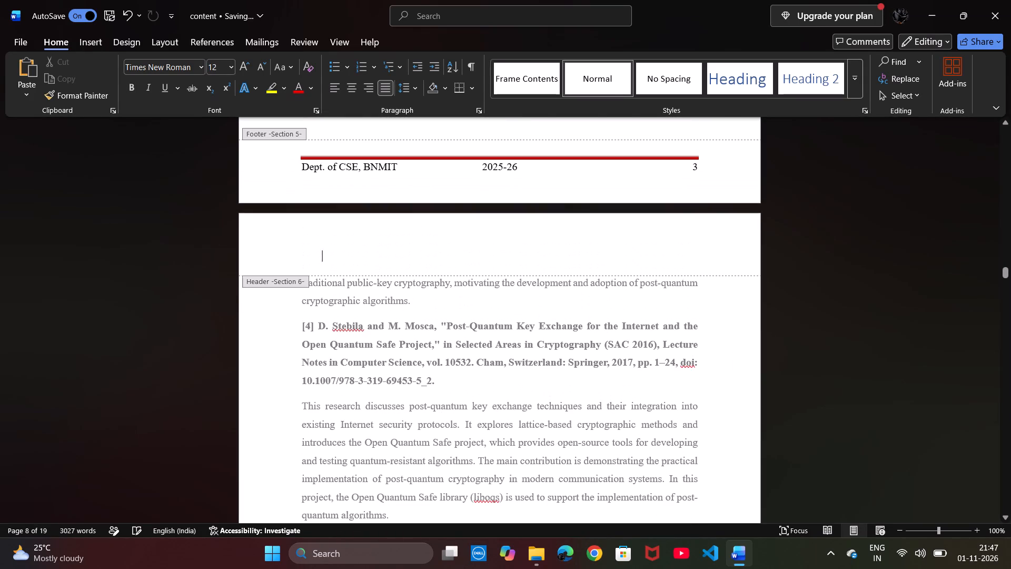
scroll(423, 284, down, 2)
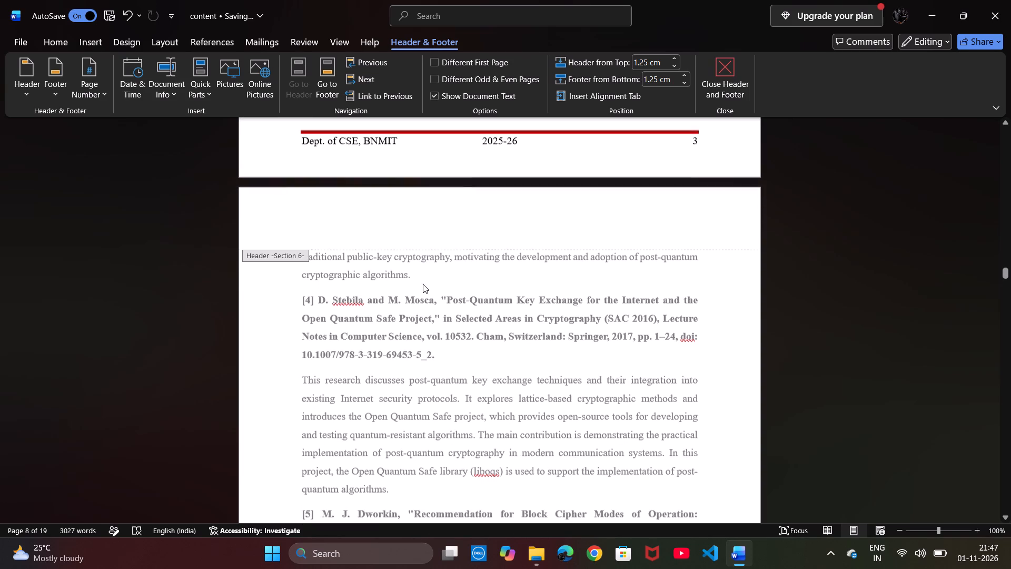
scroll(423, 284, down, 2)
scroll(423, 284, up, 1)
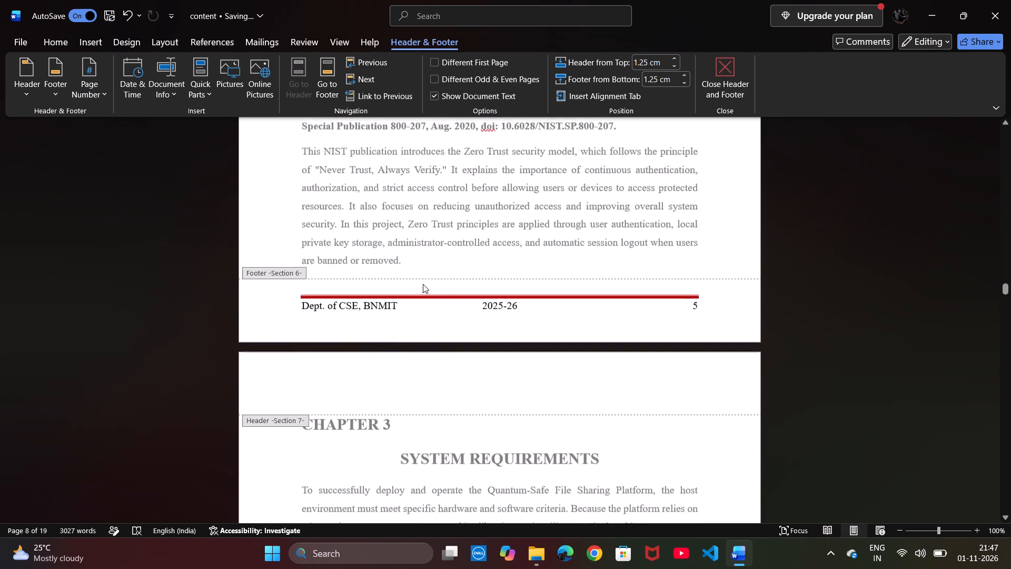
scroll(423, 284, up, 1)
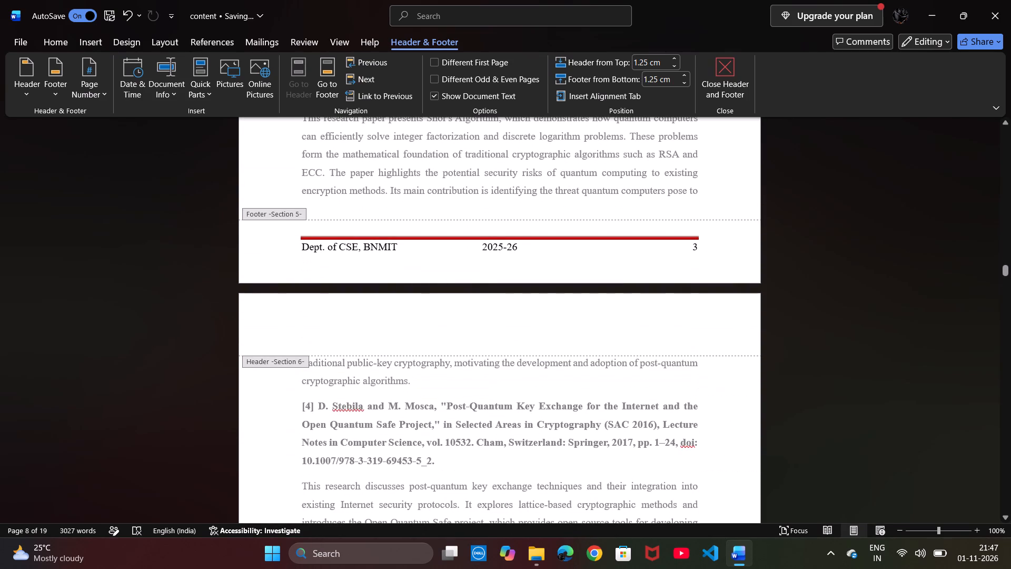
scroll(423, 284, down, 7)
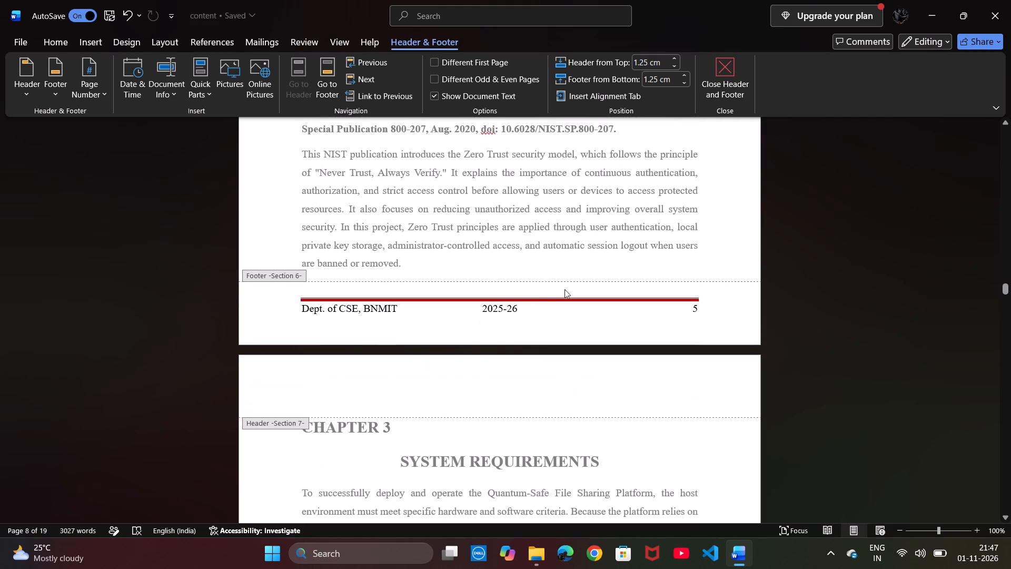
click(699, 307)
key(BackSpace)
key(4)
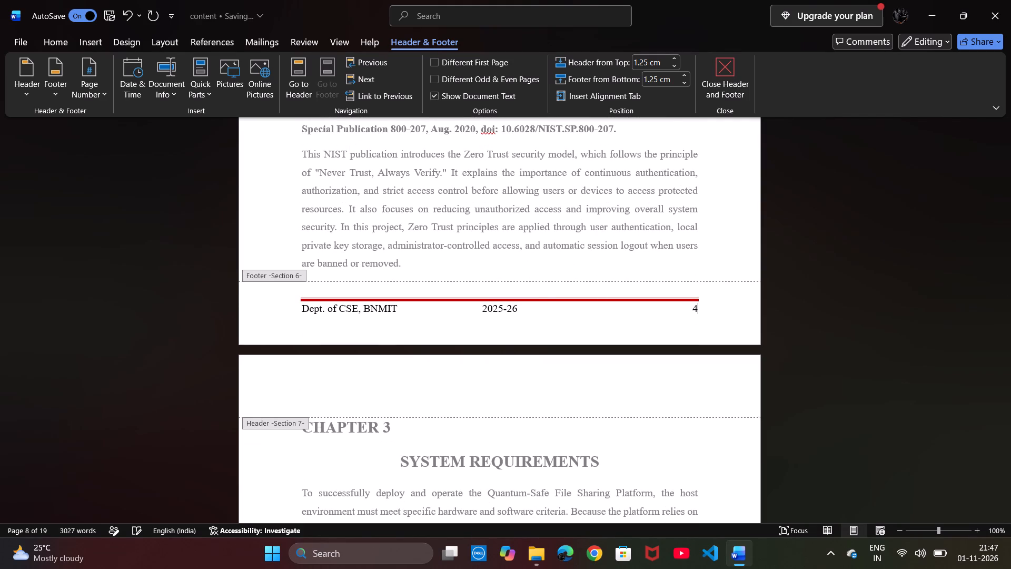
Check the headers and footers of Sections 5, 6 and 7 around the Literature Survey and System Requirements pages.
scroll(693, 301, up, 5)
scroll(693, 301, down, 1)
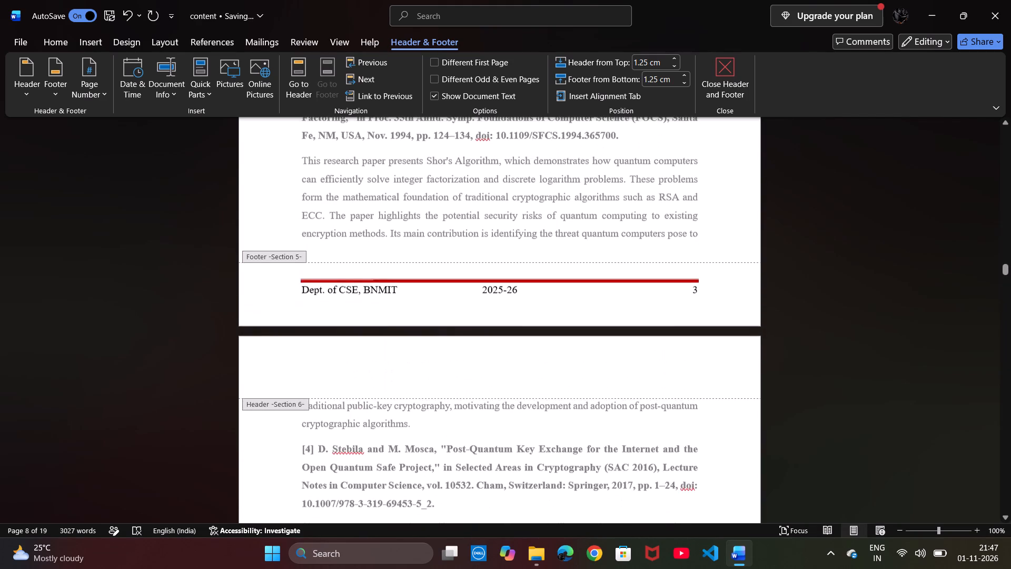
scroll(693, 301, down, 4)
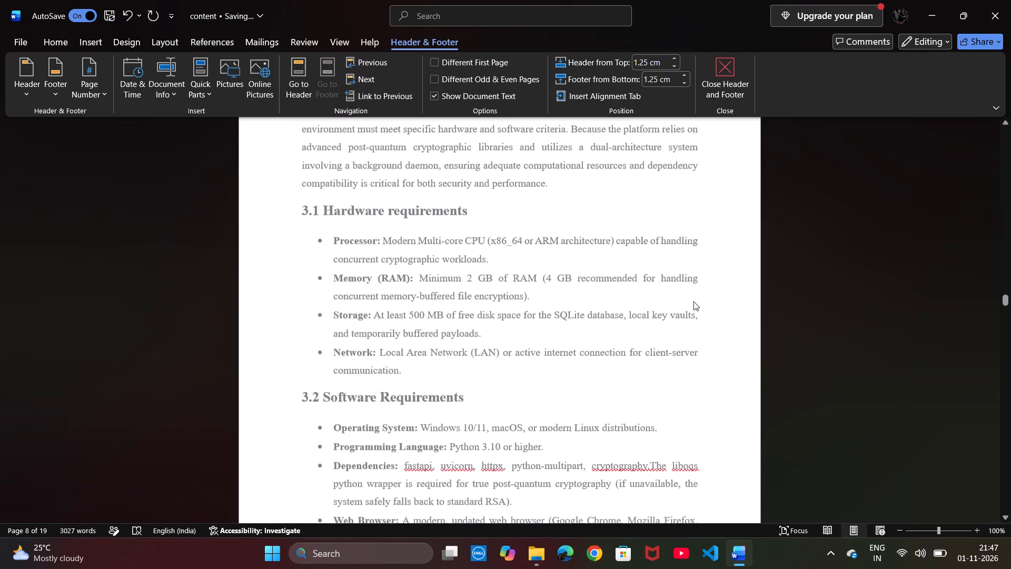
scroll(693, 301, down, 2)
scroll(693, 301, up, 2)
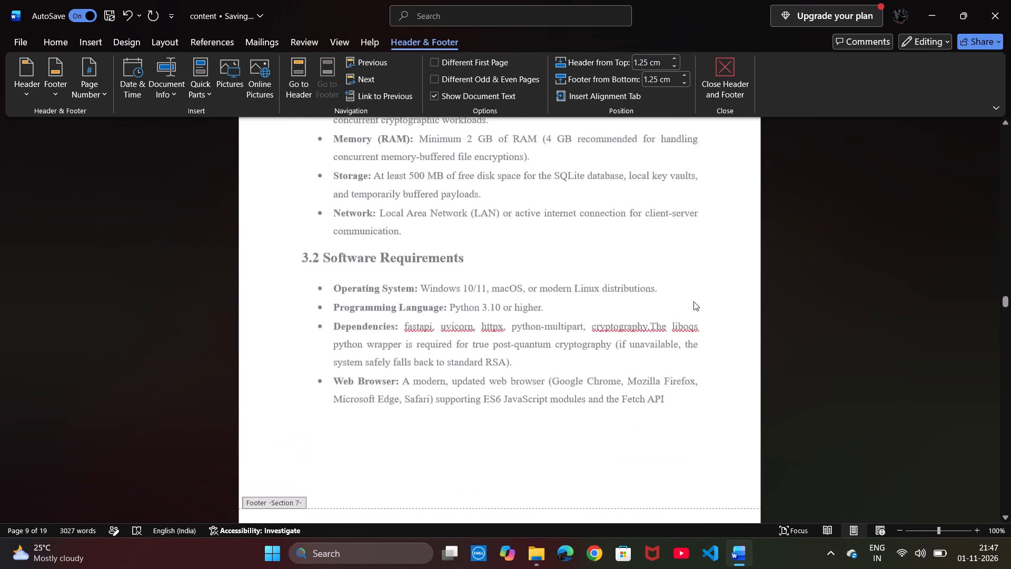
scroll(693, 301, up, 4)
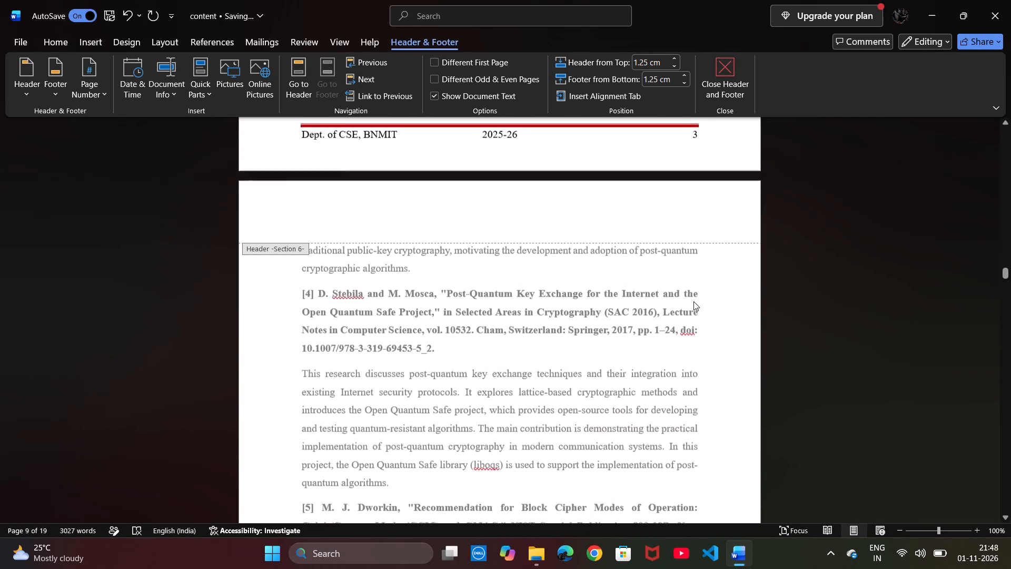
Delete the leftover blank spacing in the Section 6 header and leave header editing.
click(614, 218)
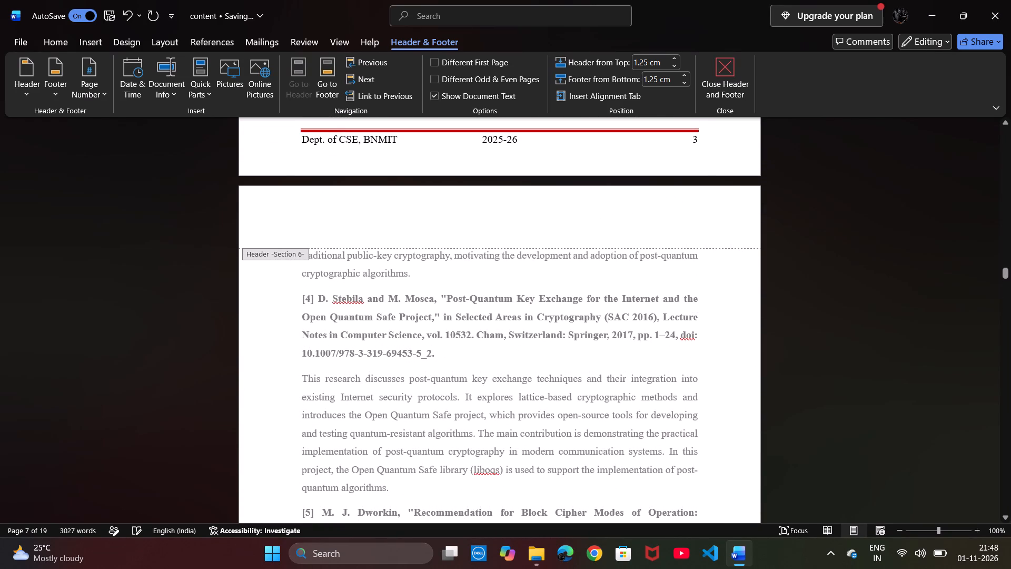
double_click(614, 218)
key(BackSpace)
double_click(523, 295)
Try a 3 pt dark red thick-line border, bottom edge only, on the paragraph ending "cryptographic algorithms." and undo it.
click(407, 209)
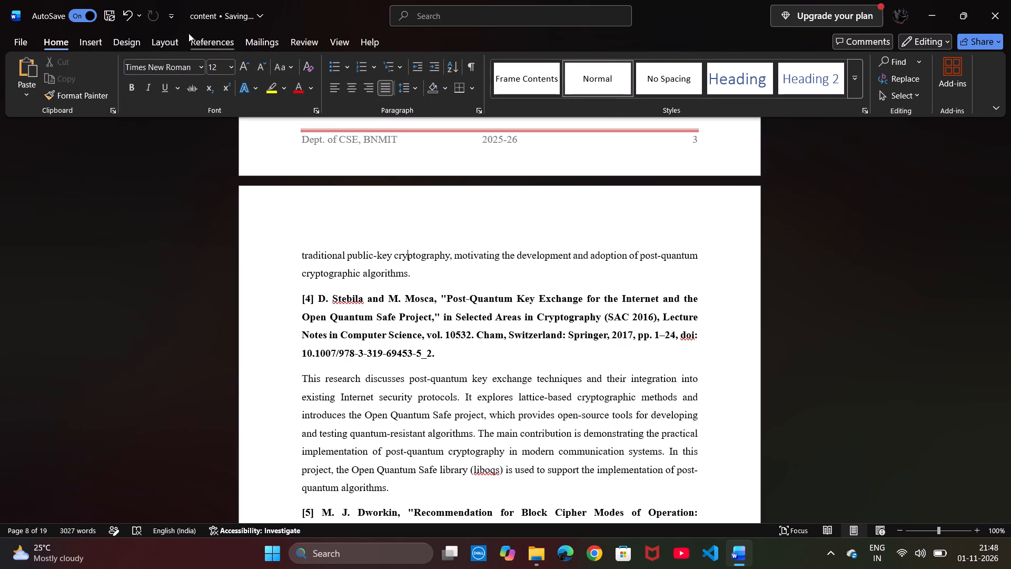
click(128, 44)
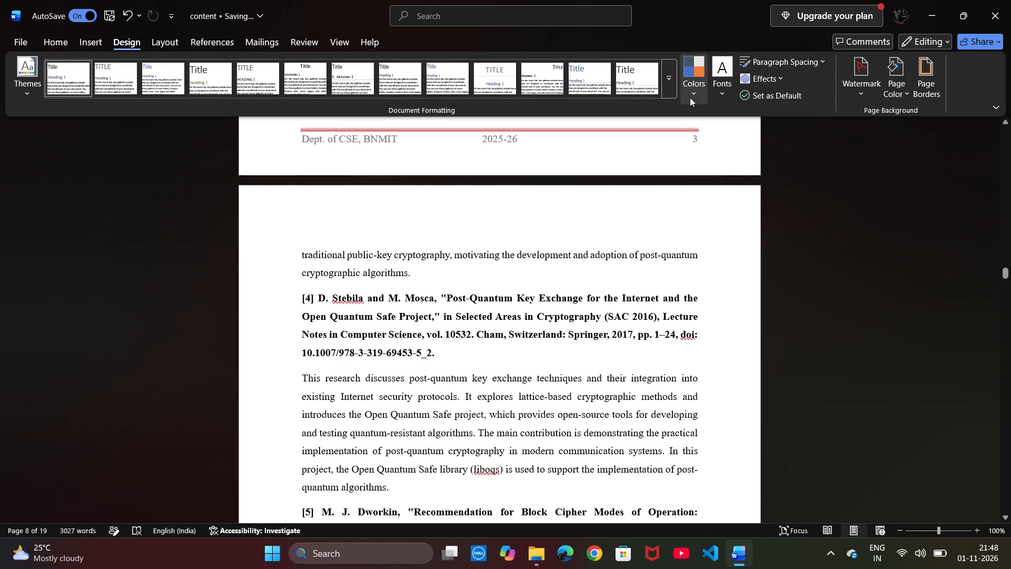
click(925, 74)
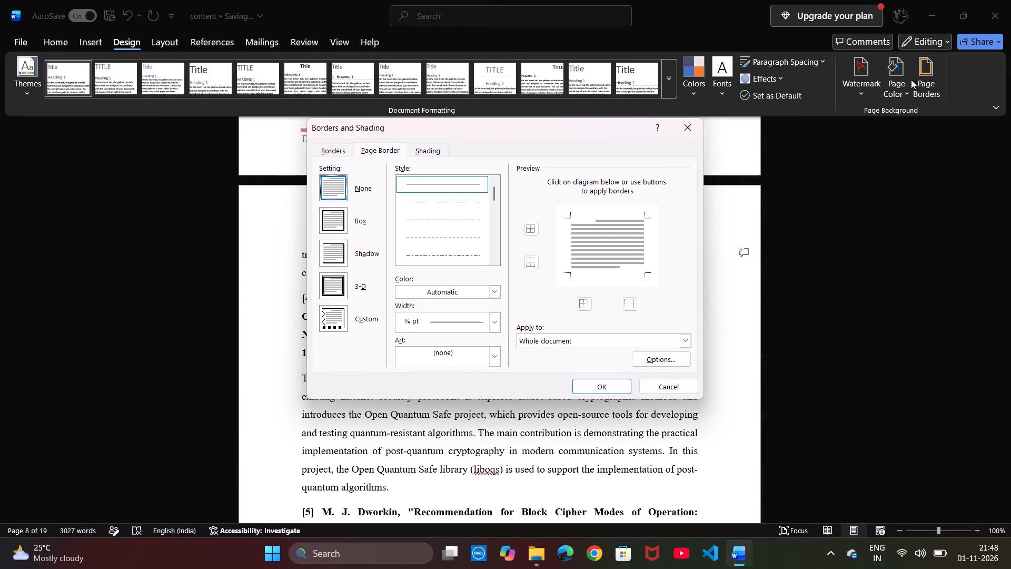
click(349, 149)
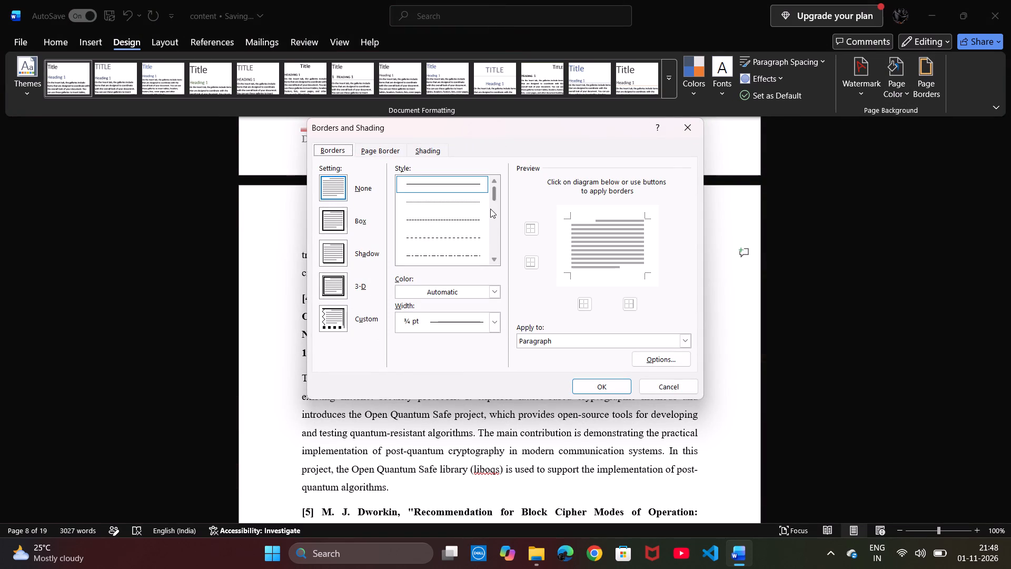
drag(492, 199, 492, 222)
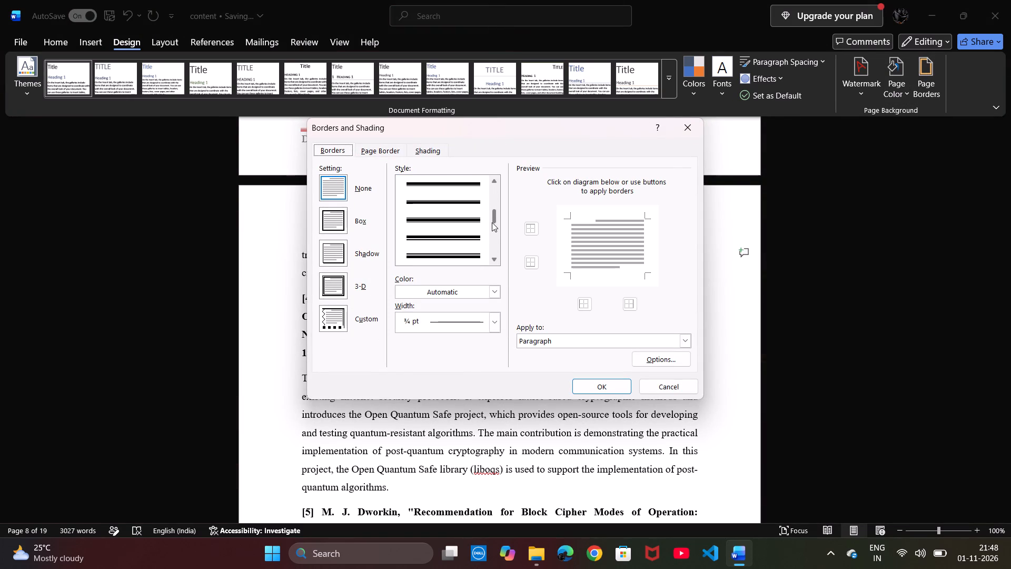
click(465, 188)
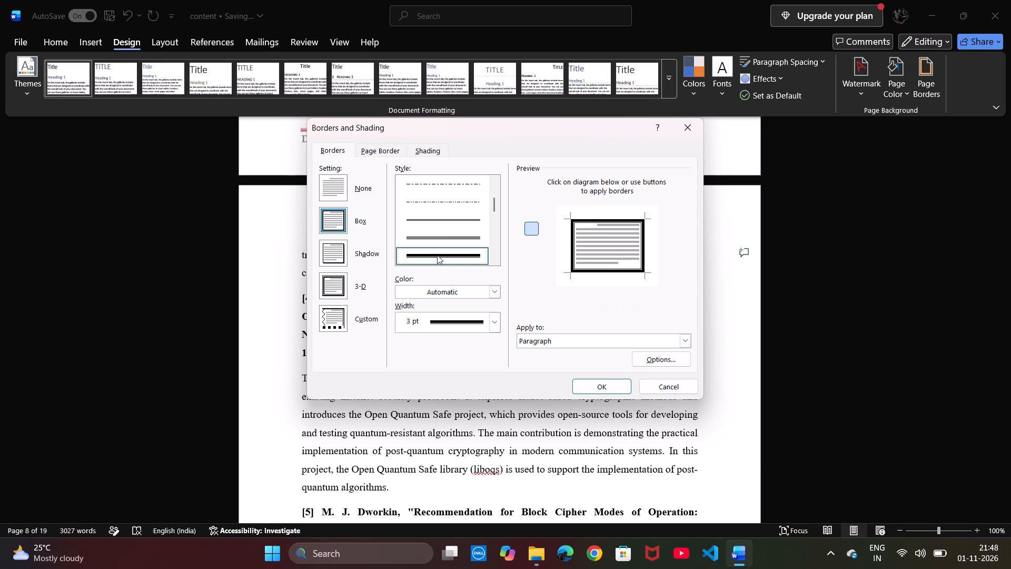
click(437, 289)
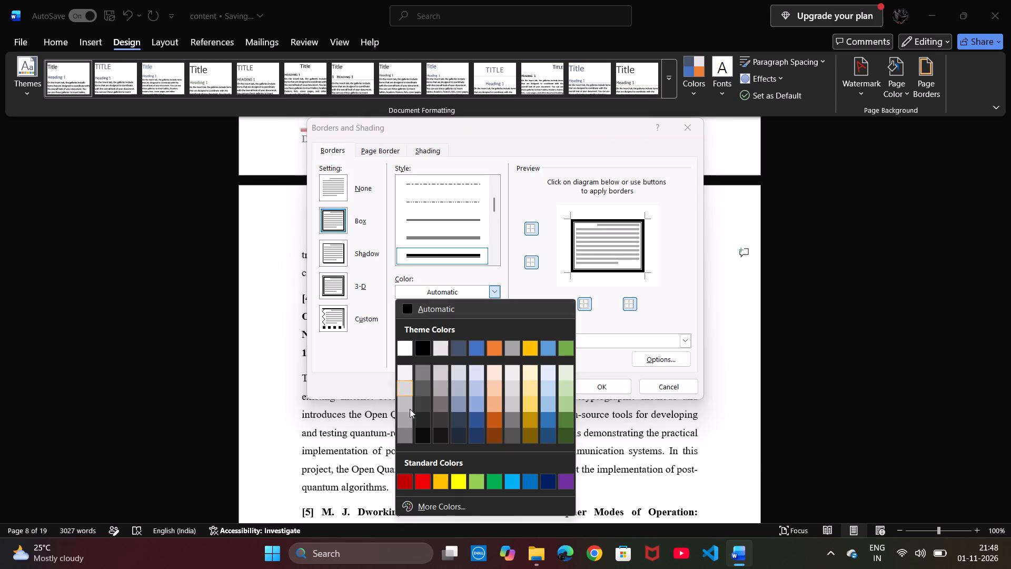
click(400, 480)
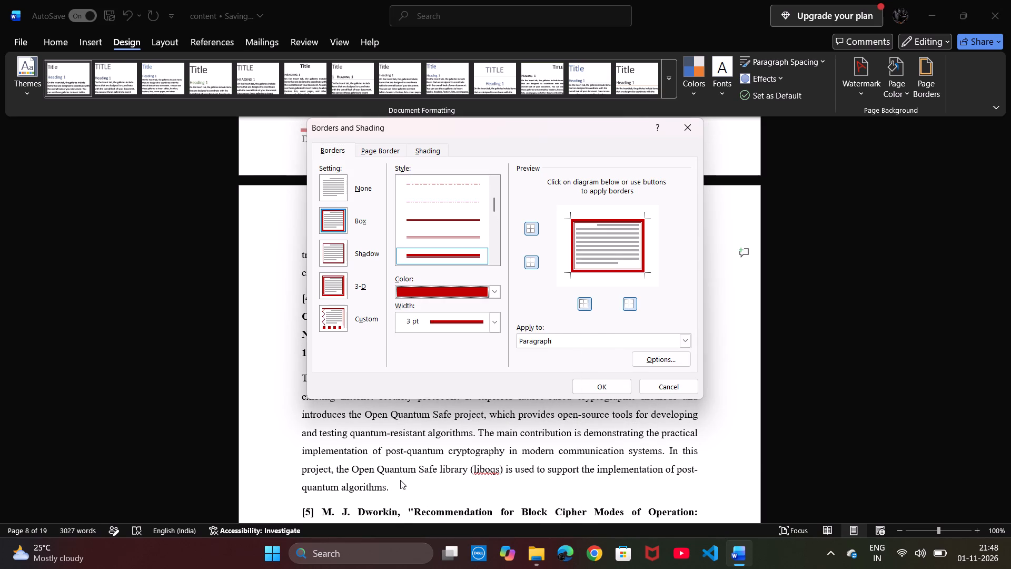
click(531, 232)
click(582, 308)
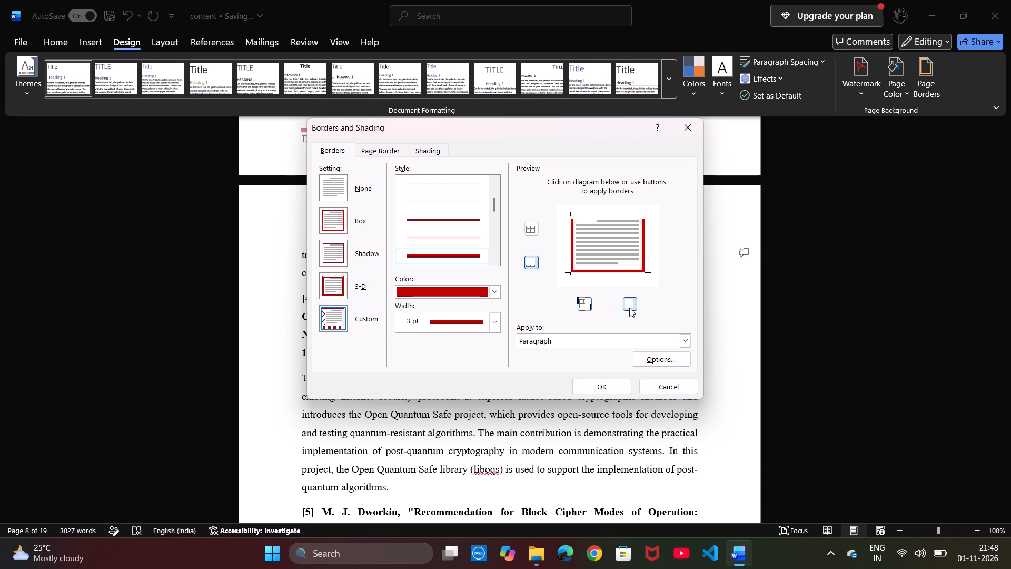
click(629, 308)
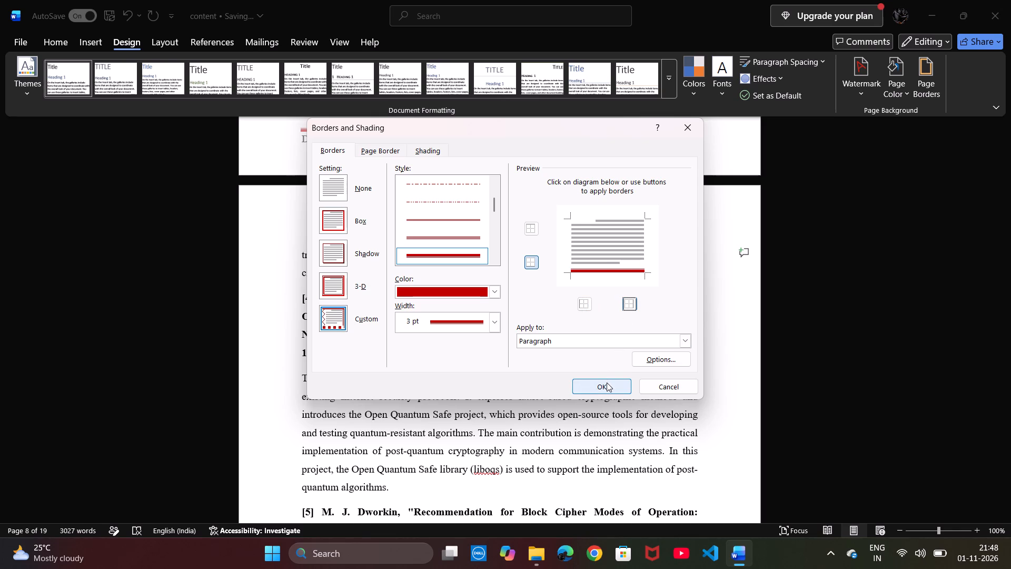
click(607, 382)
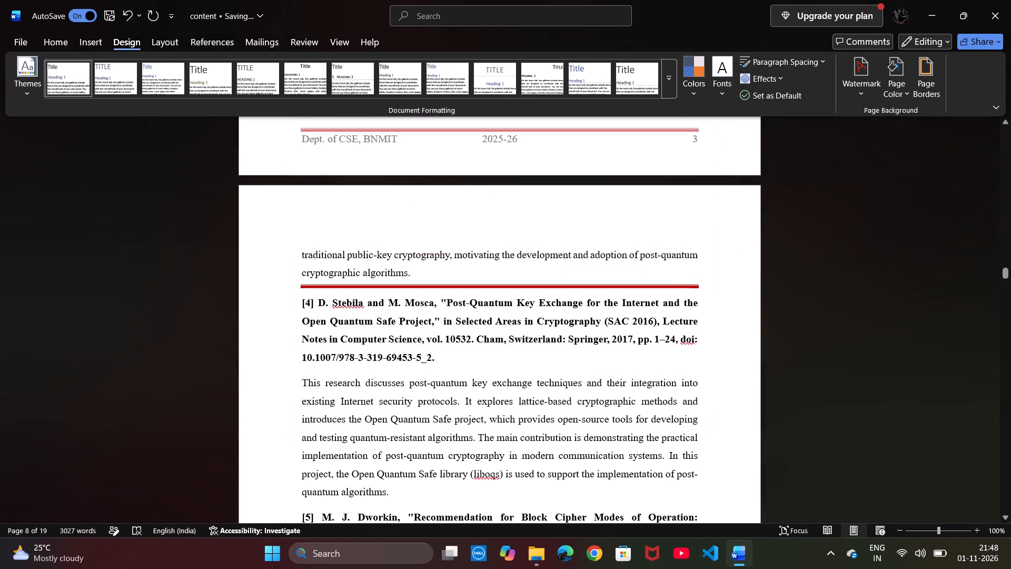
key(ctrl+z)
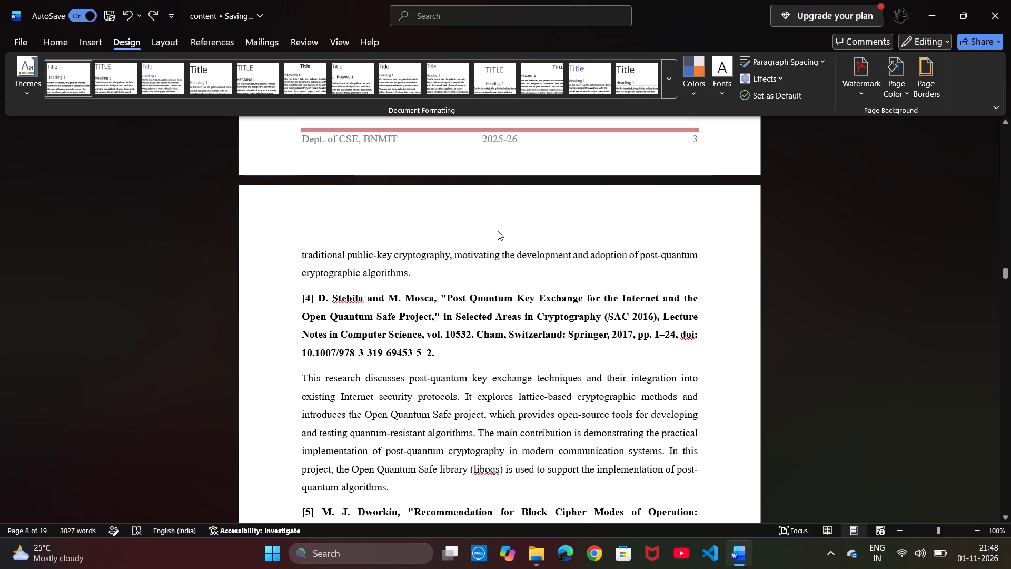
Add a 3 pt dark red thick-line border to the Section 6 header paragraph, keeping only its bottom edge.
double_click(472, 221)
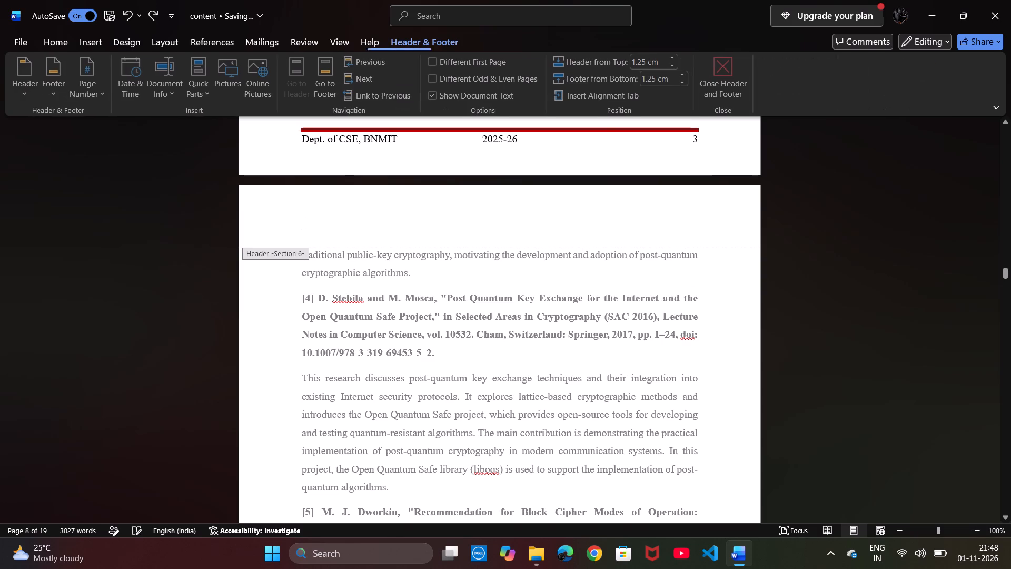
click(140, 38)
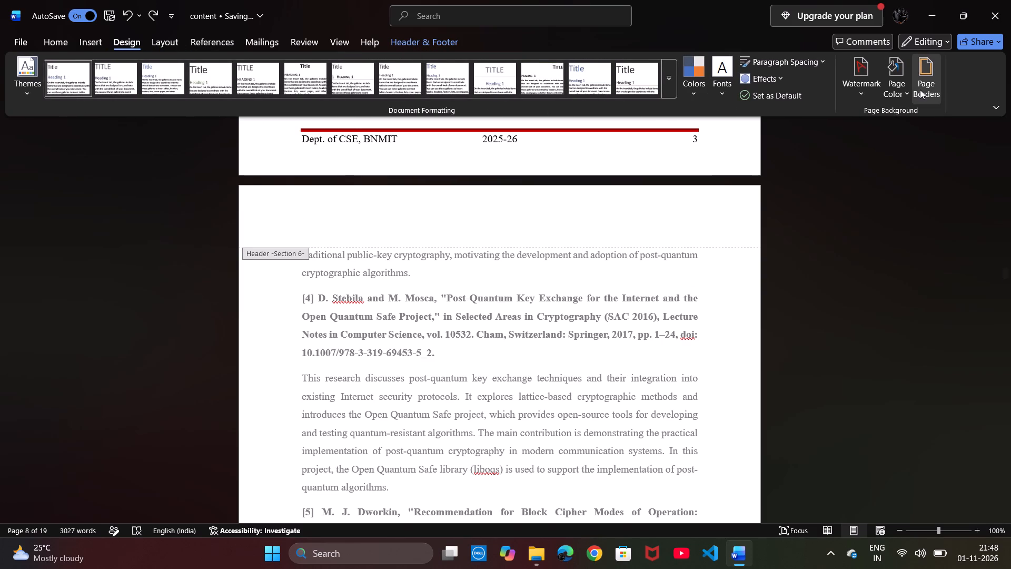
click(920, 90)
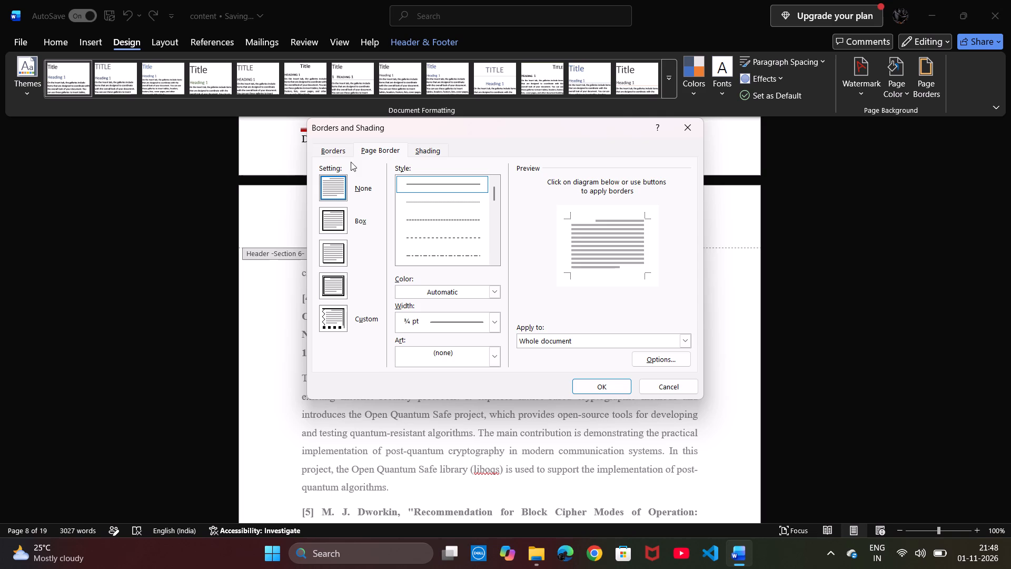
click(344, 151)
drag(491, 192, 492, 205)
click(471, 231)
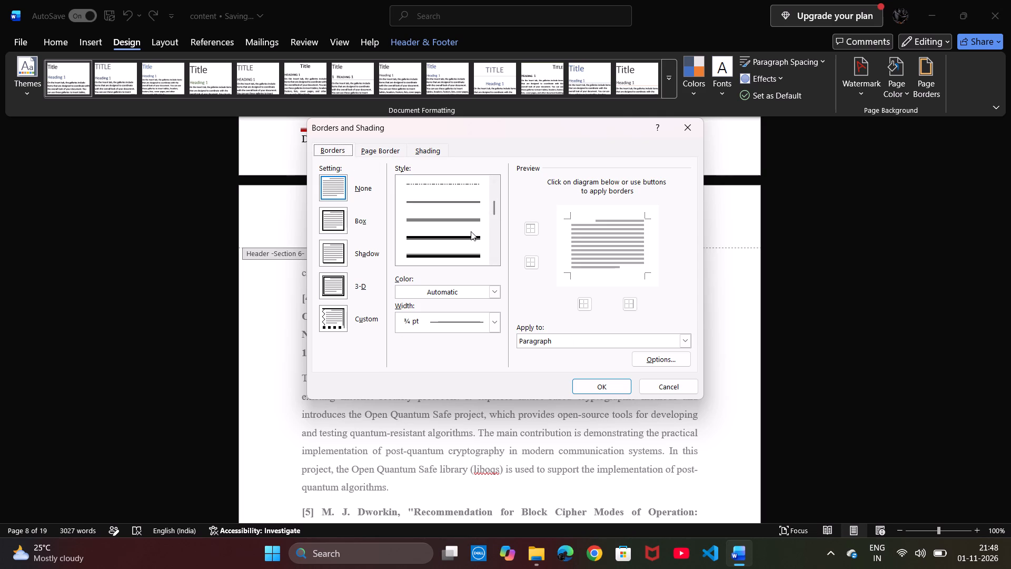
click(499, 289)
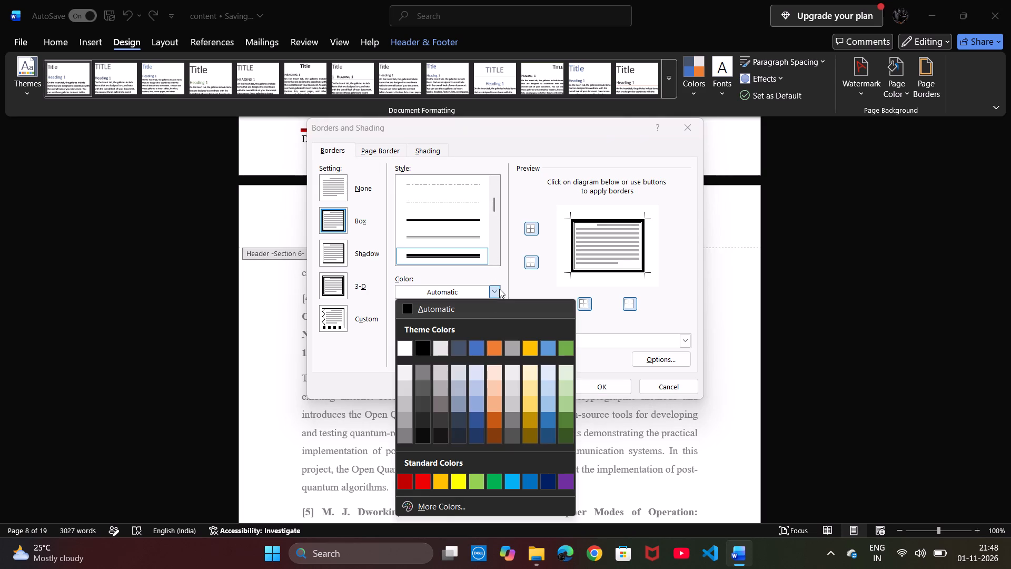
click(405, 485)
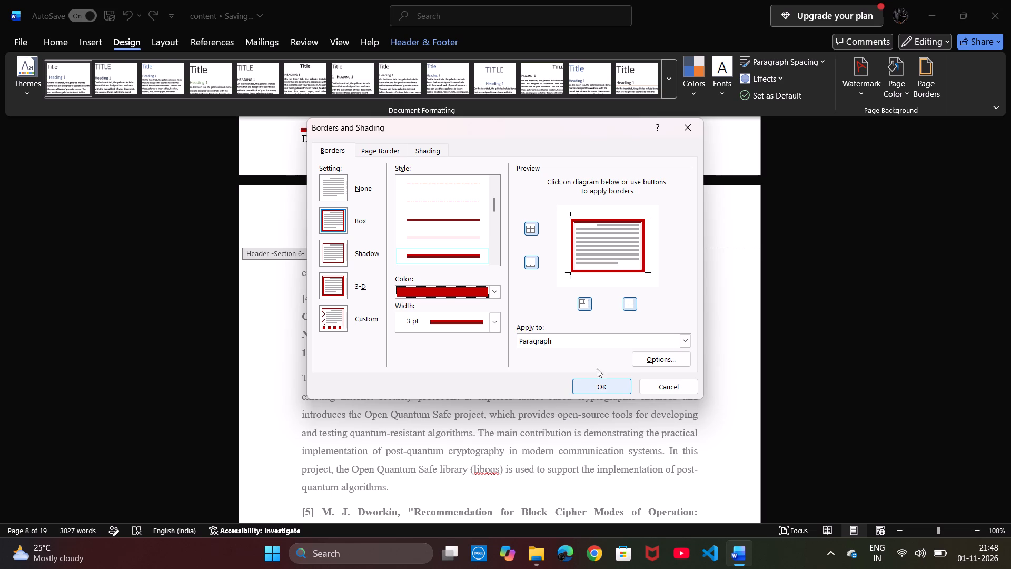
click(531, 226)
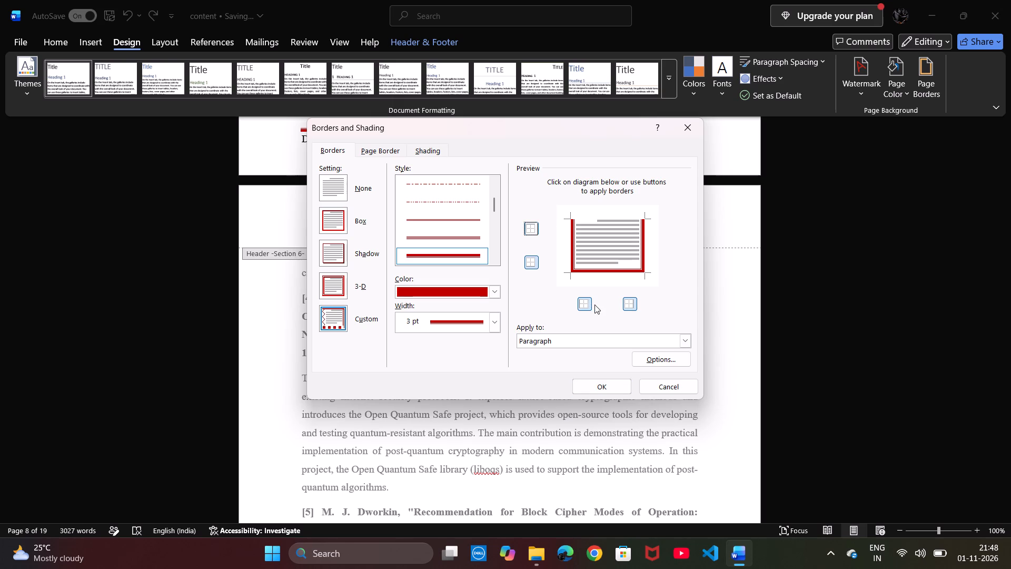
click(589, 303)
click(628, 305)
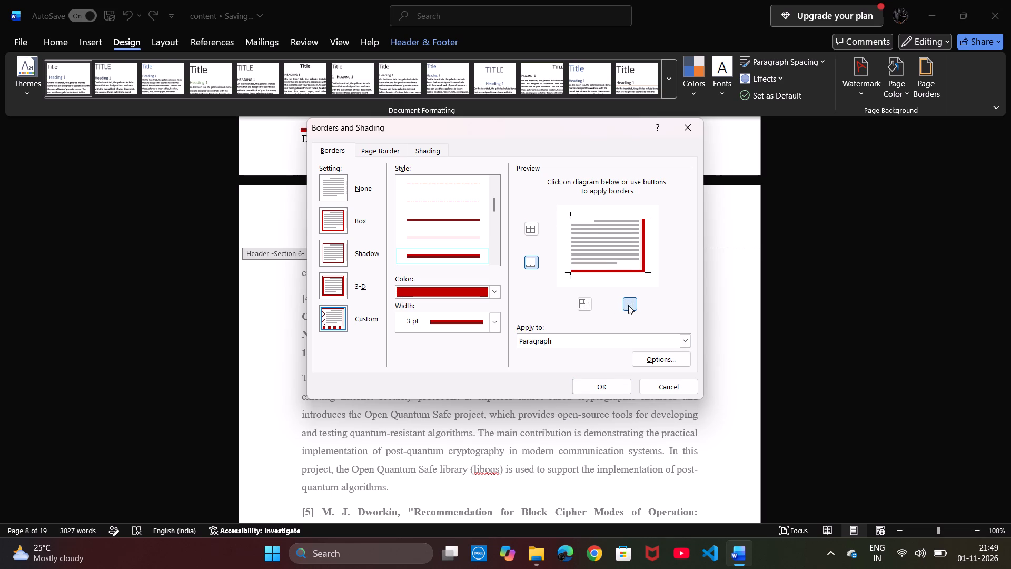
click(601, 390)
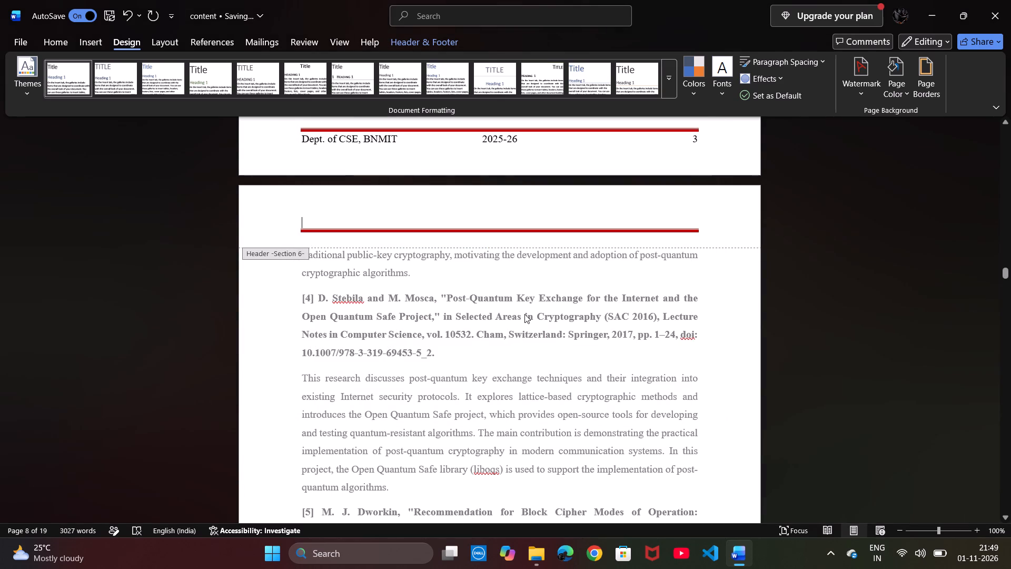
Enter "Quantum-Safe Secure File Sharing" as the Section 6 header text.
text(Quantum-Safe Secure)
key(space)
text(File Sharing)
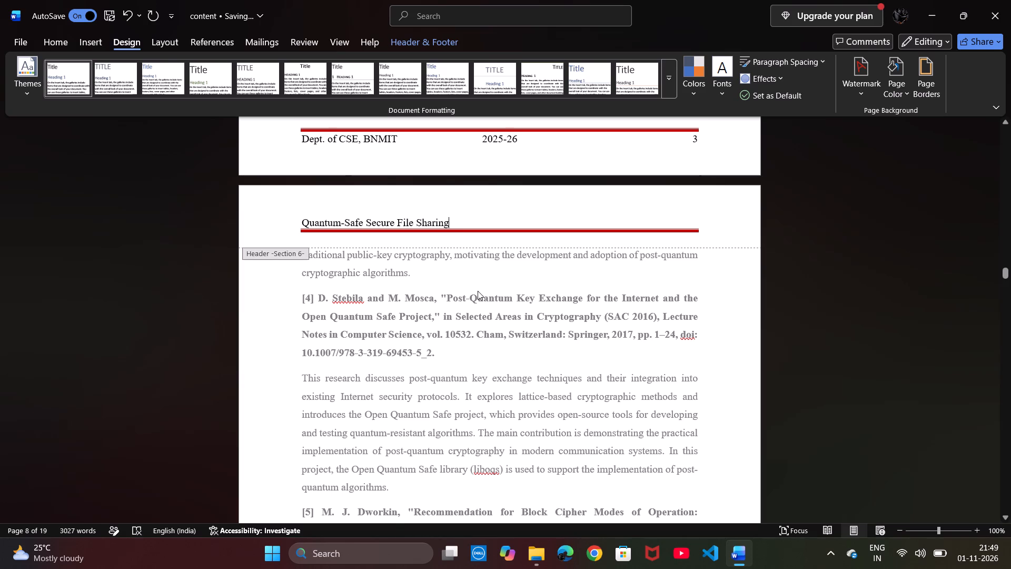
Check the headers and footers from Section 6 through the Chapter 3 page to the start of Chapter 4.
scroll(478, 291, down, 6)
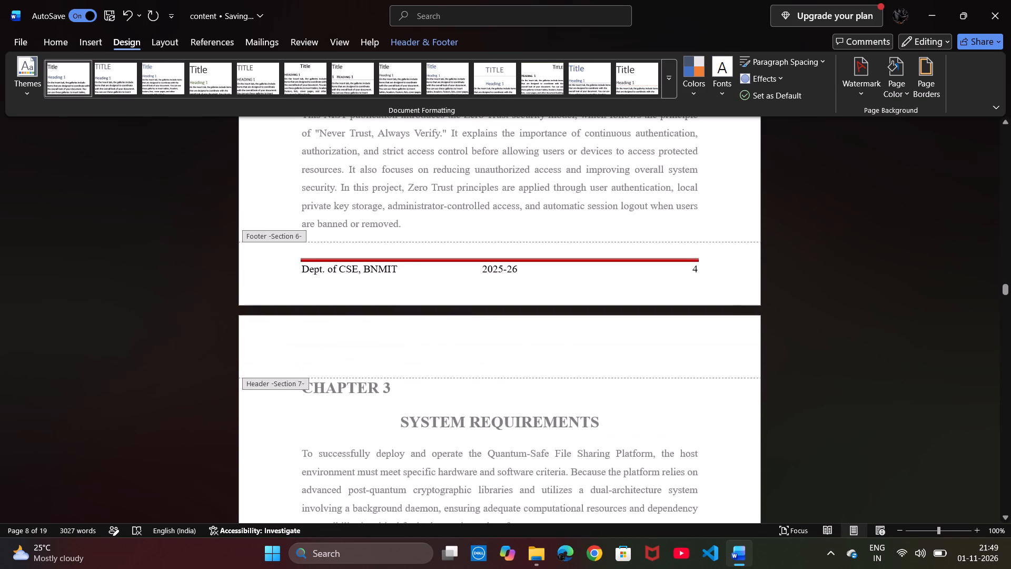
scroll(478, 291, down, 1)
scroll(478, 291, up, 7)
scroll(478, 291, down, 8)
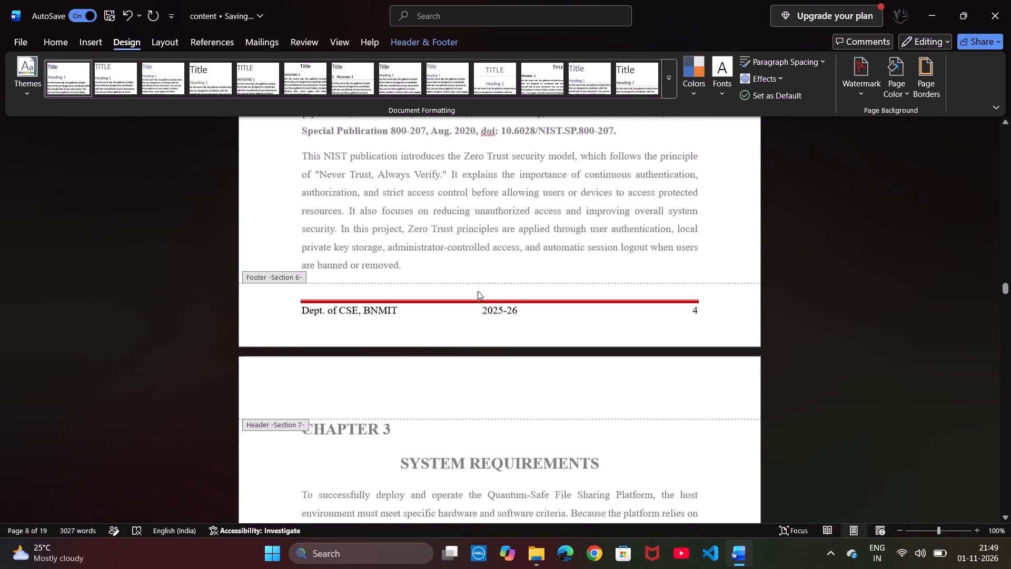
scroll(478, 291, up, 3)
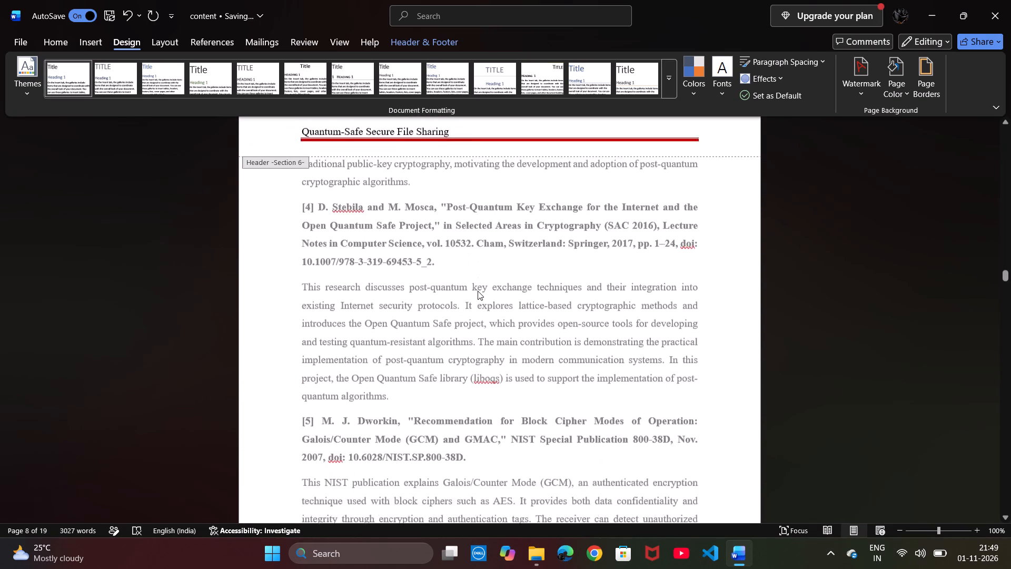
scroll(478, 291, down, 1)
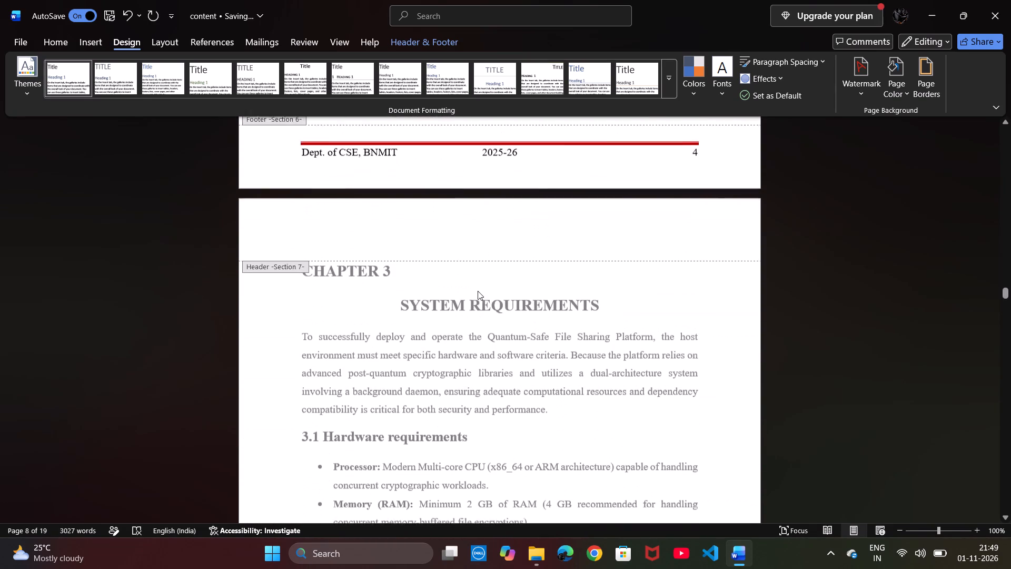
scroll(478, 291, down, 5)
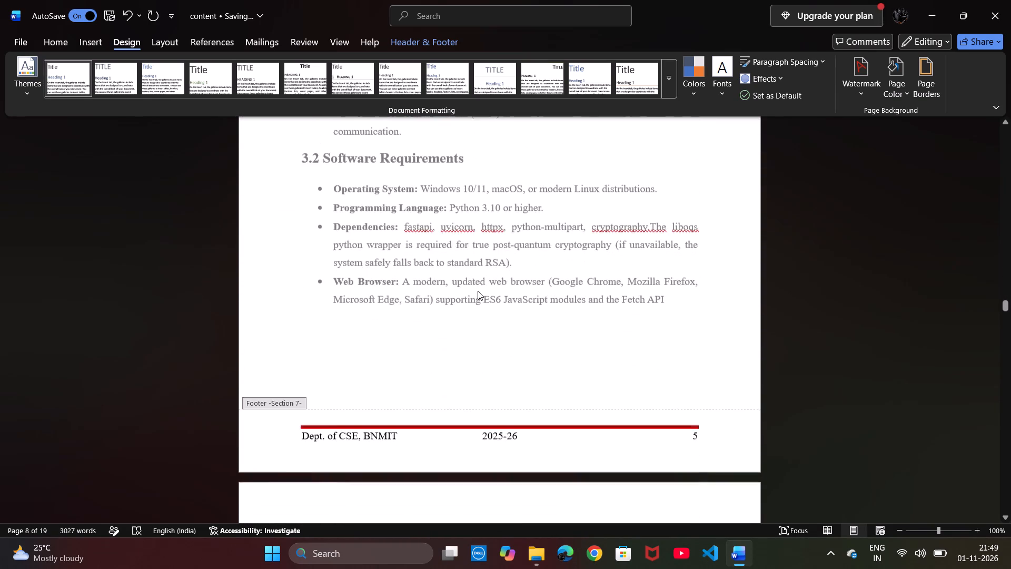
scroll(478, 291, down, 1)
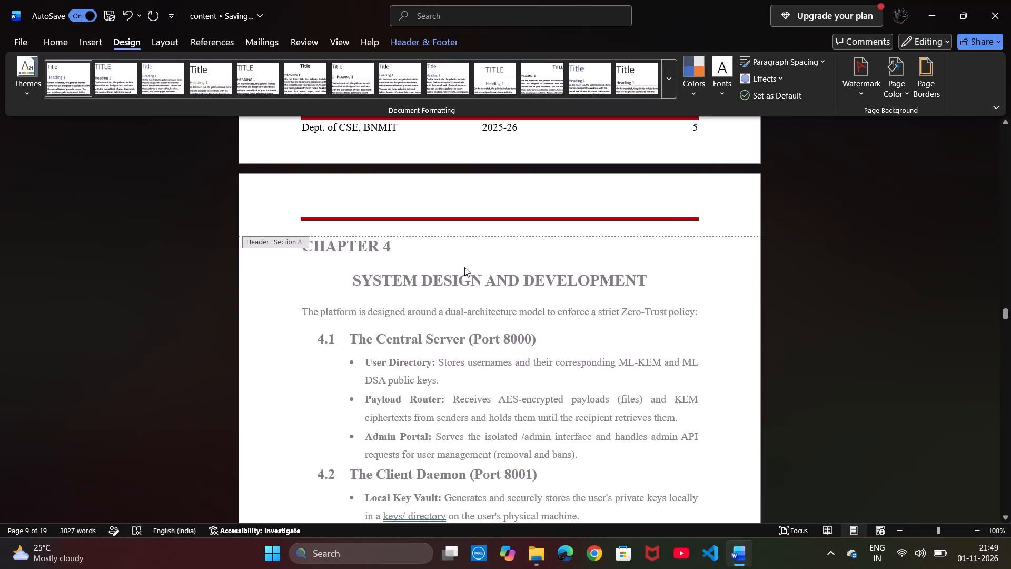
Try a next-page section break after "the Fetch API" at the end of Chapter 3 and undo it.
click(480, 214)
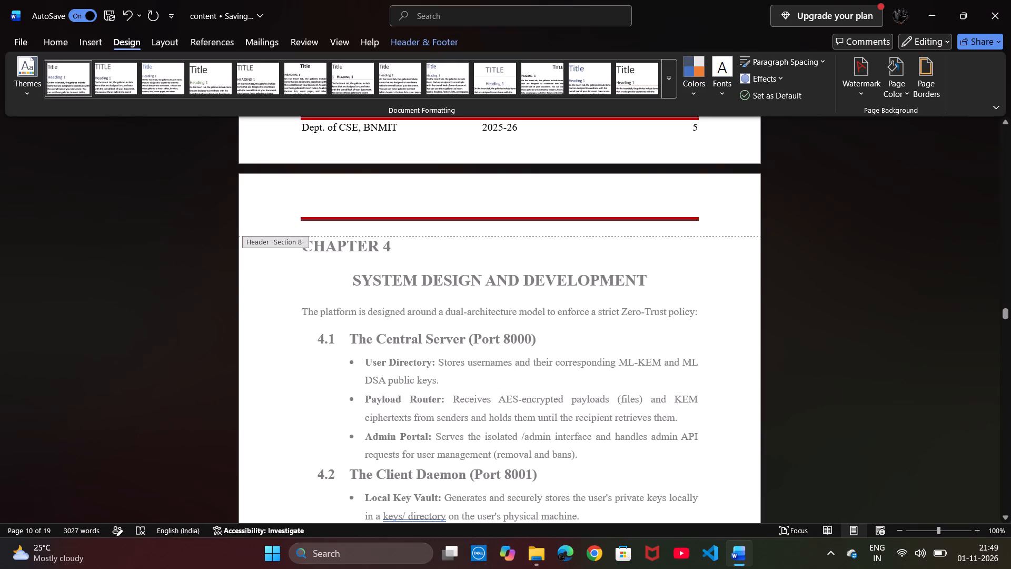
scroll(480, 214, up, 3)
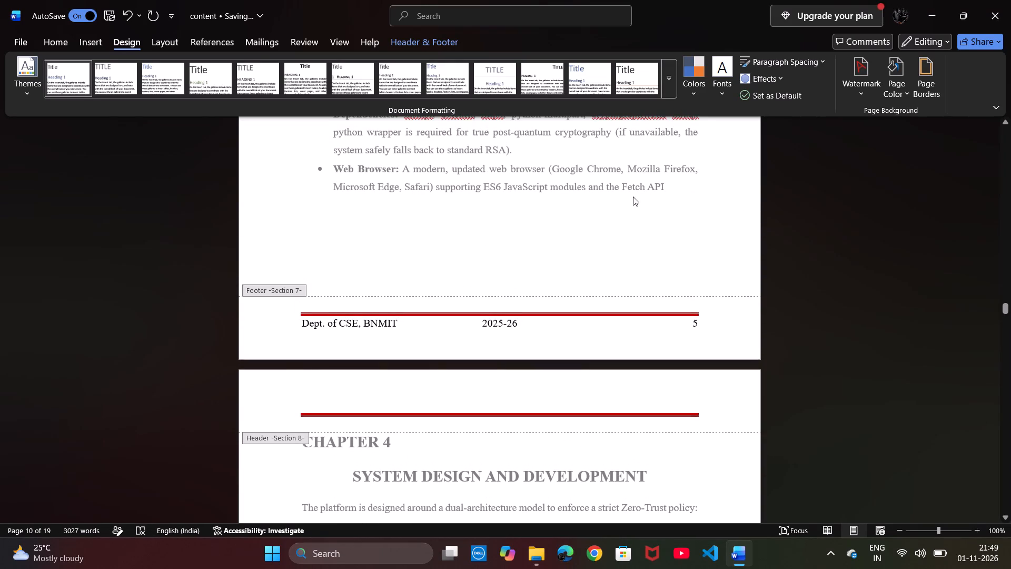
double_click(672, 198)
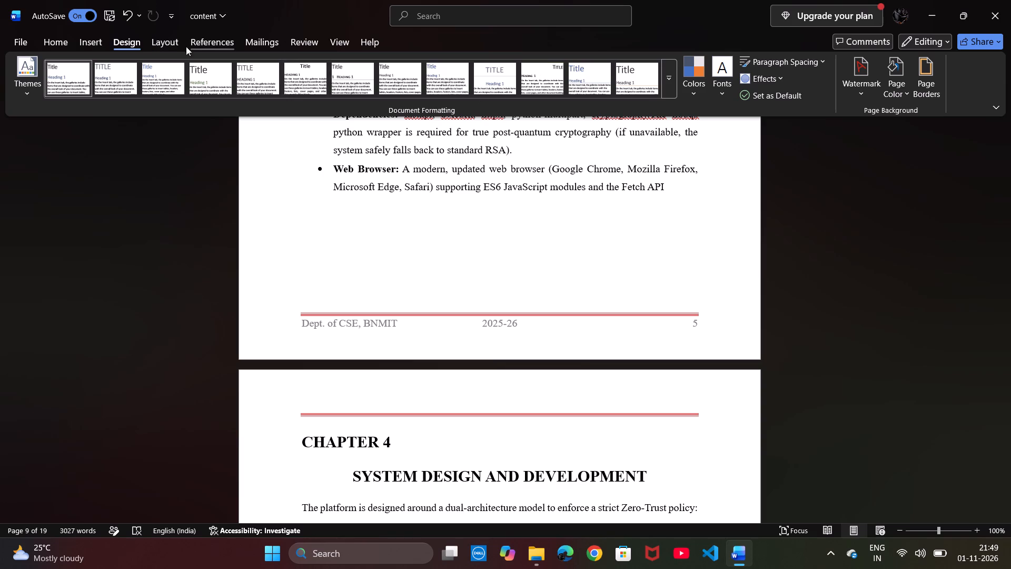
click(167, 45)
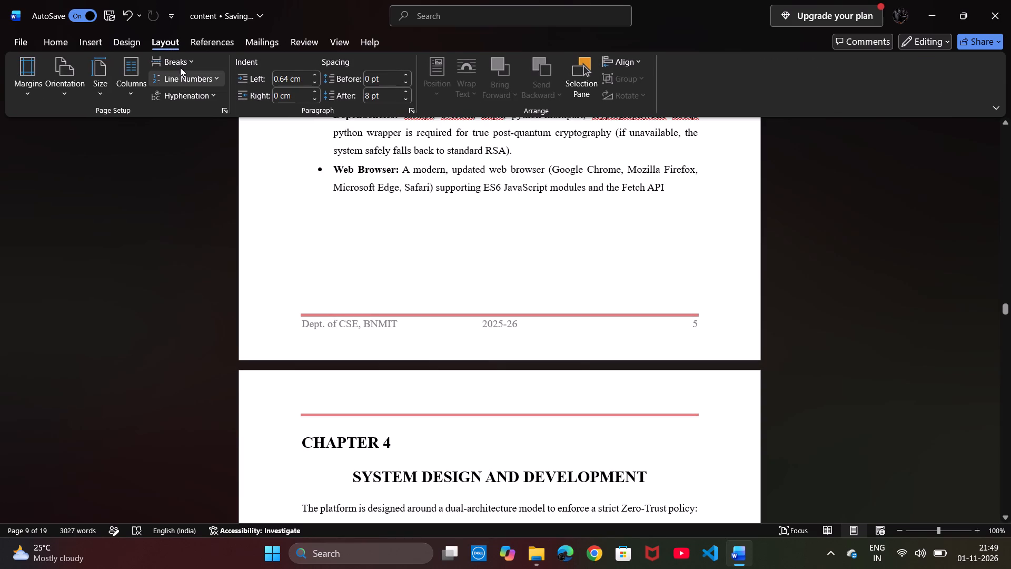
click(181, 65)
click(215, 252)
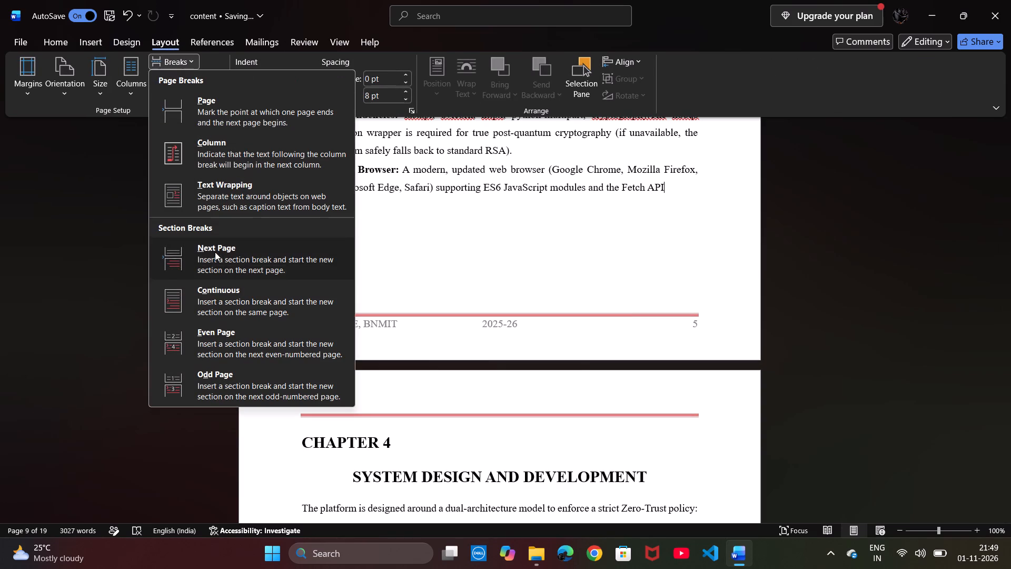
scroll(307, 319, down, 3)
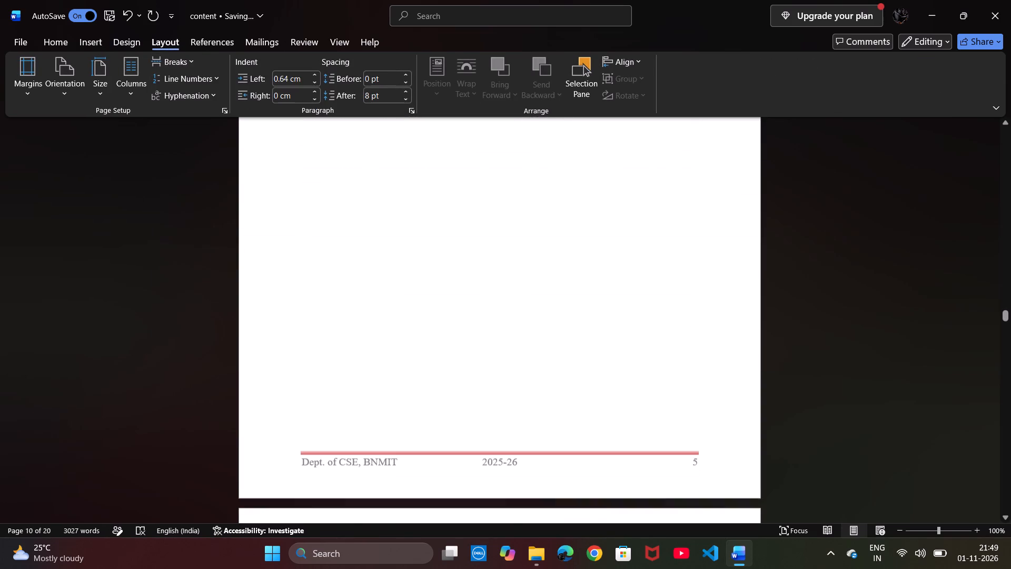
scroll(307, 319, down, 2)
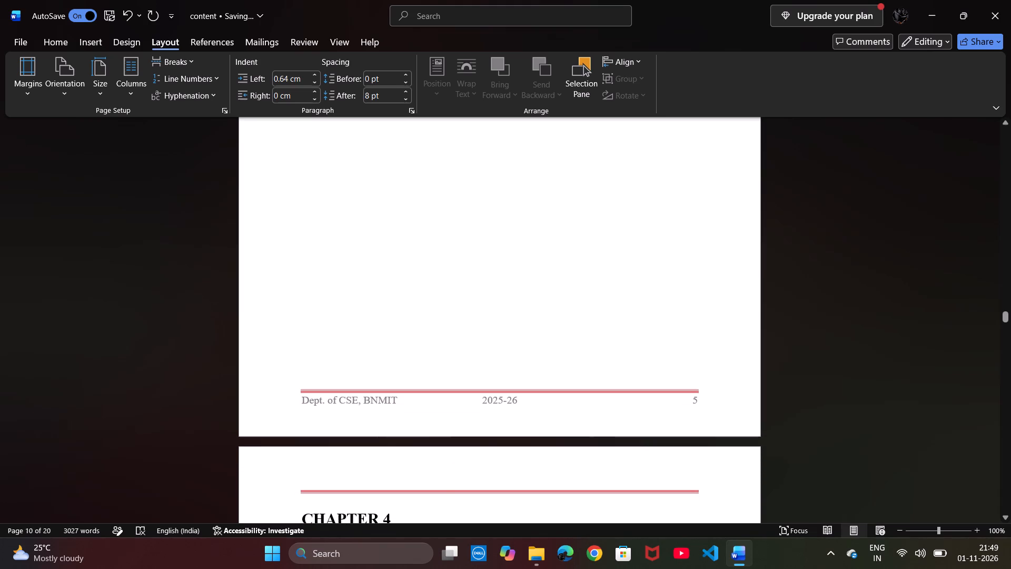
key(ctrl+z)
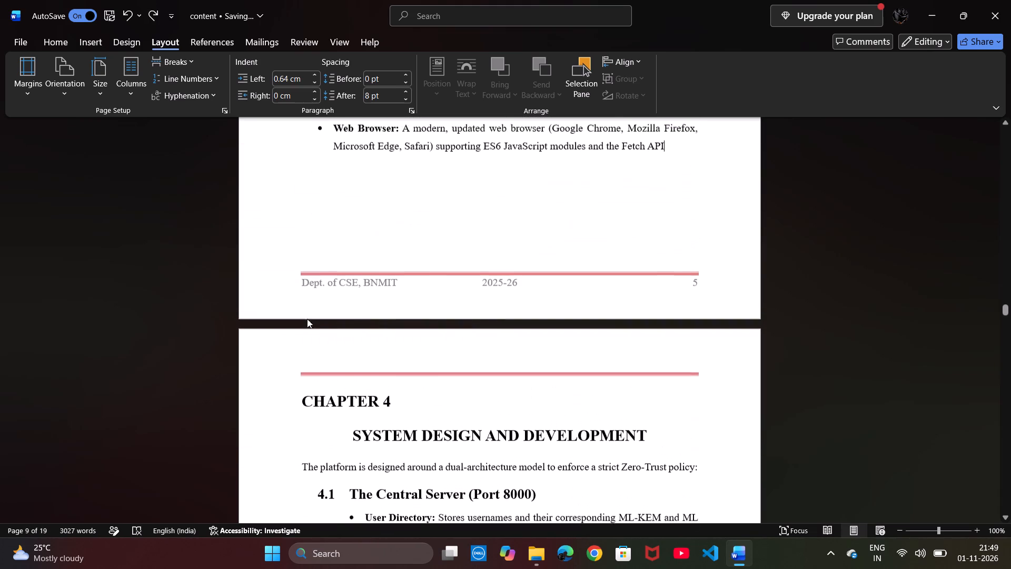
Remove the dark red bottom border from the Section 8 header on the Chapter 4 page.
double_click(357, 325)
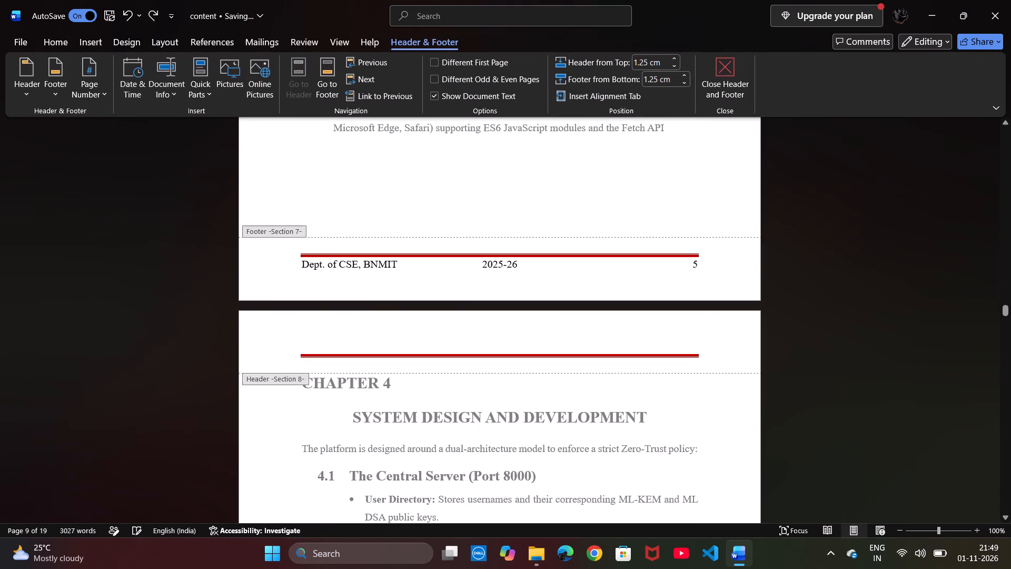
click(369, 99)
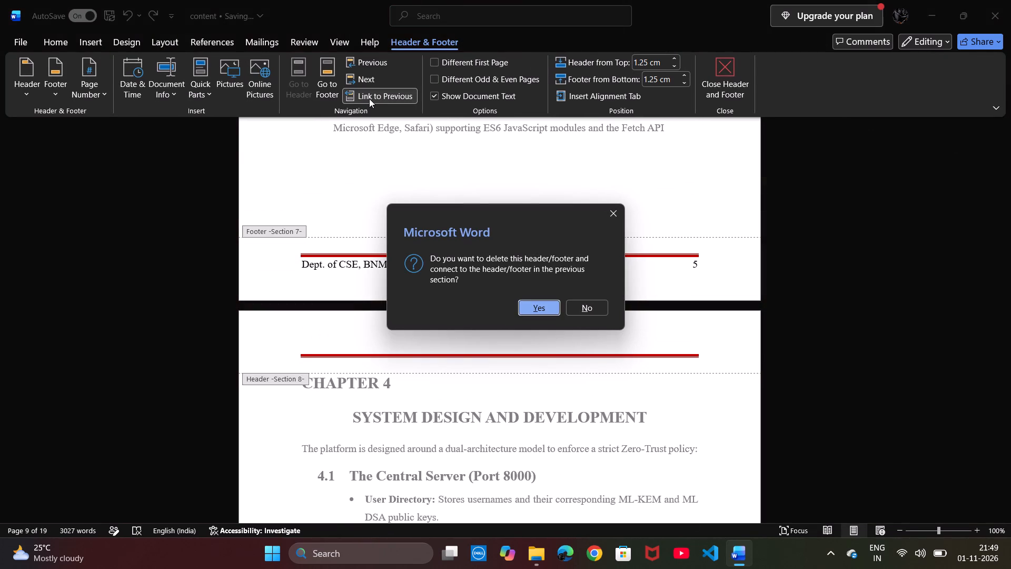
click(617, 219)
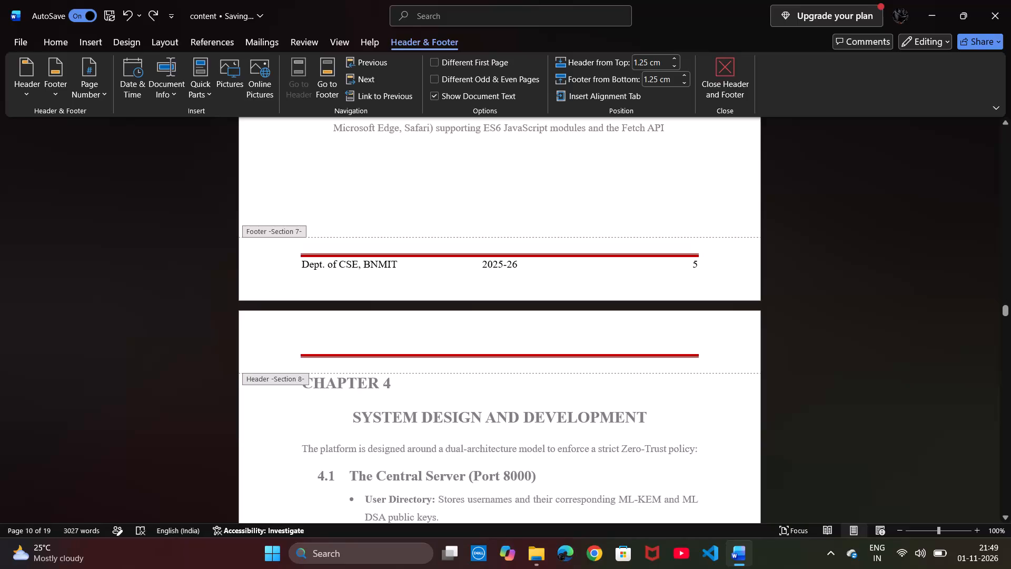
click(134, 42)
click(920, 90)
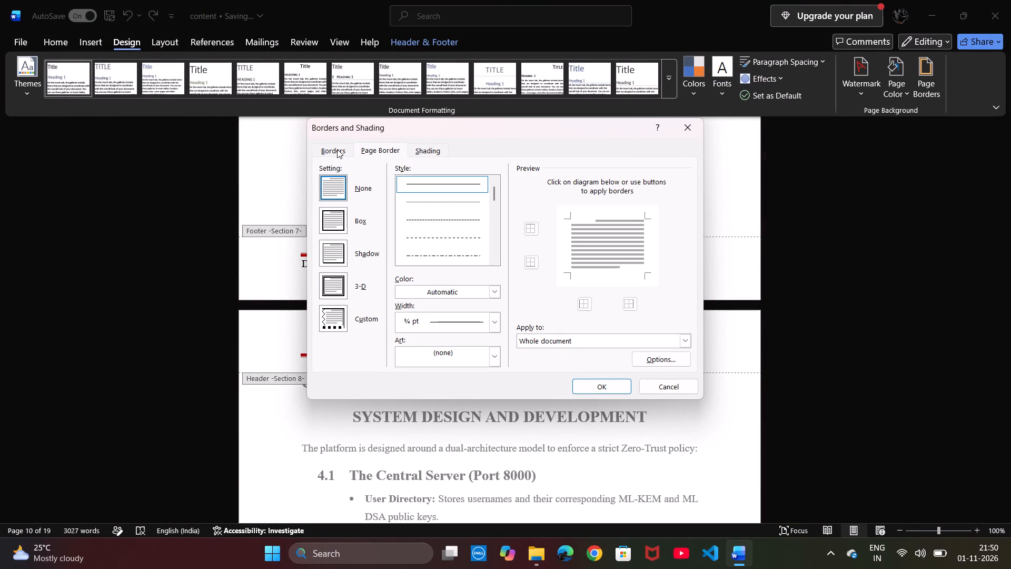
click(337, 149)
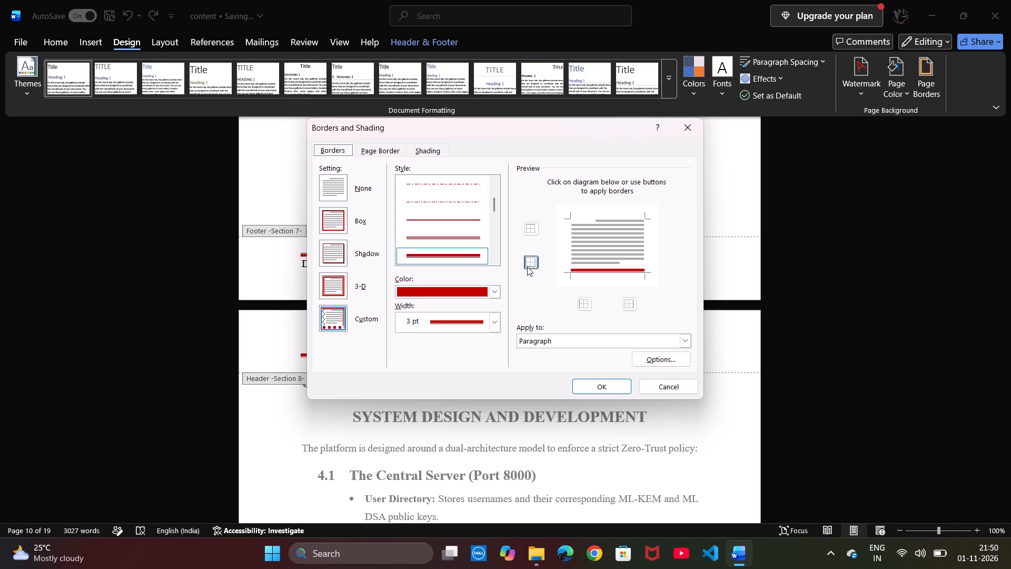
click(527, 267)
click(618, 381)
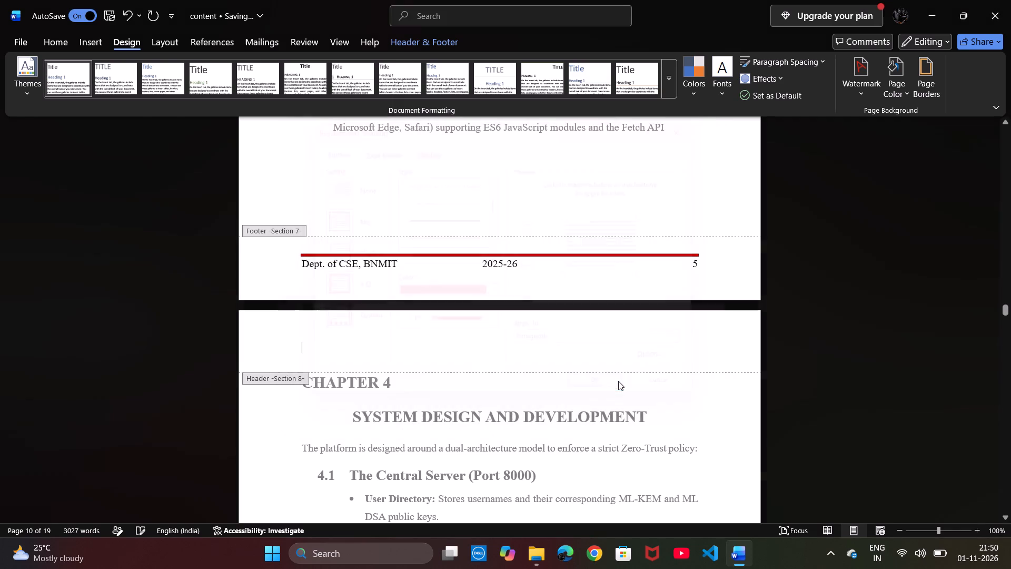
Review the headers and footers of Sections 5 to 8, from the Literature Survey pages to the Chapter 4 page.
scroll(481, 368, up, 7)
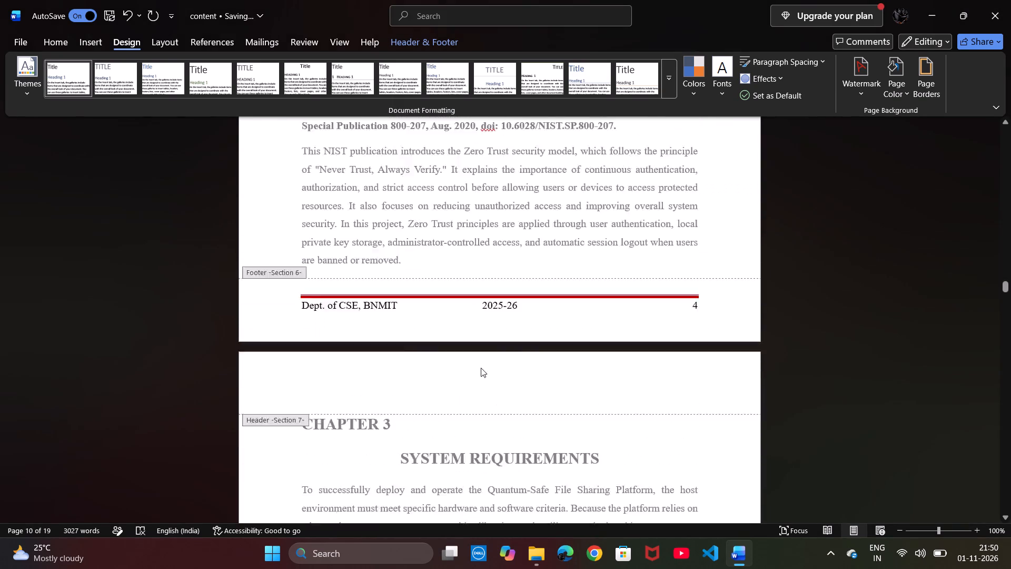
scroll(481, 368, down, 1)
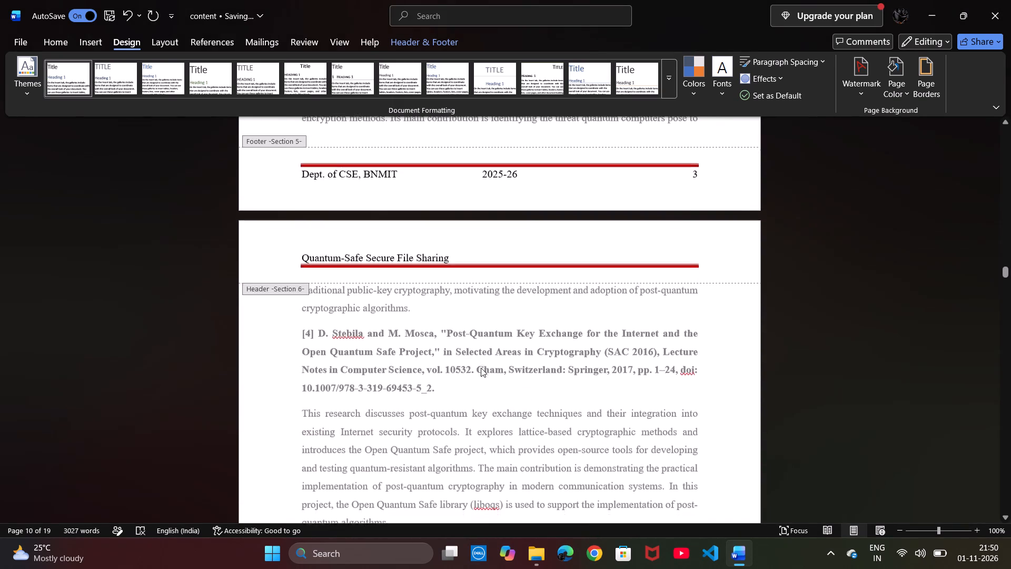
scroll(481, 368, down, 2)
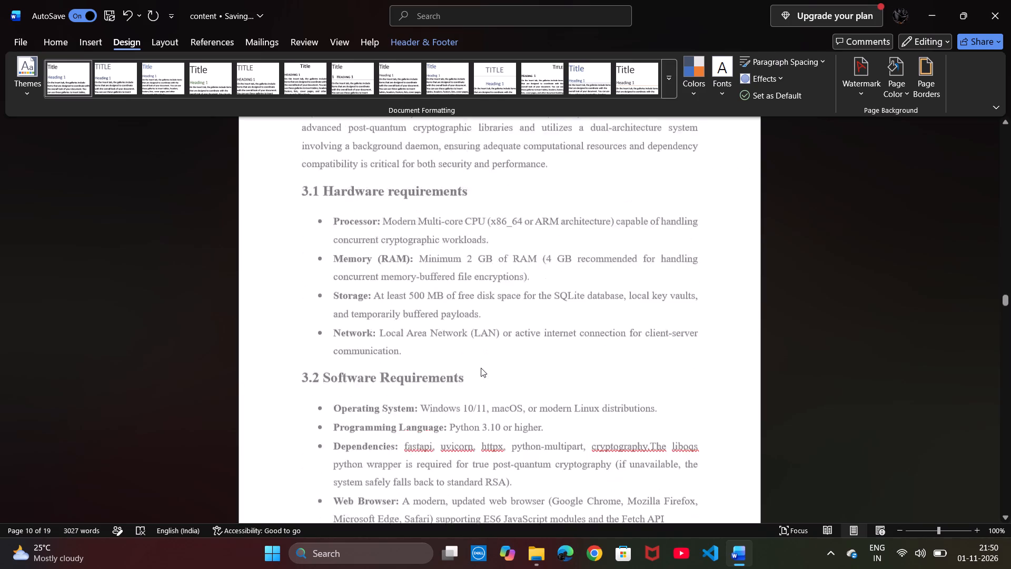
scroll(481, 368, down, 5)
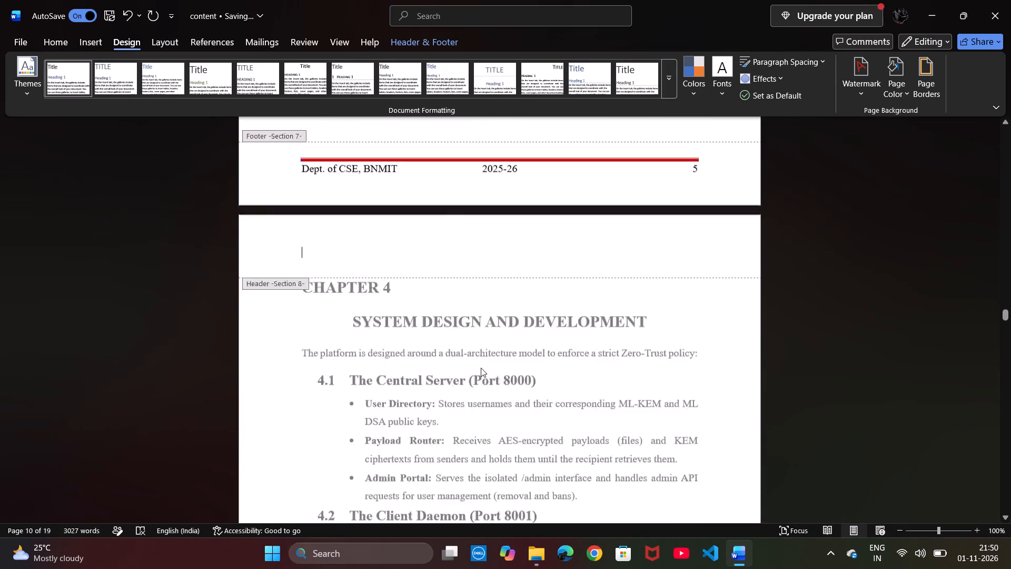
scroll(481, 368, down, 1)
scroll(481, 368, up, 1)
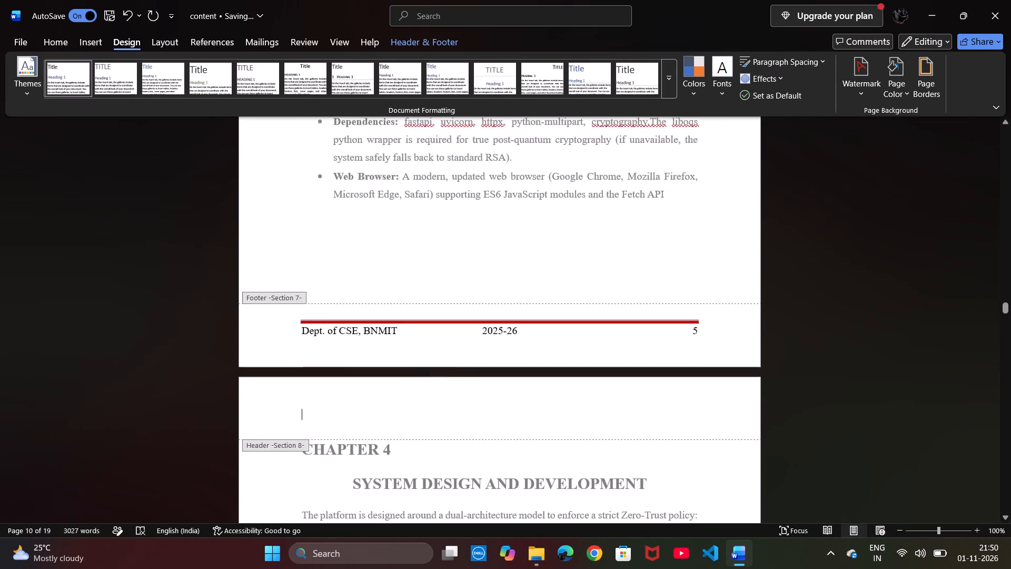
Set the page number in the Section 8 footer, below Fig 4.1: System Design, to 5.
scroll(481, 368, down, 5)
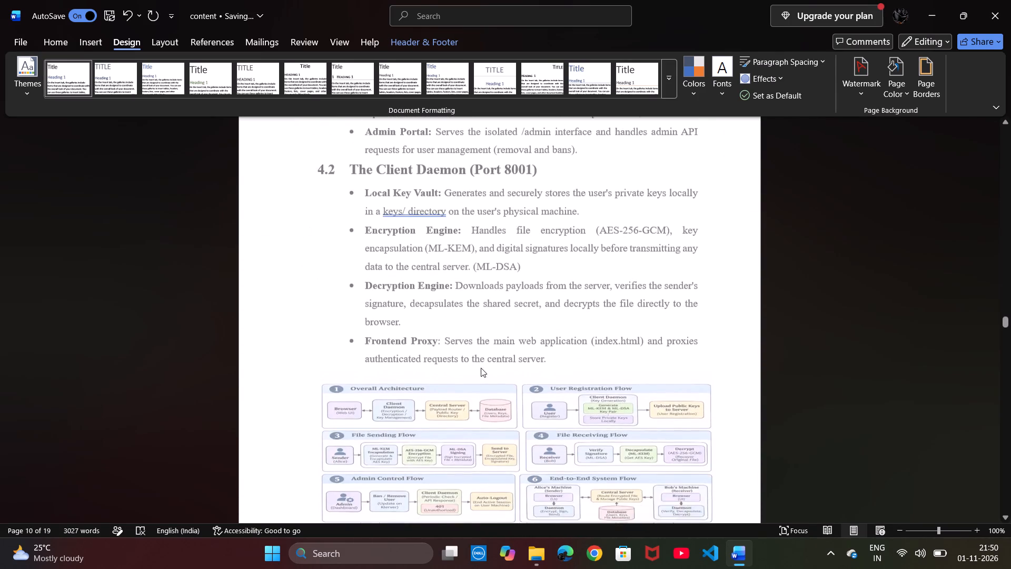
scroll(481, 368, down, 3)
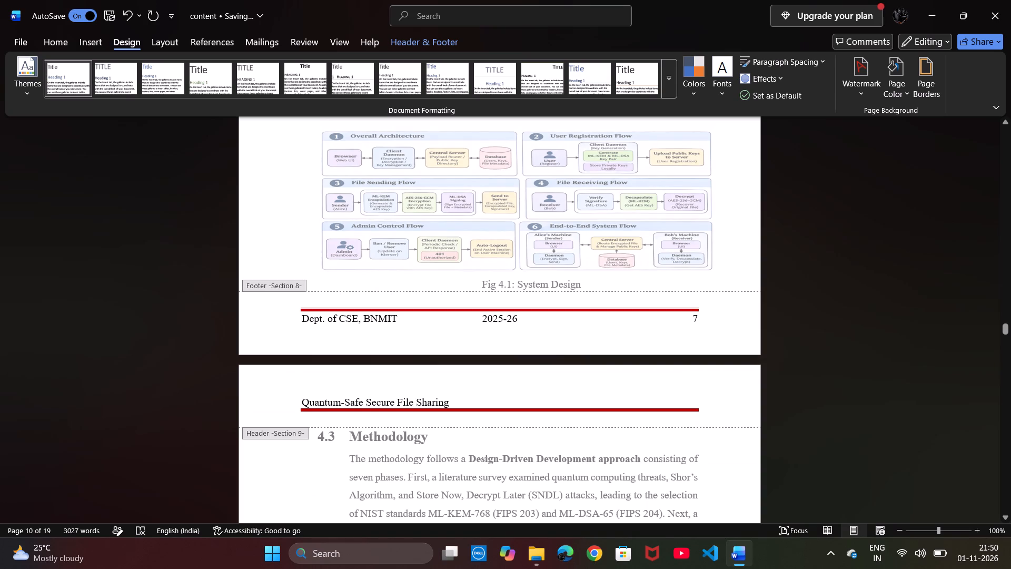
click(703, 318)
key(BackSpace)
key(5)
Set the page number in the Section 9 footer, on the page with Fig 4.2: Methodology, to 6.
scroll(697, 316, down, 4)
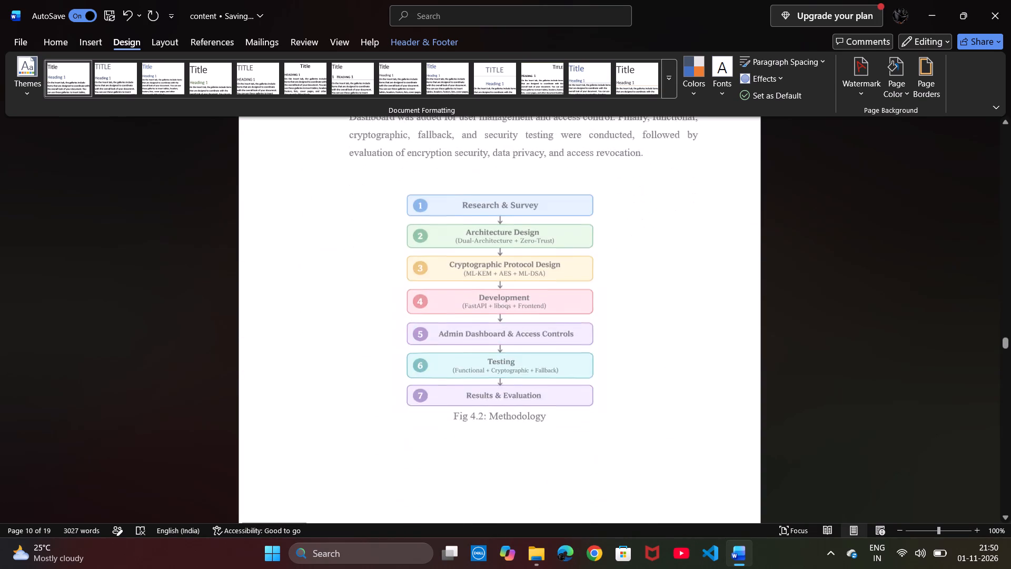
scroll(697, 316, down, 3)
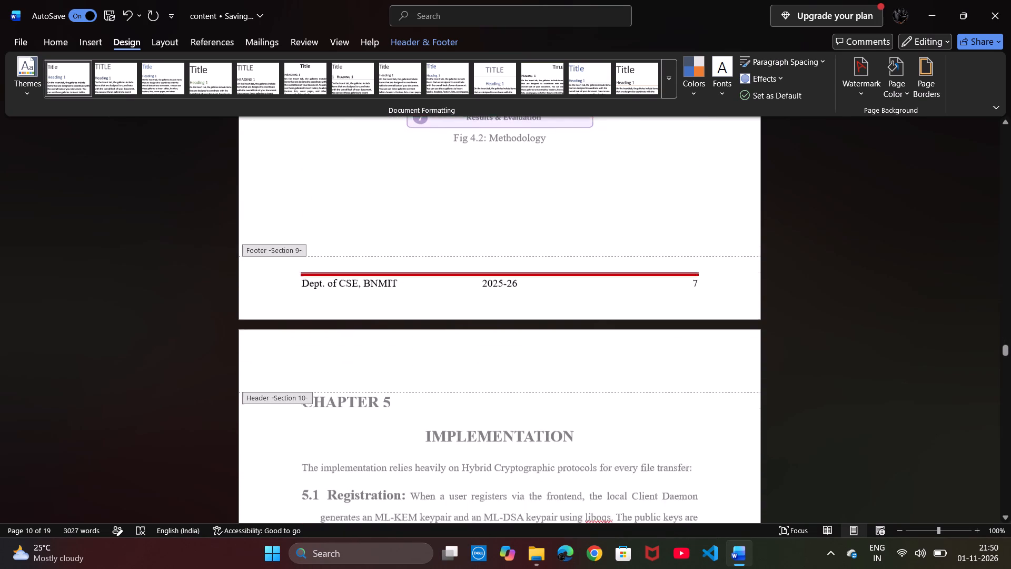
scroll(697, 316, down, 1)
click(706, 239)
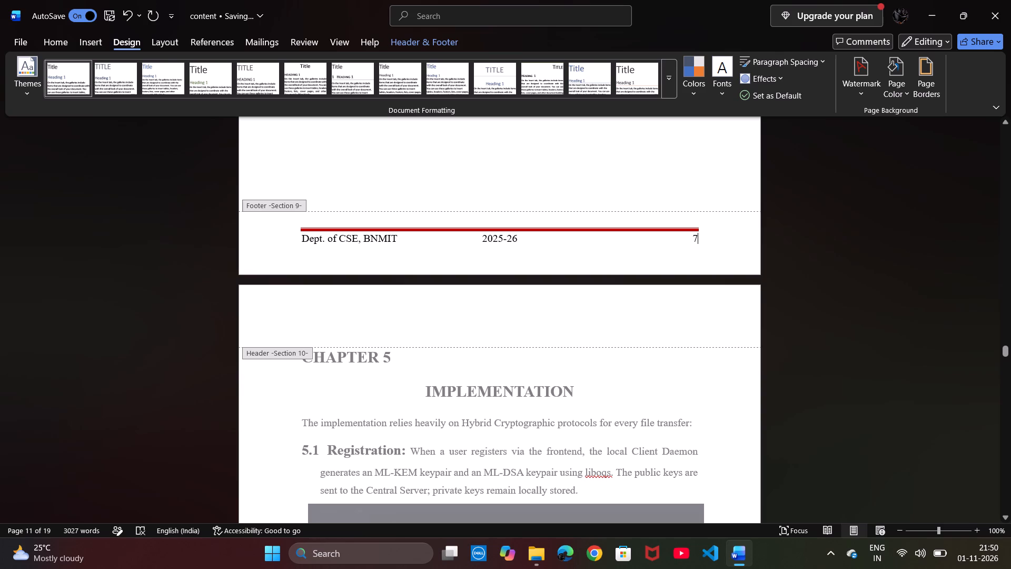
key(BackSpace)
key(6)
Set the page number in the Section 10 footer, on the Chapter 5 opening page, to 7.
scroll(618, 256, down, 1)
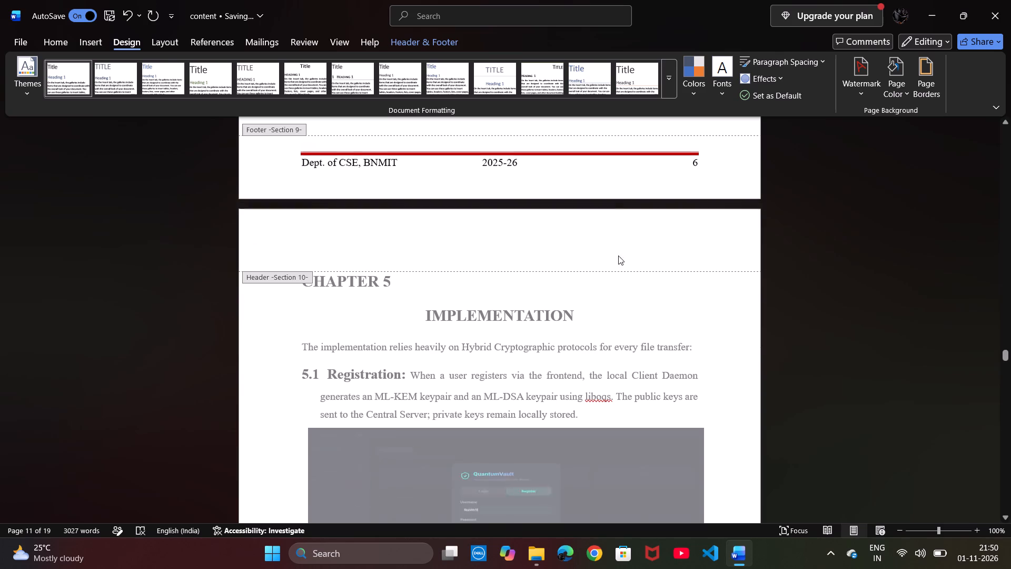
scroll(618, 256, down, 5)
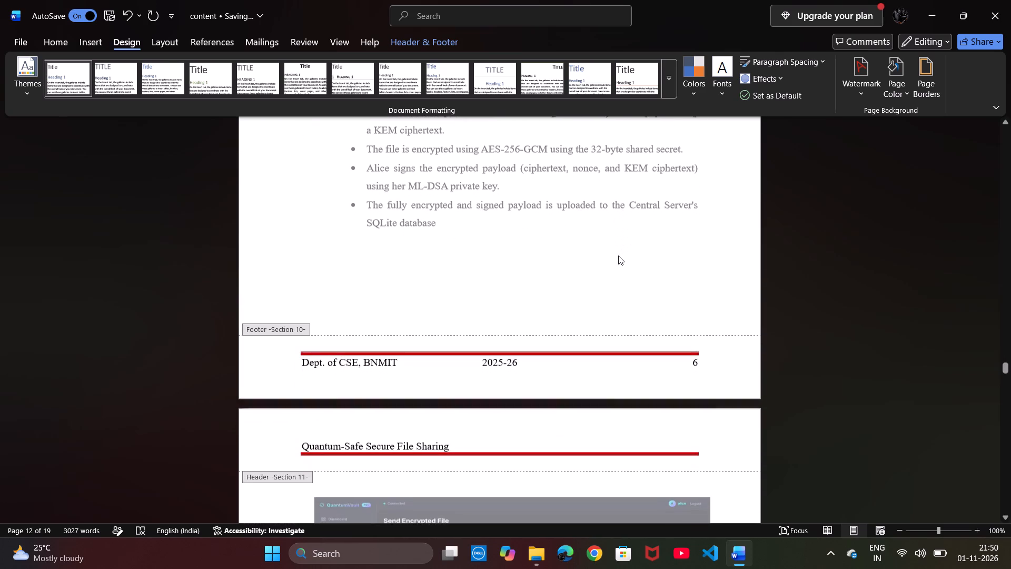
scroll(674, 309, up, 4)
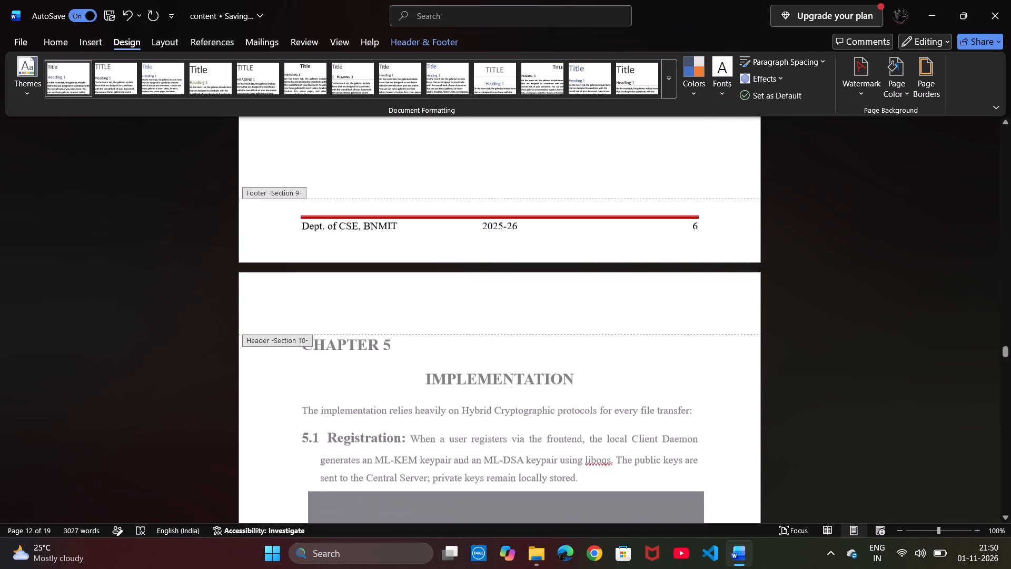
scroll(674, 309, up, 4)
scroll(674, 309, down, 1)
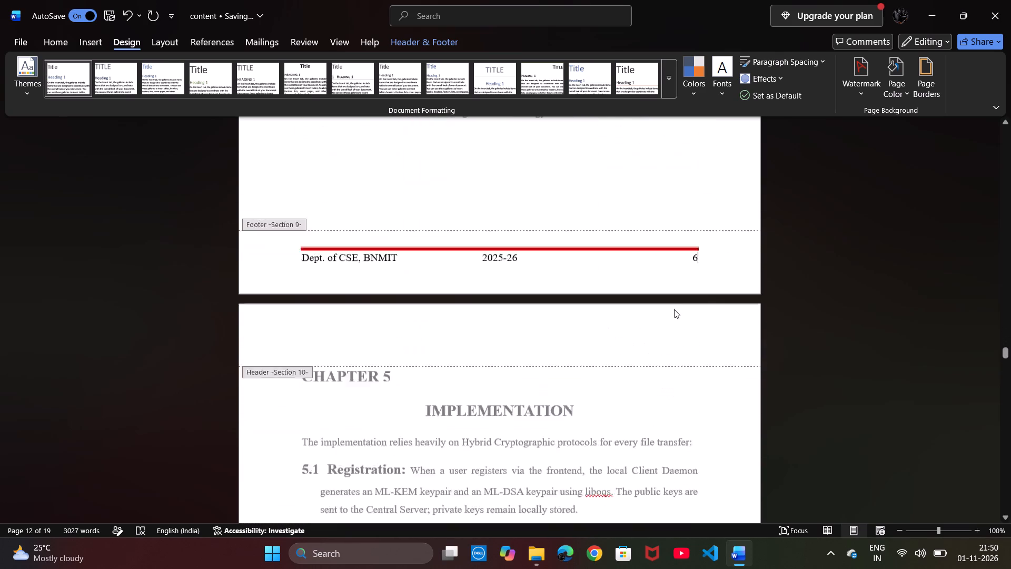
scroll(674, 309, down, 2)
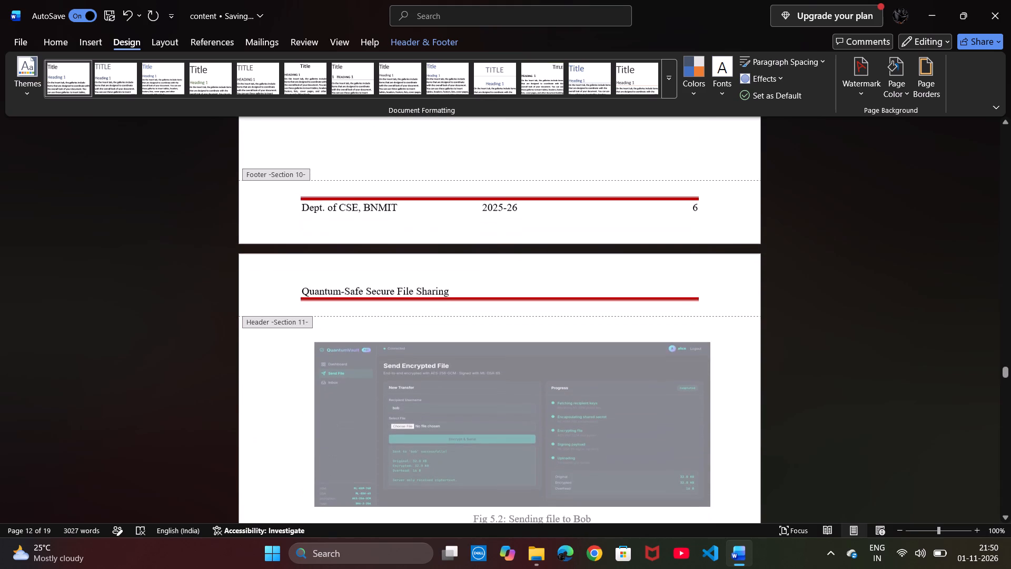
click(701, 203)
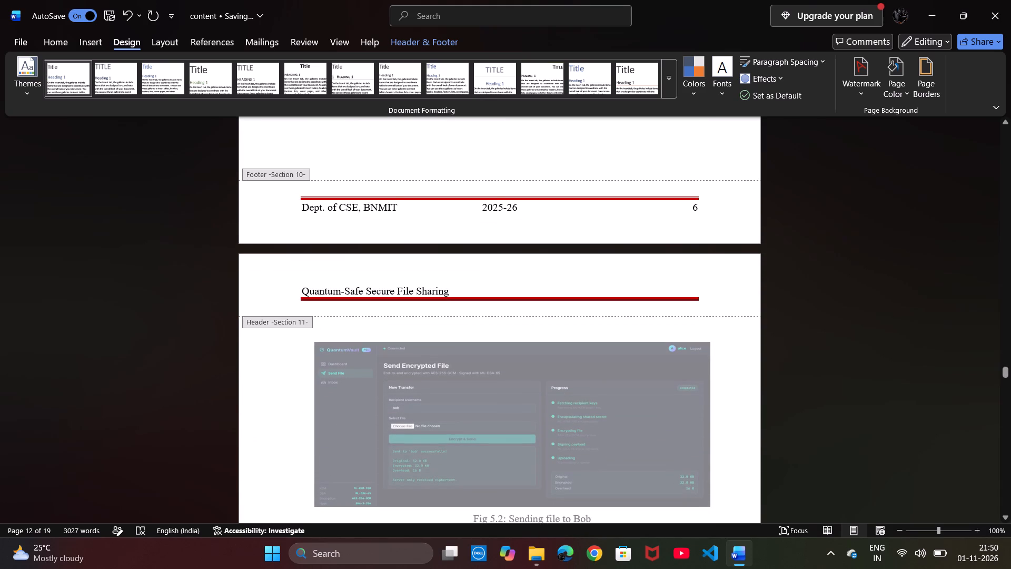
key(BackSpace)
key(7)
Set the page number in the Section 11 footer, below Fig 5.3: Receiving File from Alice, to 8.
scroll(693, 202, up, 4)
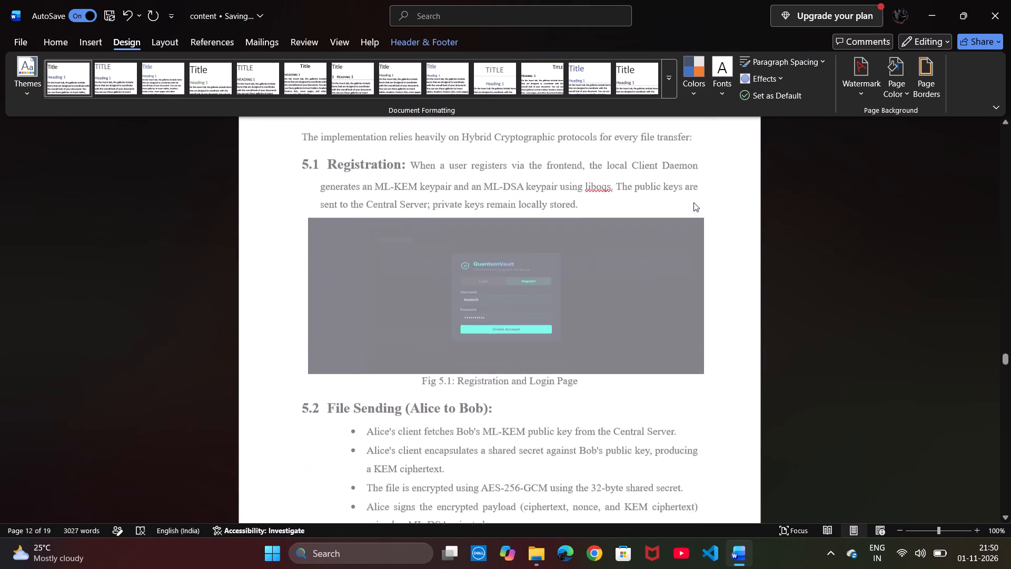
scroll(693, 202, down, 4)
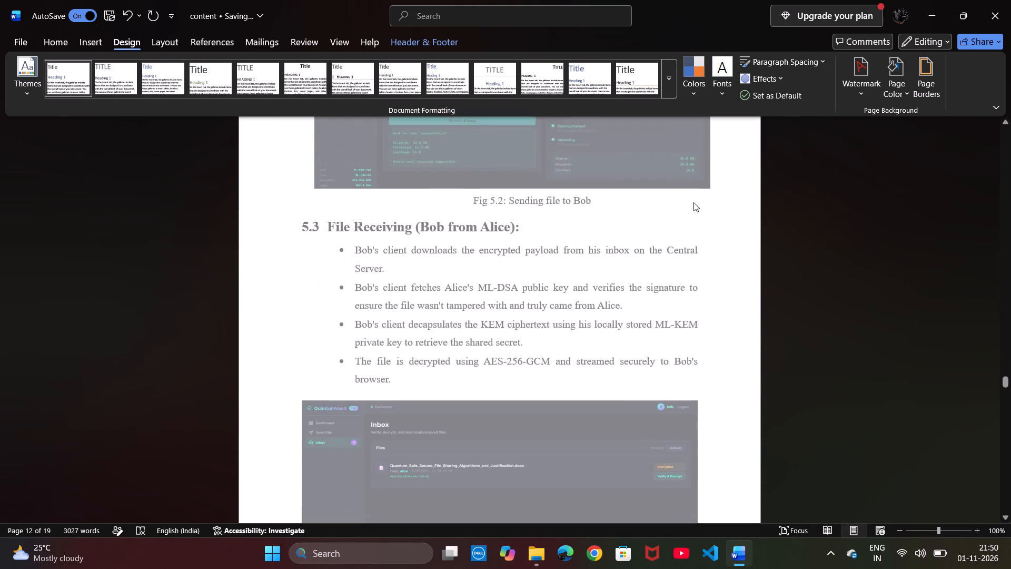
scroll(693, 202, down, 2)
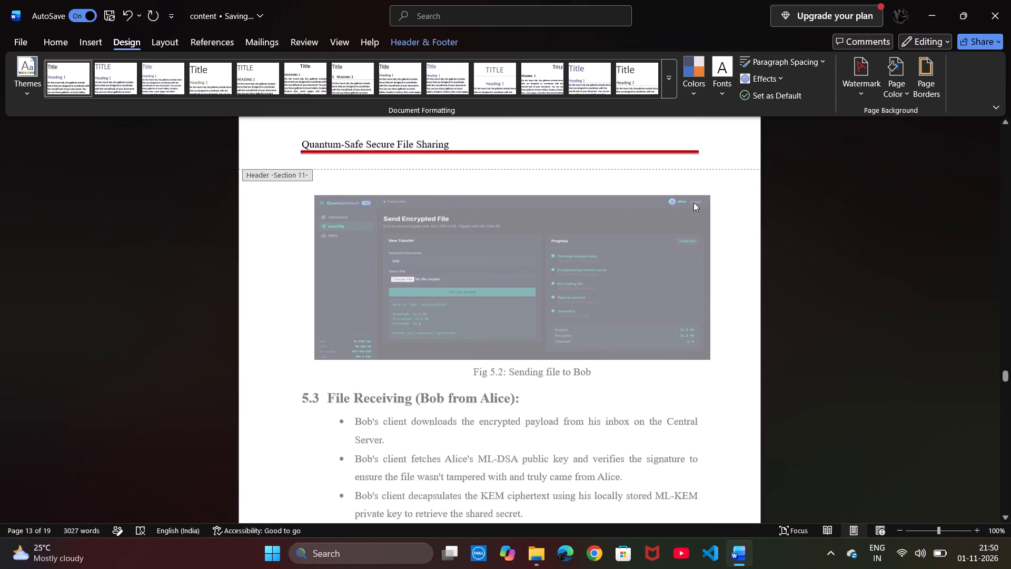
scroll(693, 202, down, 3)
click(707, 279)
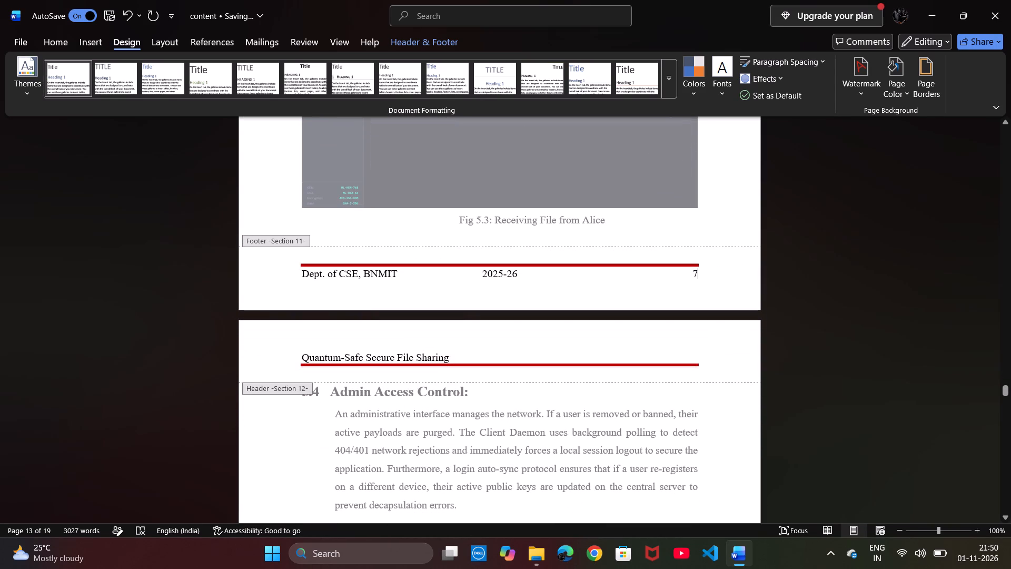
key(BackSpace)
key(8)
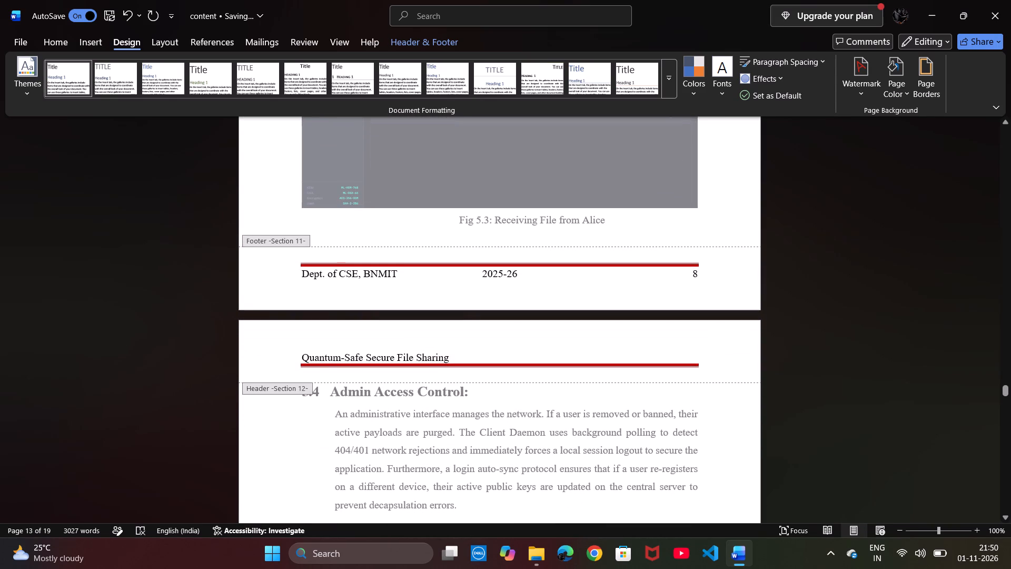
Set the page number in the Section 12 footer, below Fig 5.5: Admin Dashboard, to 9.
scroll(693, 264, up, 5)
scroll(693, 264, down, 2)
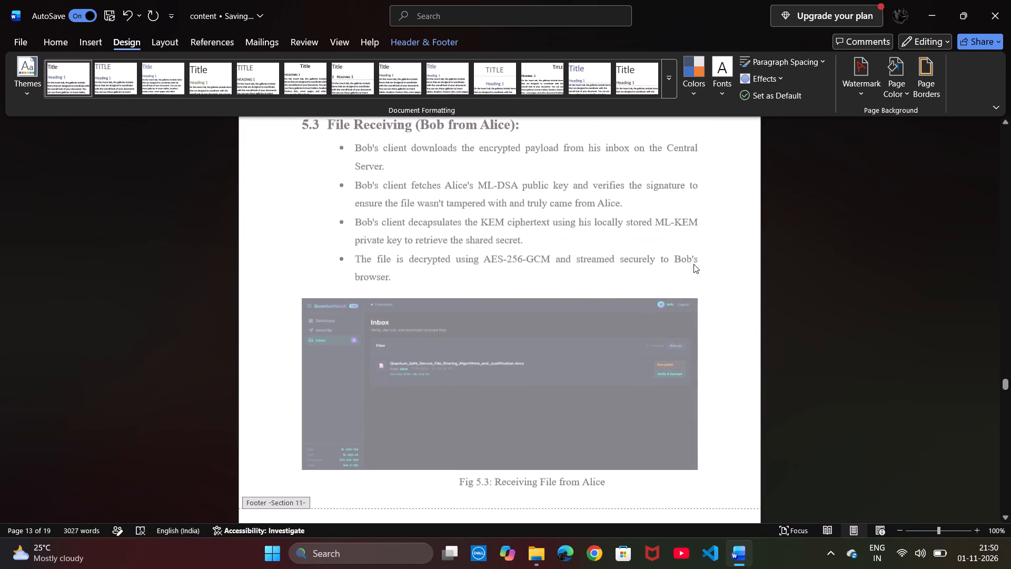
scroll(693, 264, down, 6)
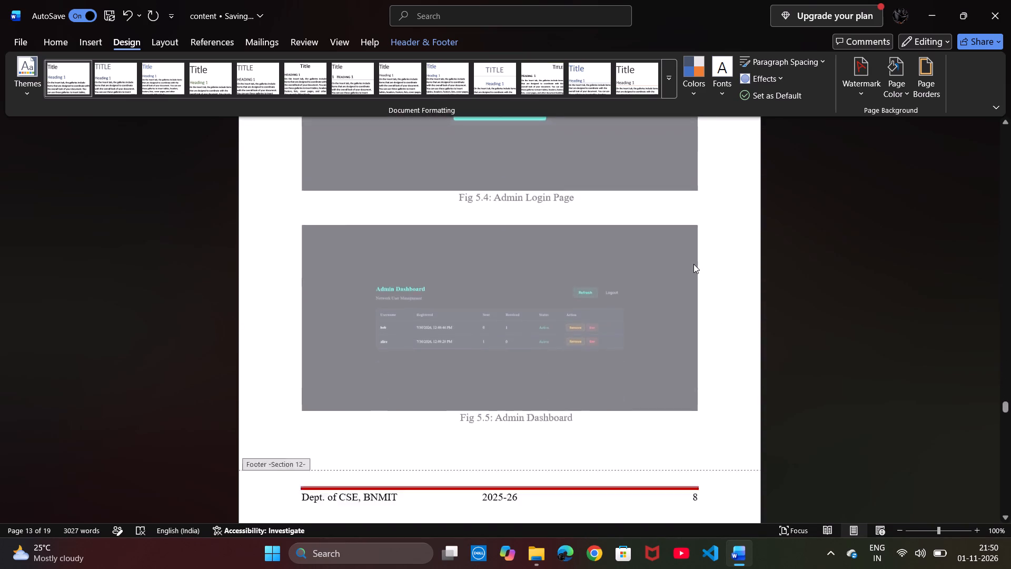
scroll(693, 264, down, 2)
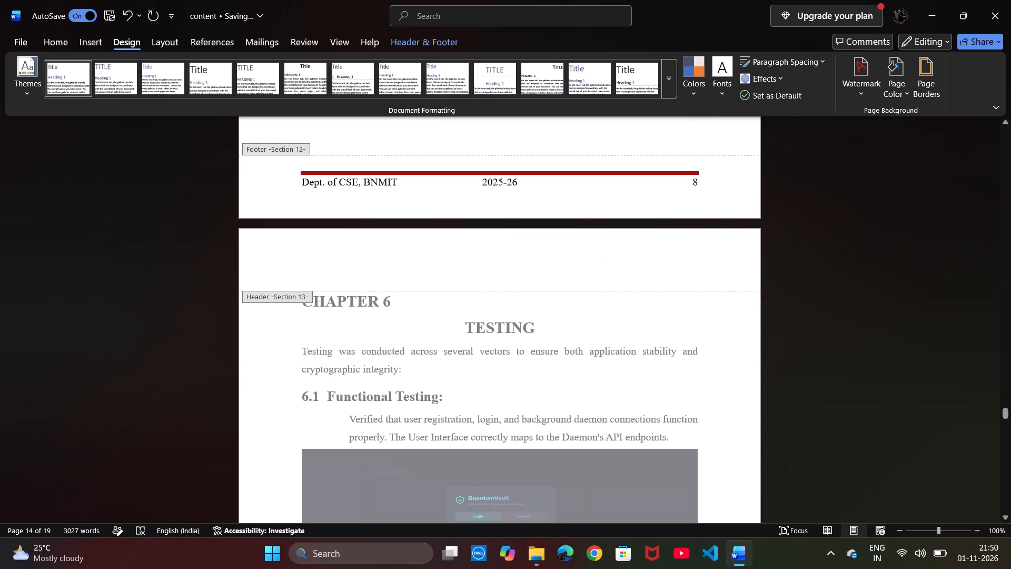
click(700, 188)
key(BackSpace)
key(9)
Set the page number in the Section 13 footer, on the Chapter 6 opening page, to 10.
scroll(620, 237, down, 4)
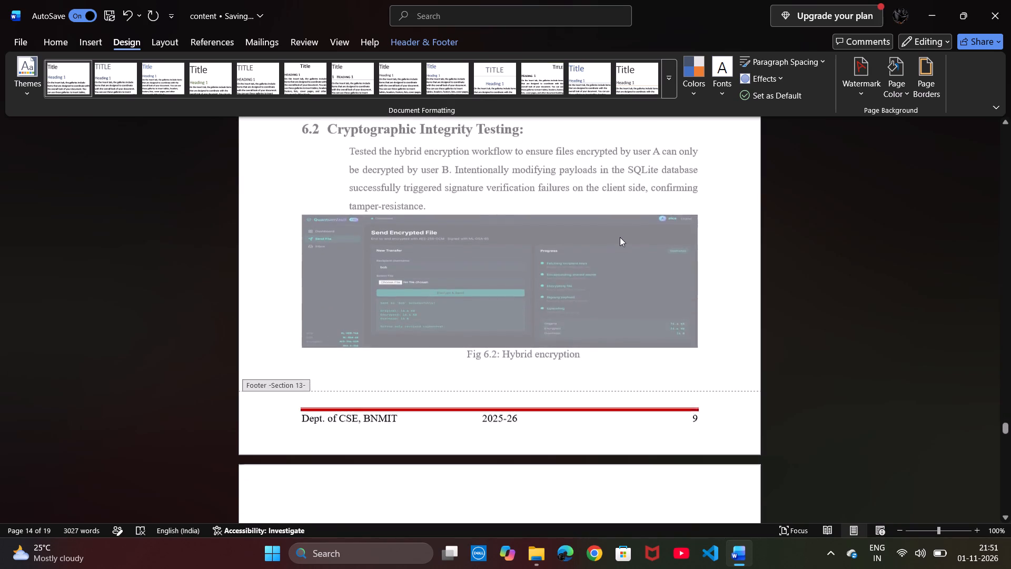
scroll(620, 237, down, 1)
click(702, 316)
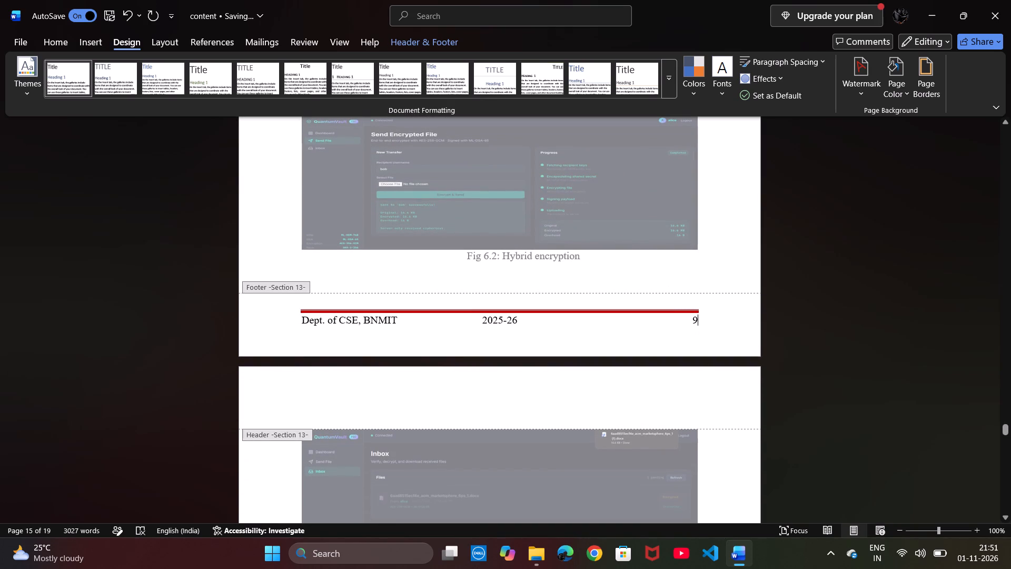
key(BackSpace)
text(10)
Set the page number in the Section 13 footer, below Fig 6.4: Admin access to remove or ban, to 11.
scroll(702, 316, up, 4)
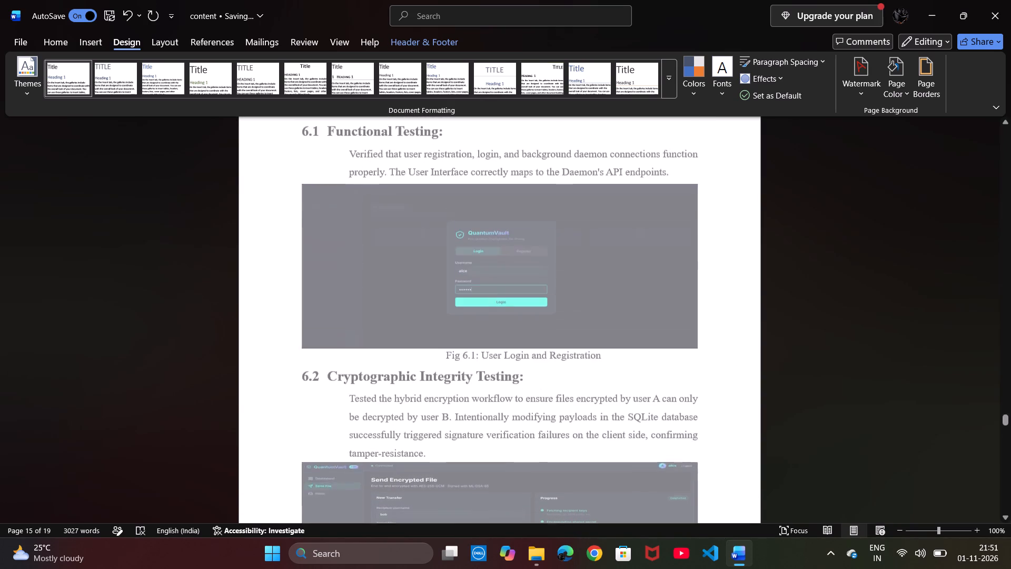
scroll(702, 316, down, 2)
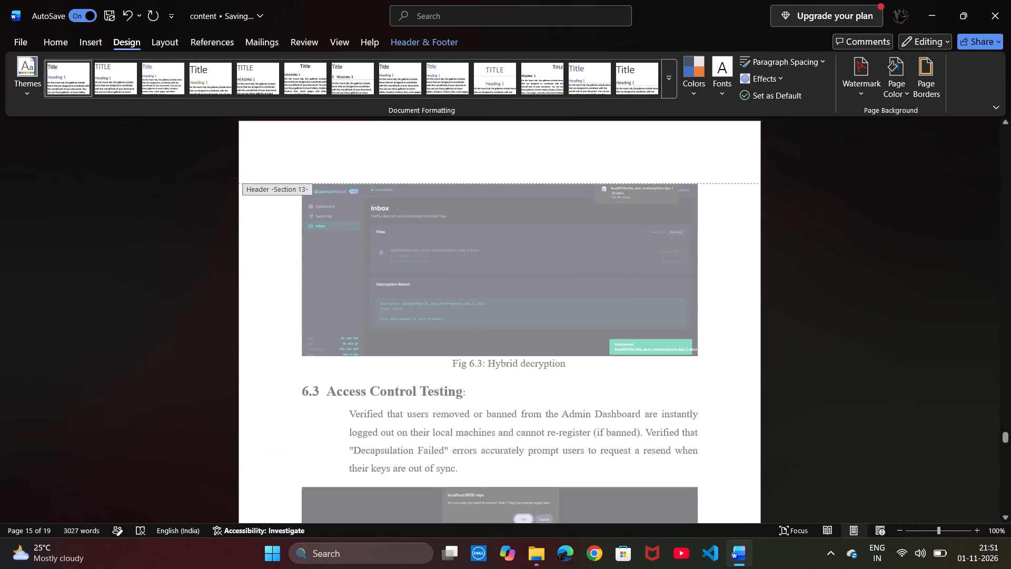
scroll(702, 316, down, 3)
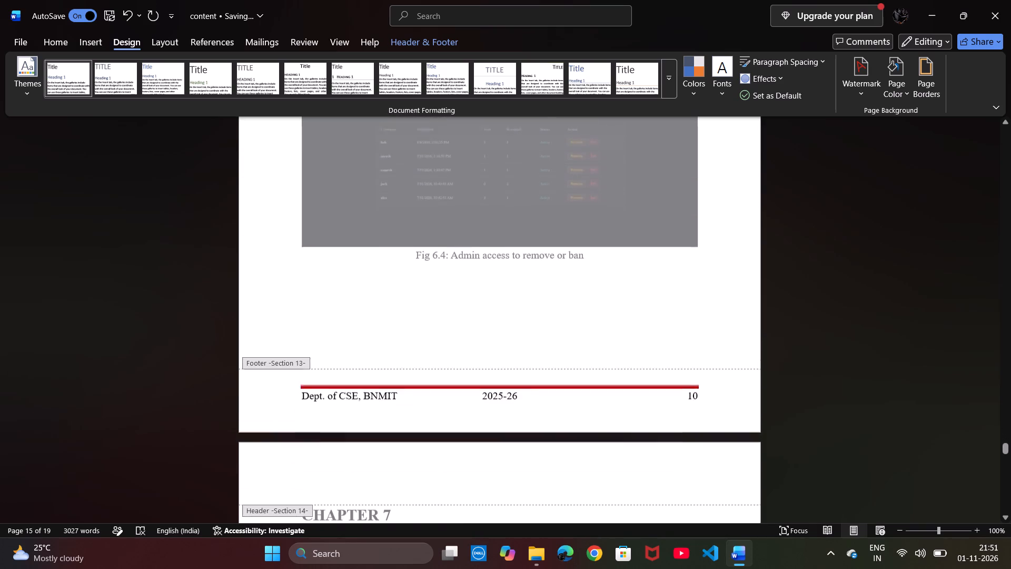
click(699, 378)
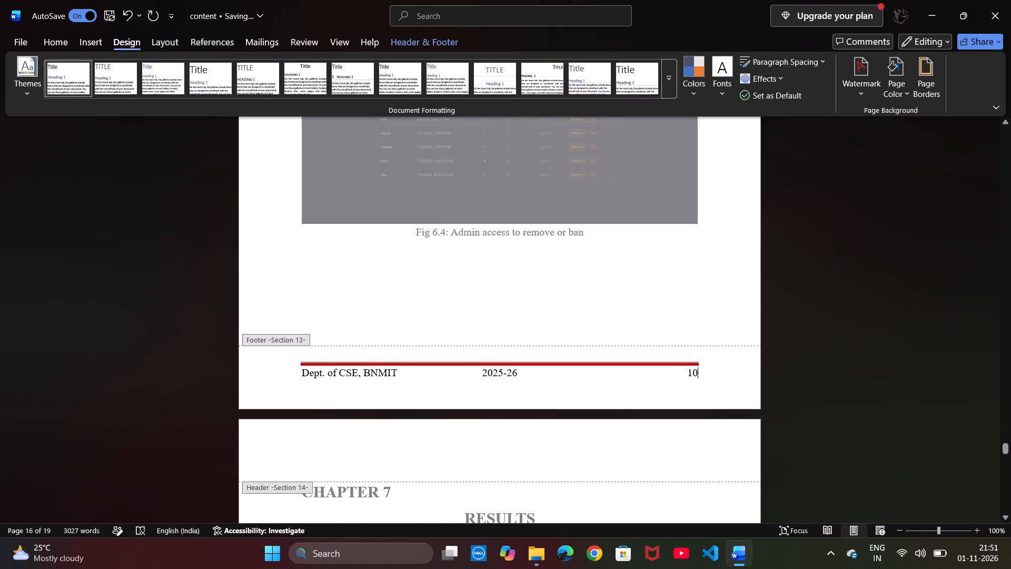
key(BackSpace)
key(1)
Insert a next-page section break after the Fig 6.2: Hybrid encryption caption.
scroll(695, 372, up, 5)
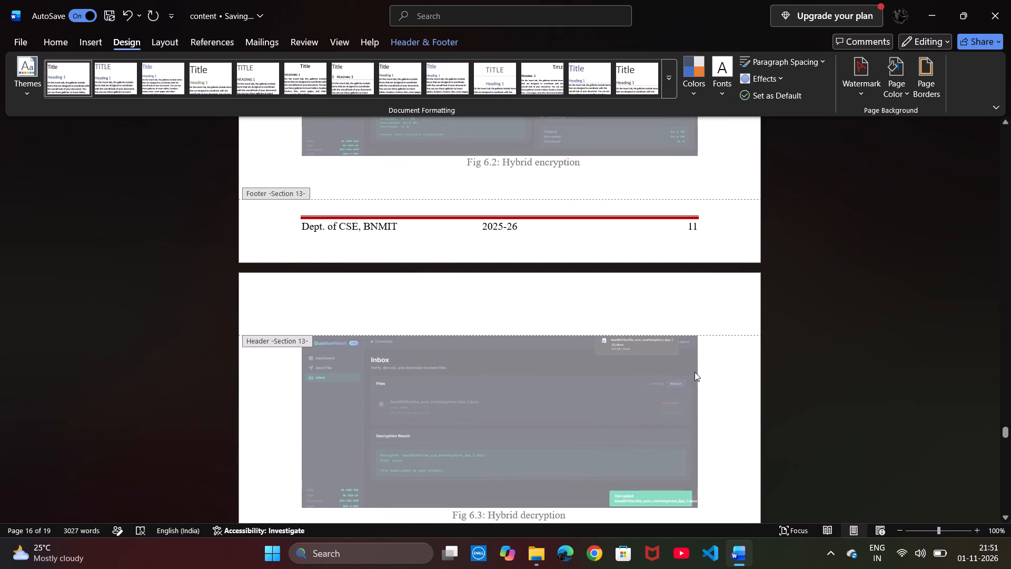
scroll(695, 372, up, 1)
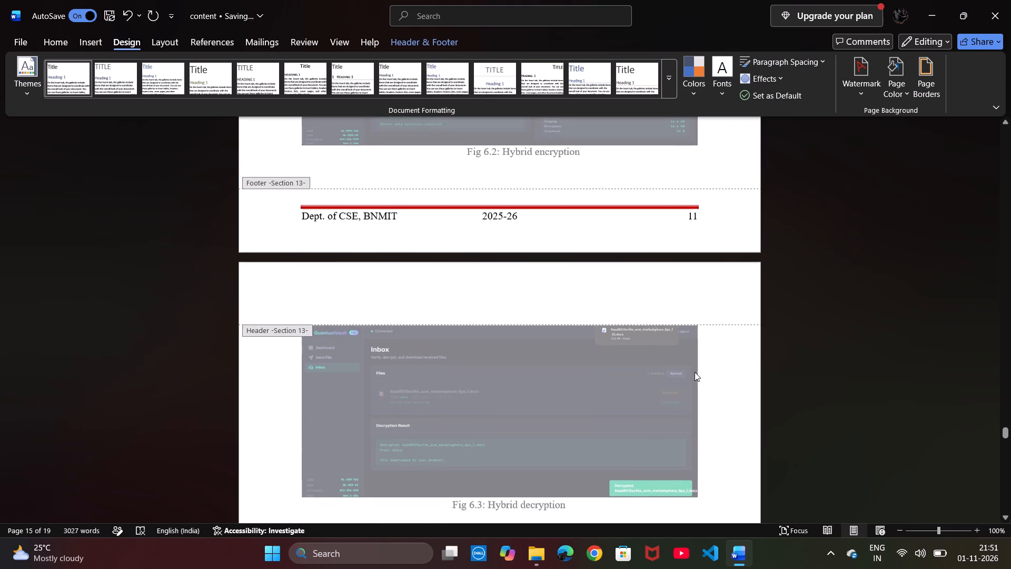
double_click(640, 222)
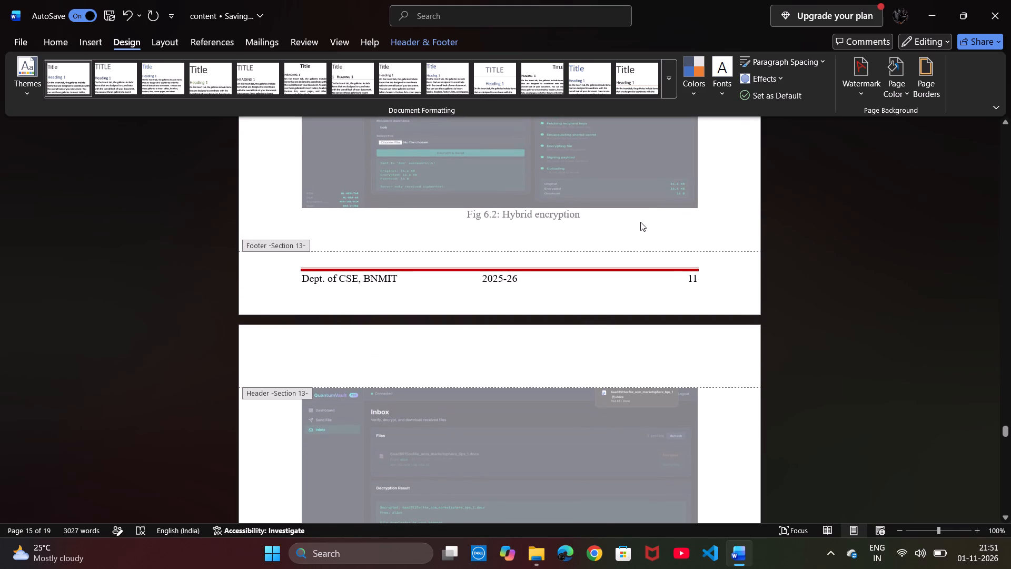
double_click(581, 284)
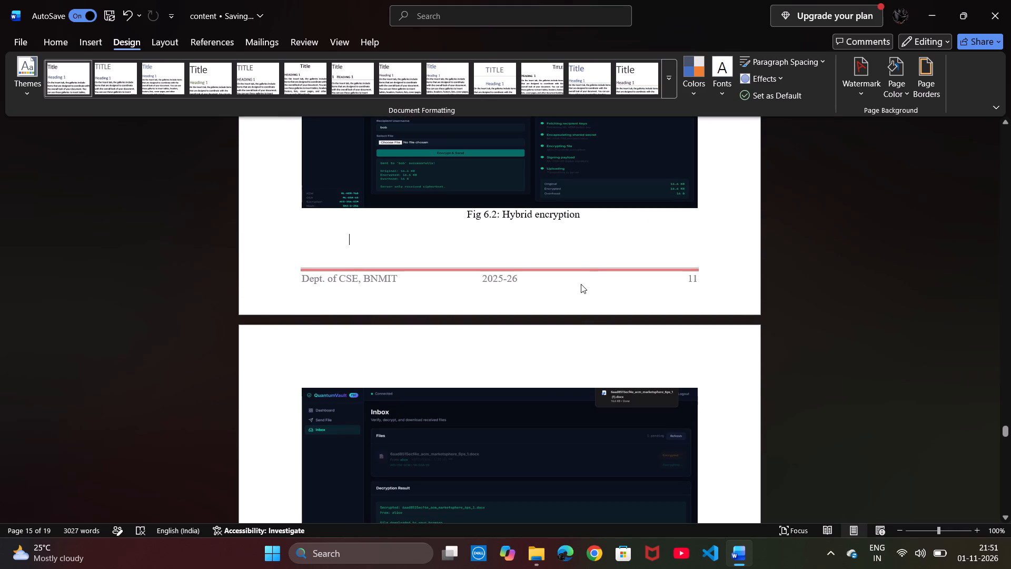
scroll(581, 284, down, 6)
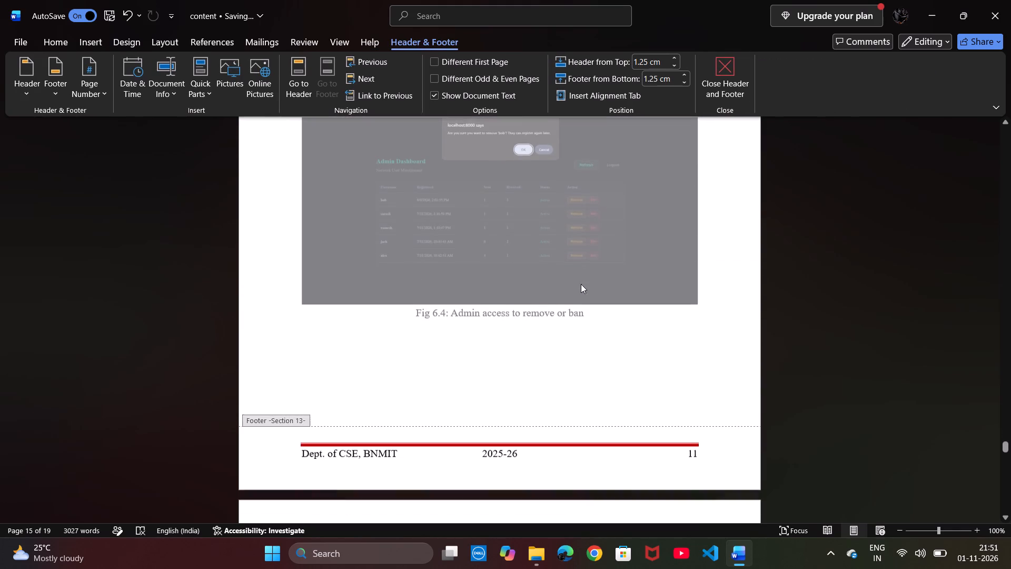
click(562, 439)
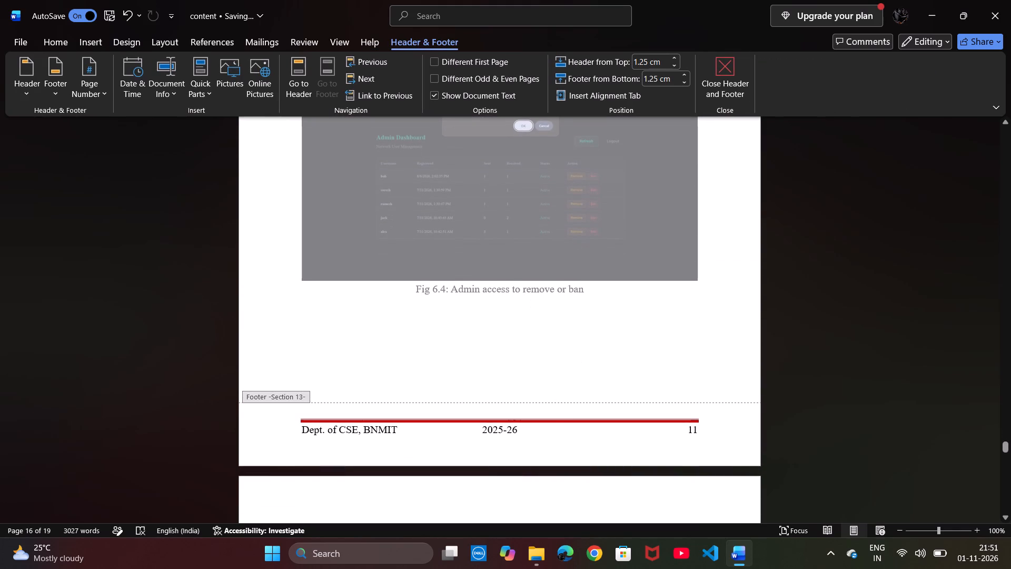
scroll(562, 439, up, 3)
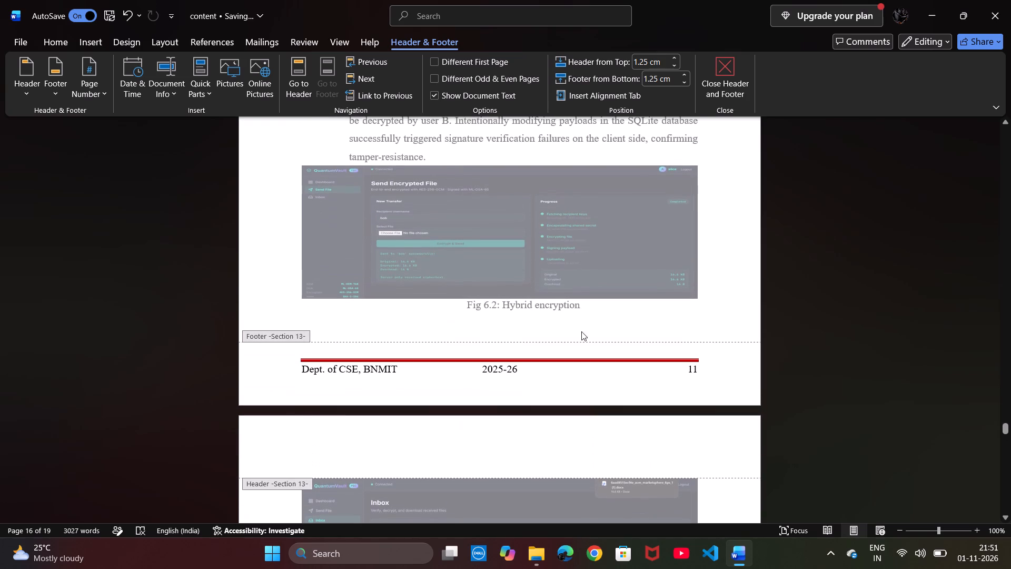
double_click(588, 315)
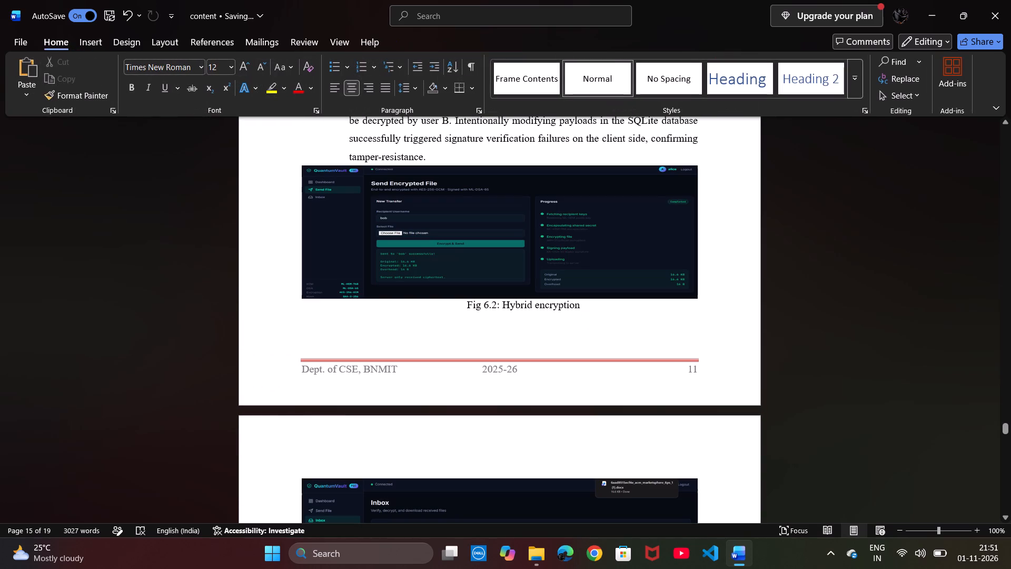
click(158, 40)
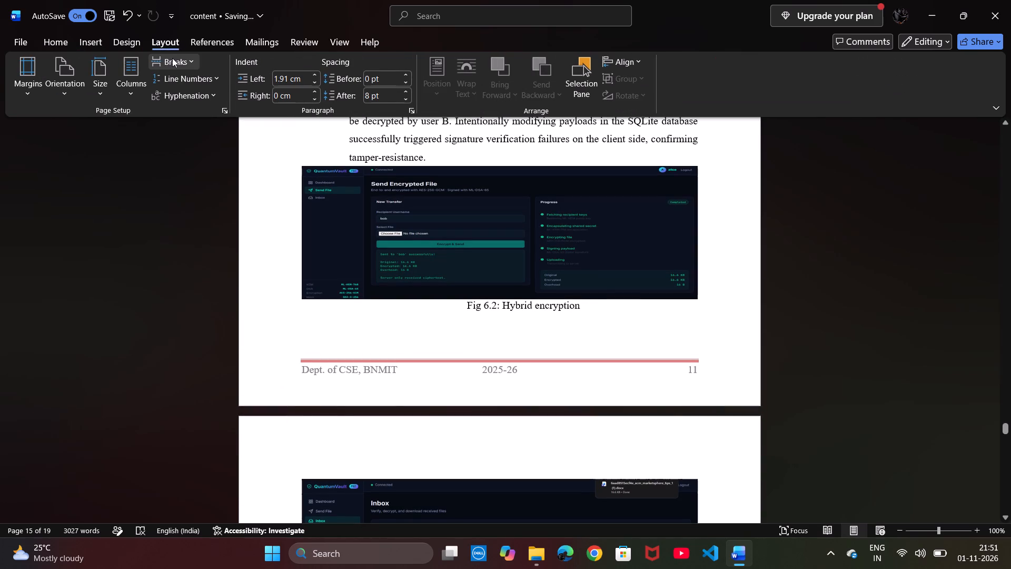
click(173, 57)
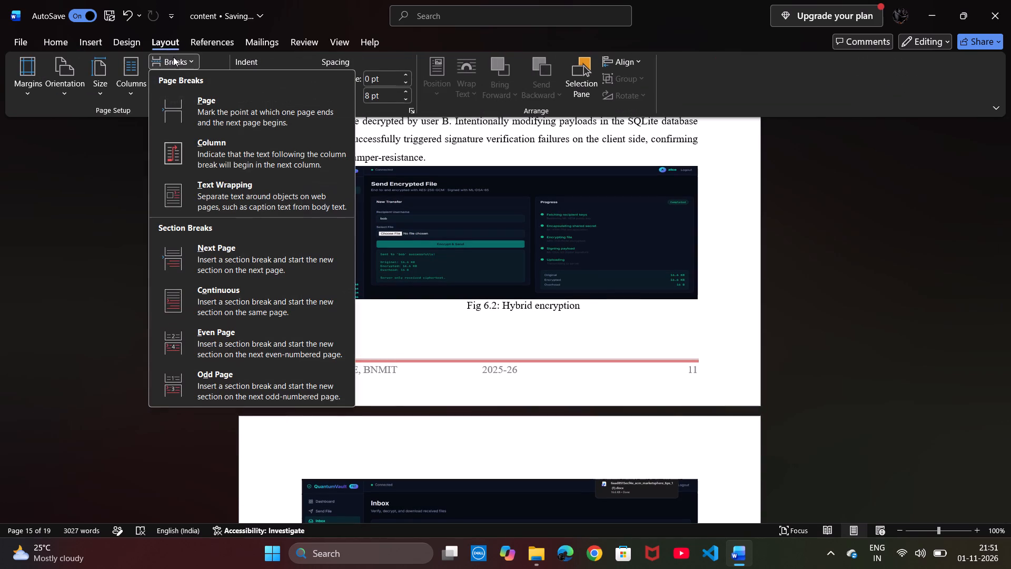
click(216, 243)
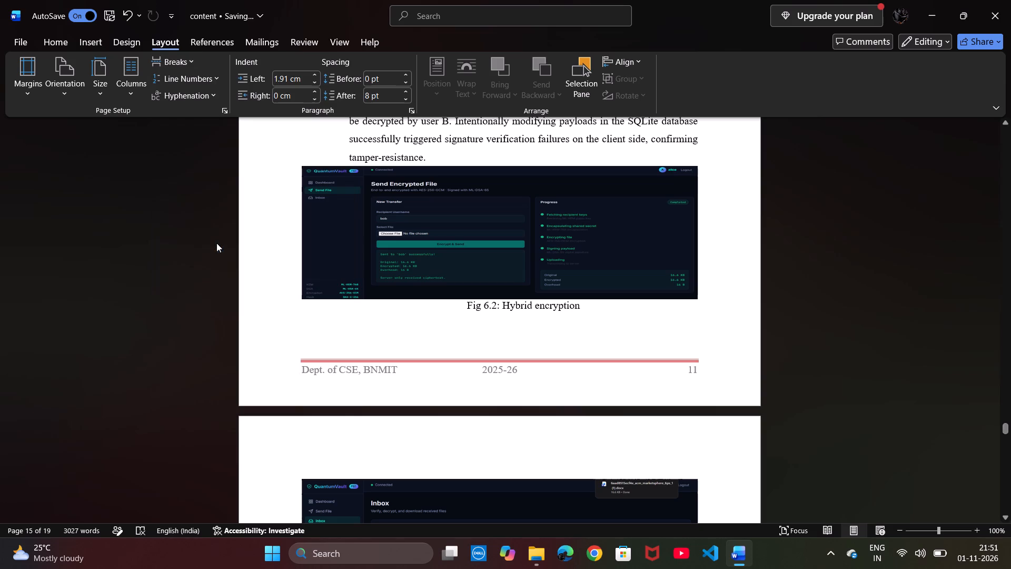
Delete the empty paragraph above the Inbox screenshot of Fig 6.3 on the new section's first page.
scroll(321, 336, right, 1)
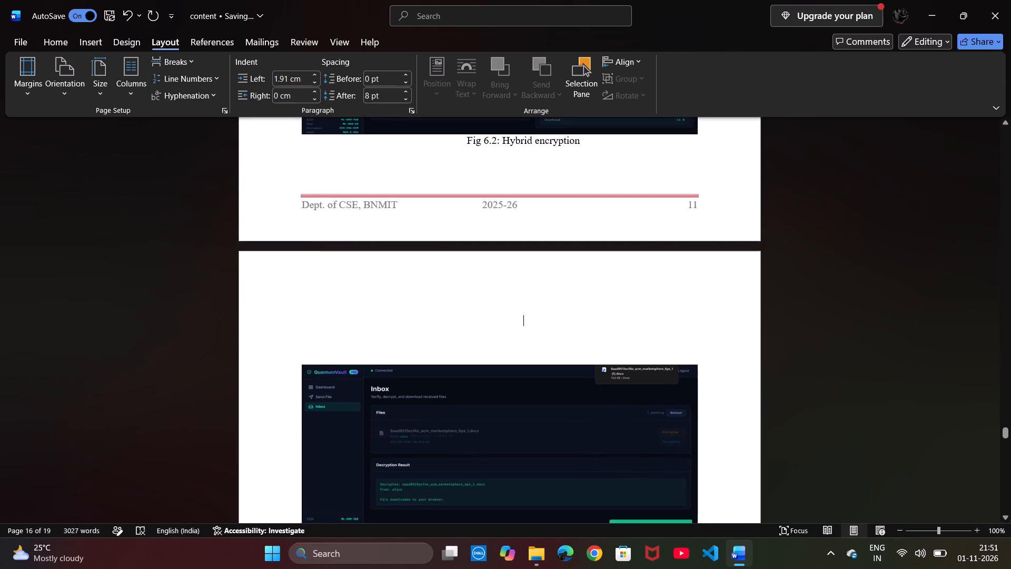
double_click(446, 322)
double_click(446, 322)
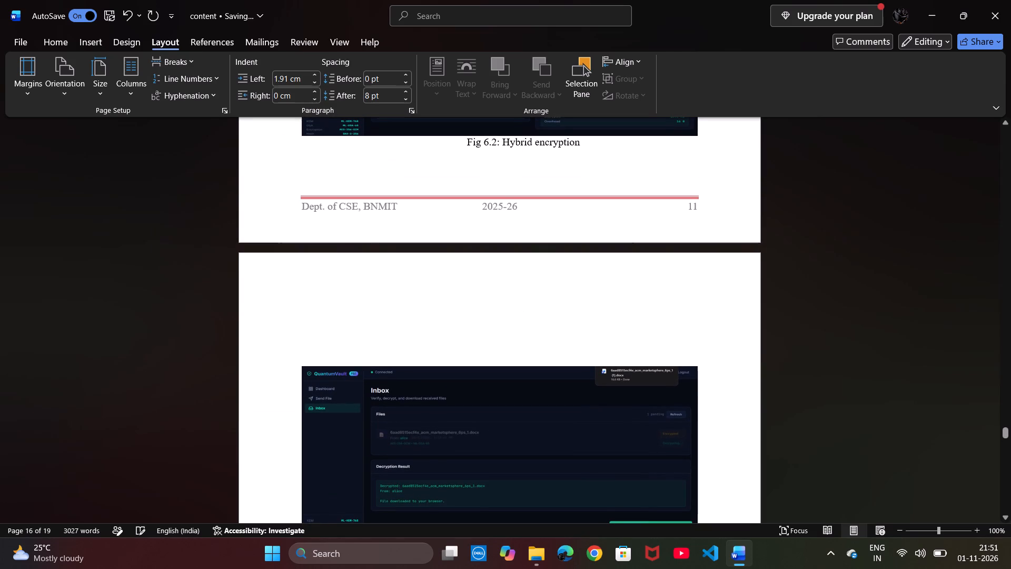
triple_click(446, 322)
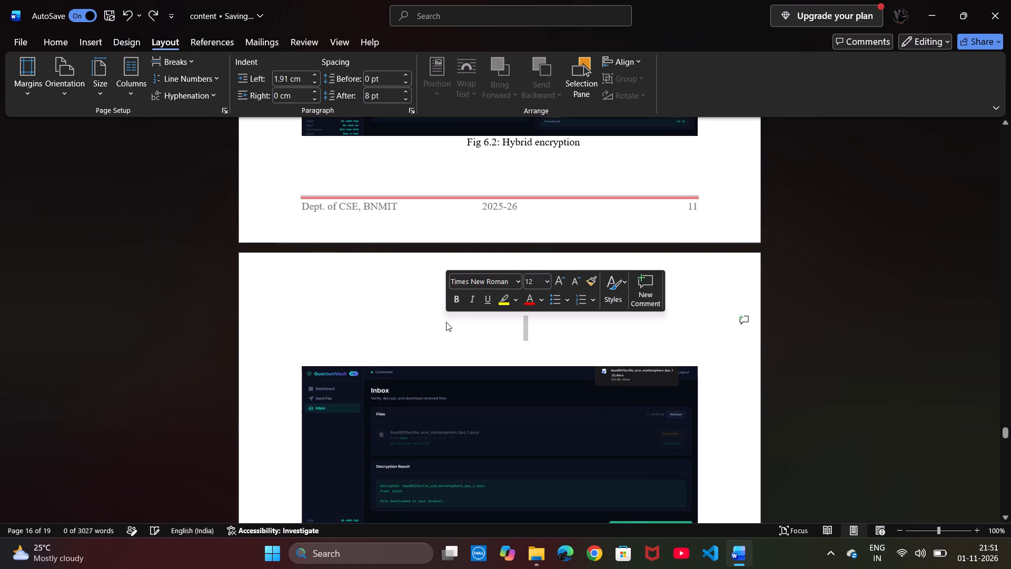
key(BackSpace)
key(BackSpace)
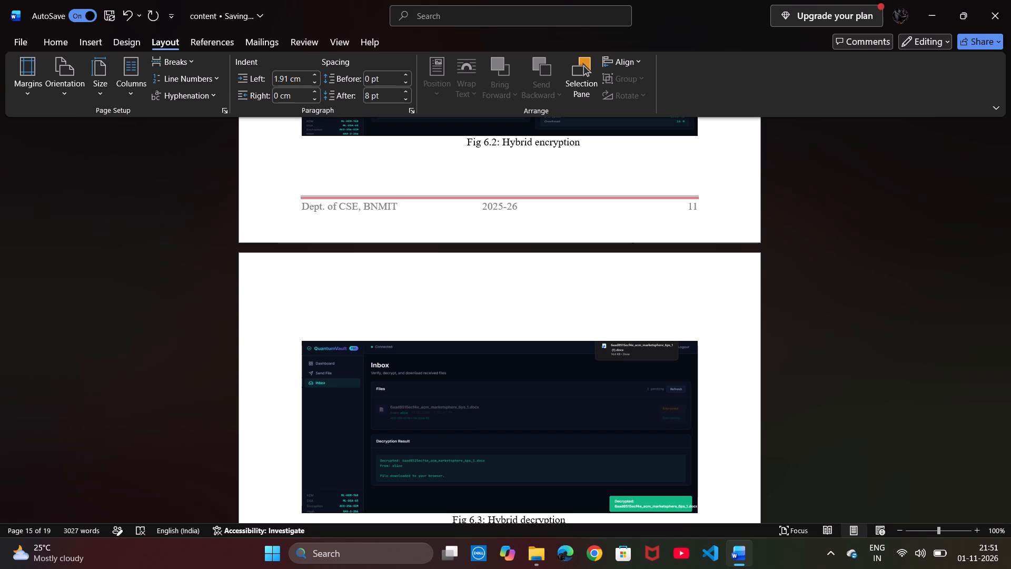
Unlink the Section 14 footer, below Fig 6.4: Admin access to remove or ban, from the previous section.
scroll(446, 322, up, 1)
scroll(446, 322, down, 1)
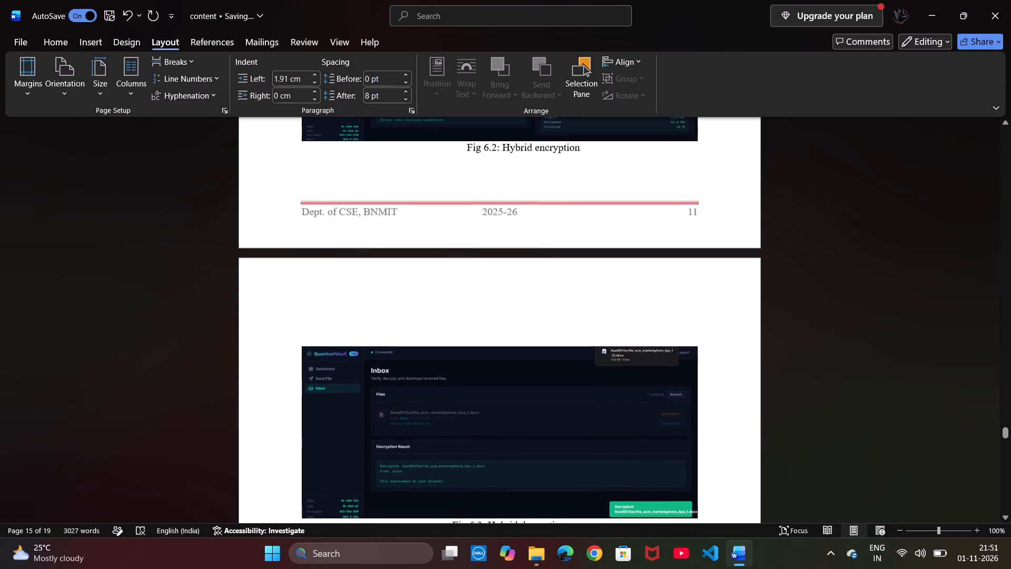
scroll(446, 322, down, 1)
scroll(368, 295, down, 5)
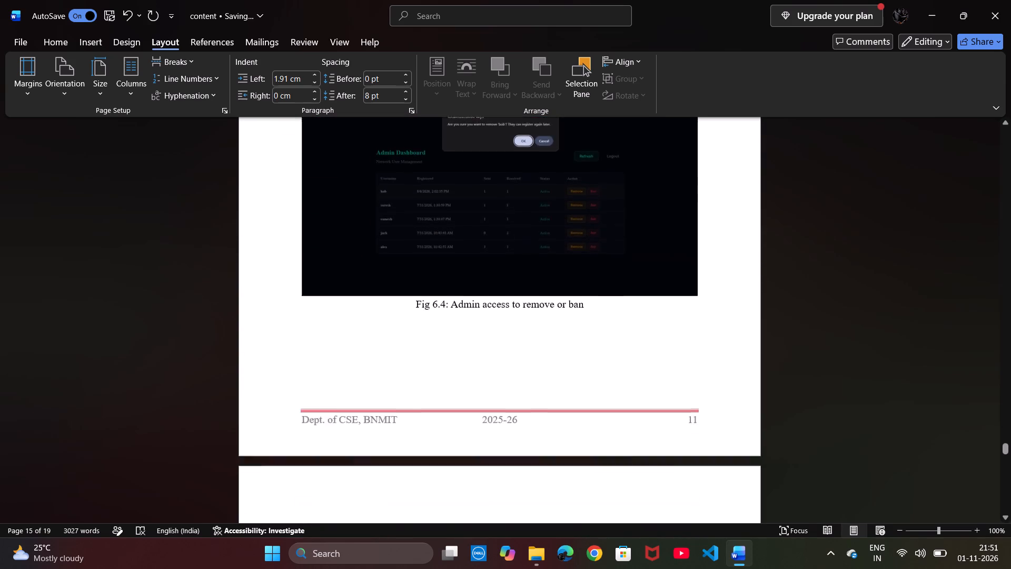
double_click(408, 355)
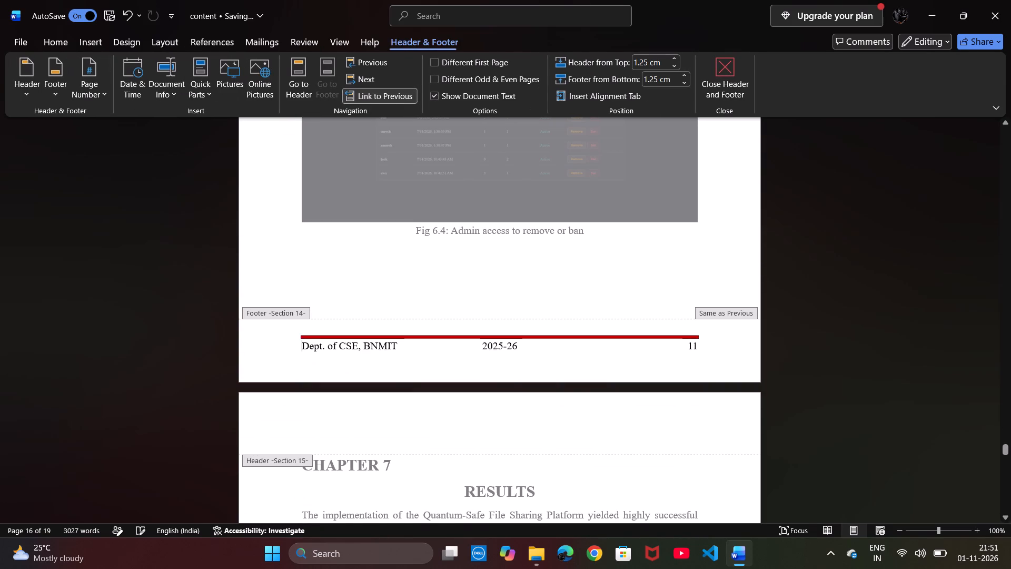
click(386, 92)
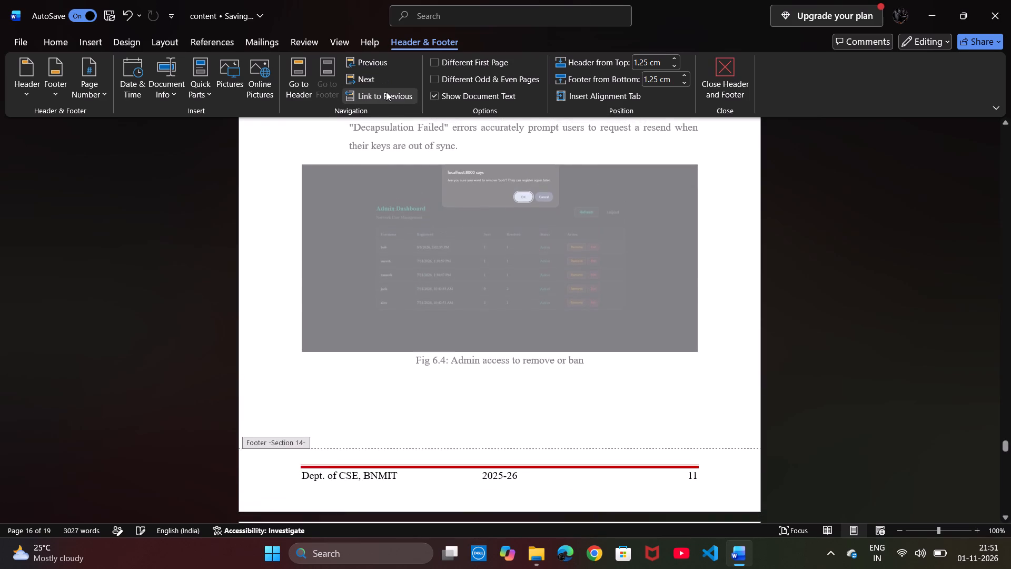
Unlink the Section 14 header, above the Fig 6.3 screenshot, from the previous section.
scroll(422, 166, up, 7)
scroll(422, 166, down, 1)
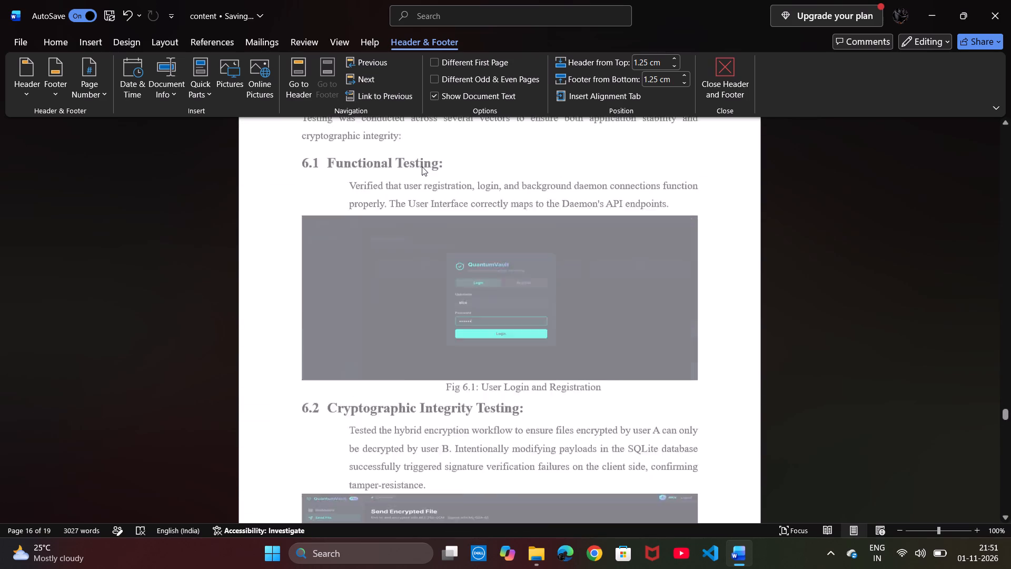
scroll(422, 166, down, 1)
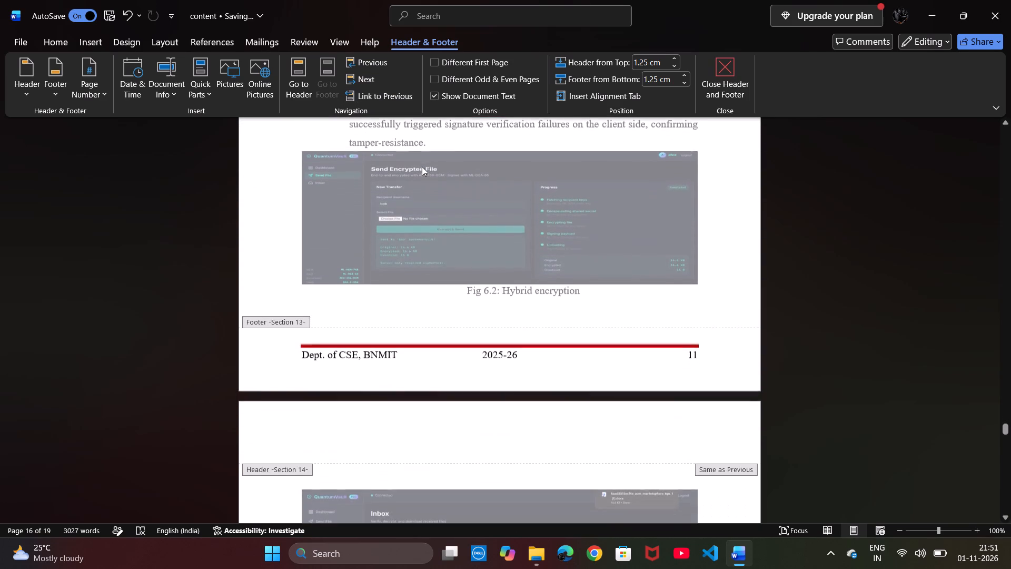
scroll(422, 166, down, 1)
click(497, 382)
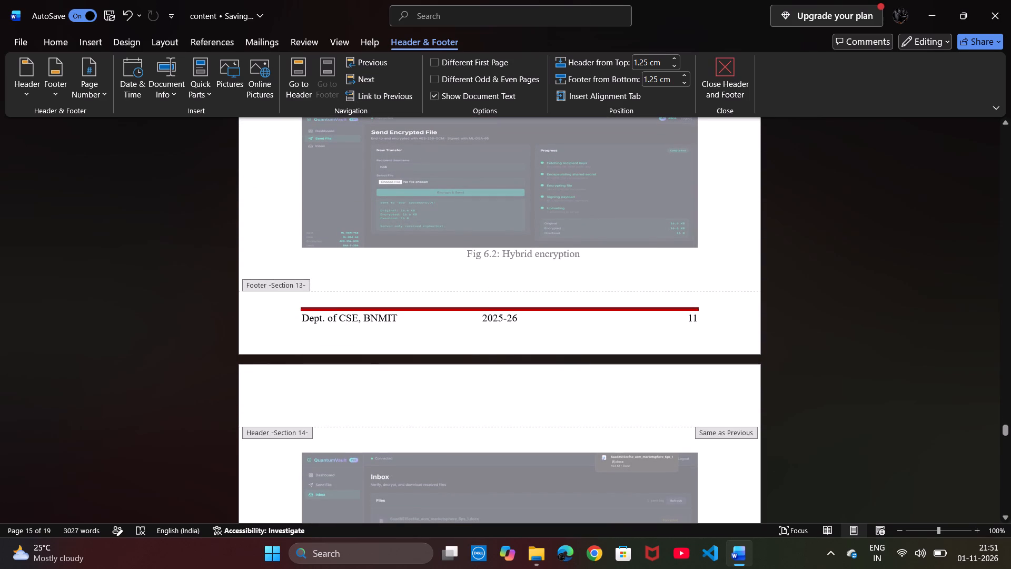
click(397, 101)
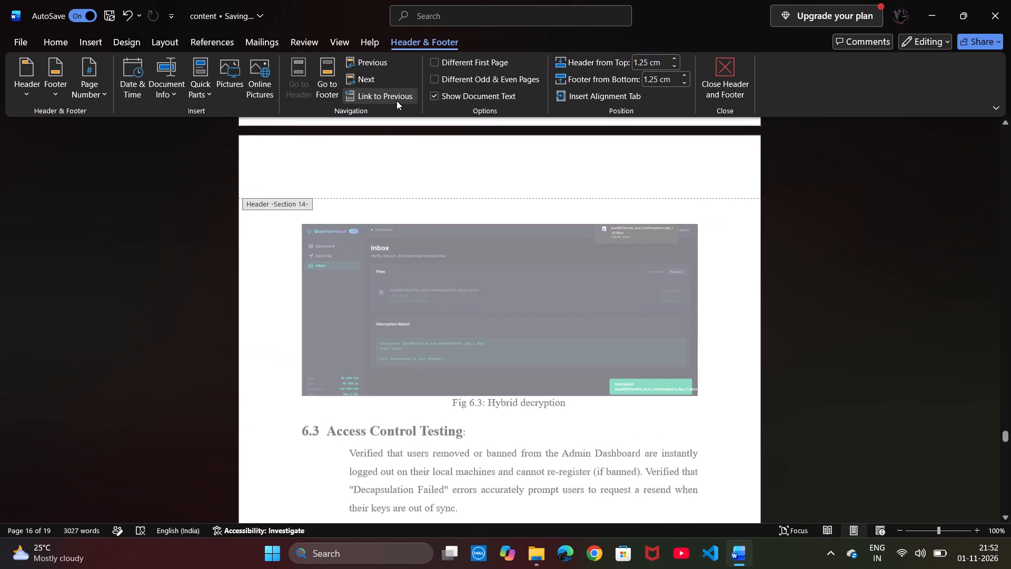
Set the page number in the Section 13 footer, below Fig 6.2: Hybrid encryption, to 10.
scroll(577, 219, up, 1)
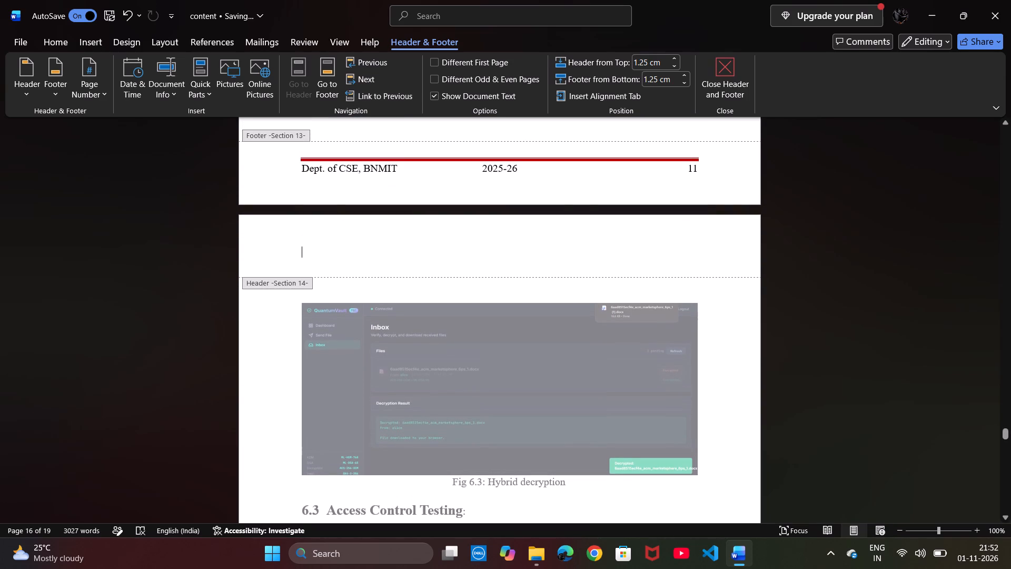
click(696, 176)
key(BackSpace)
key(0)
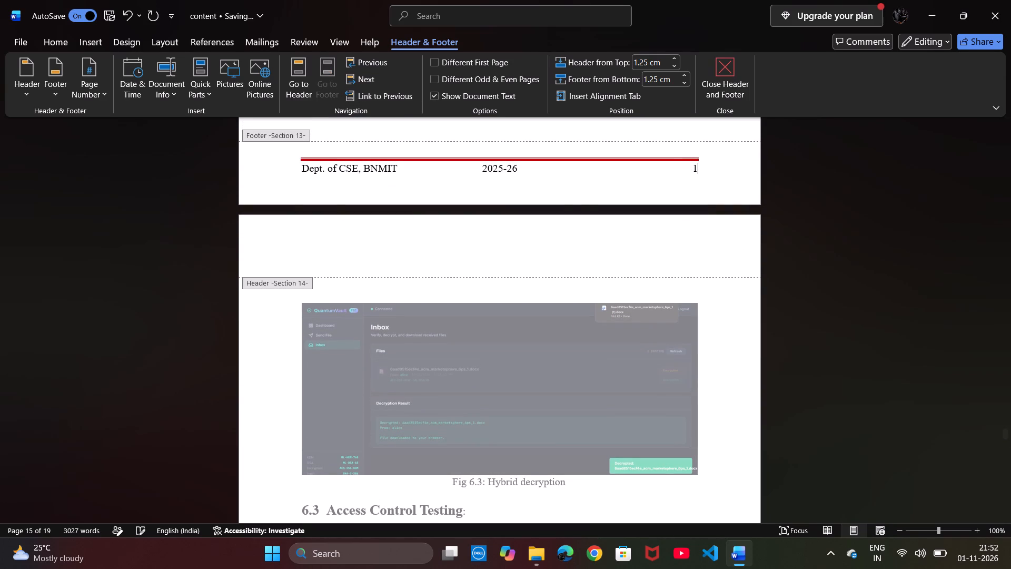
scroll(696, 176, down, 3)
scroll(696, 176, up, 1)
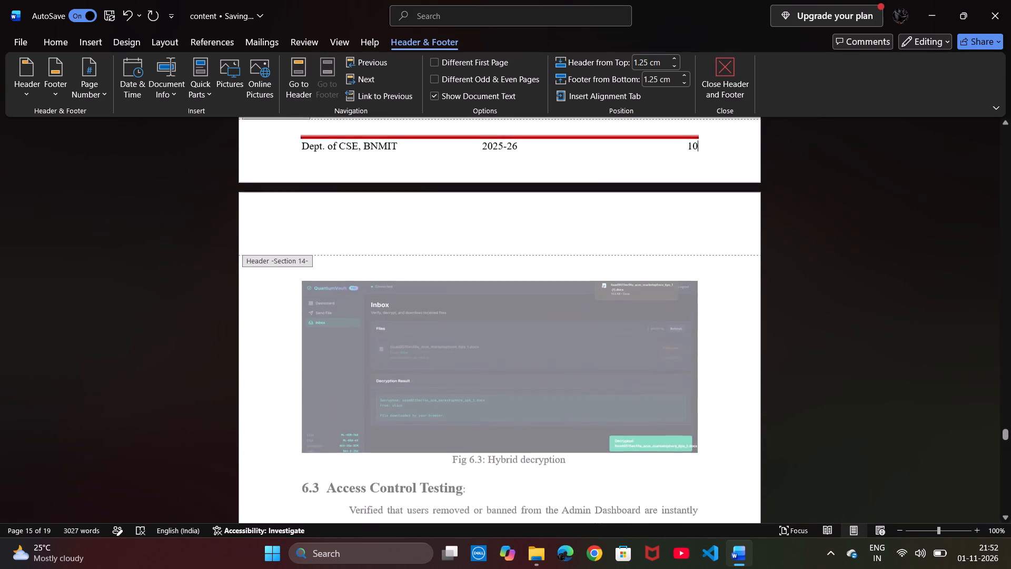
Add a dark red, 3 pt thick-centred triple-line border below the Section 14 header paragraph, with no border on its other sides.
click(565, 187)
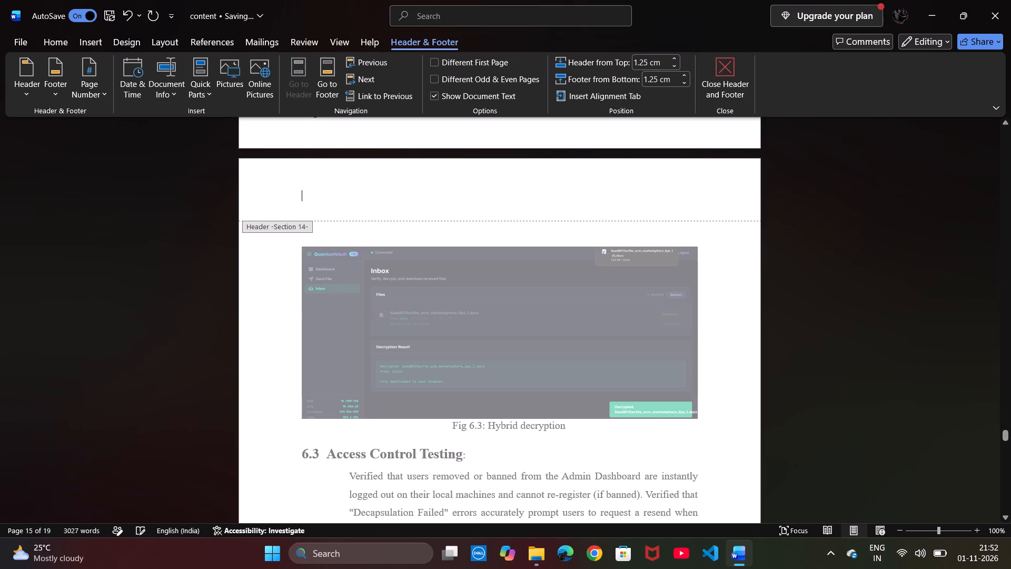
click(161, 49)
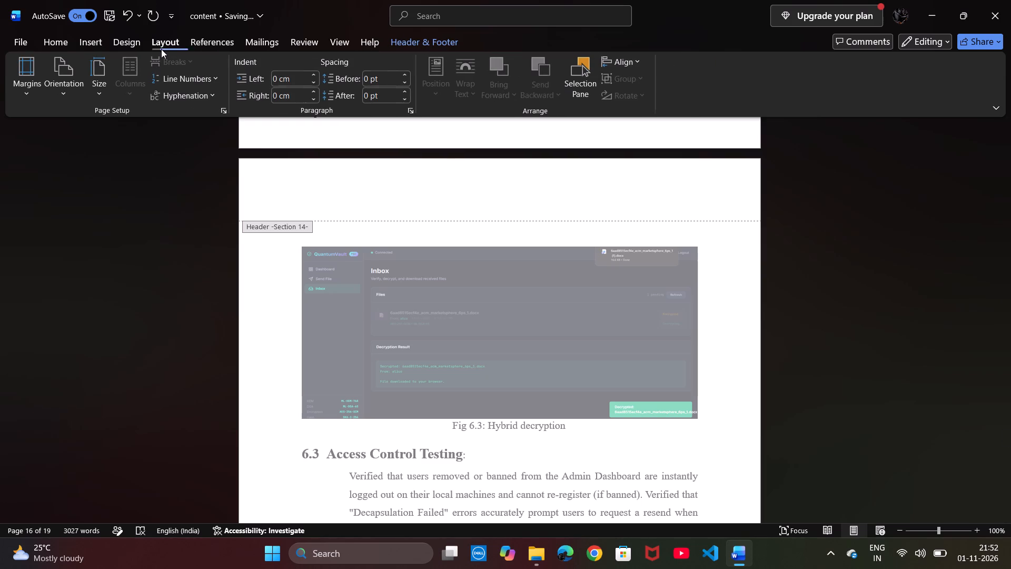
click(118, 38)
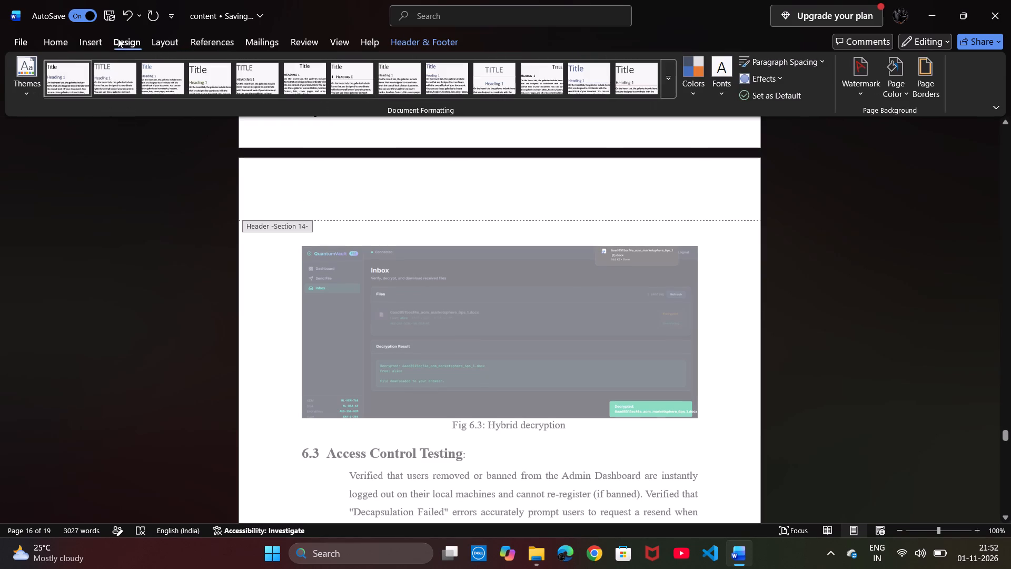
click(919, 77)
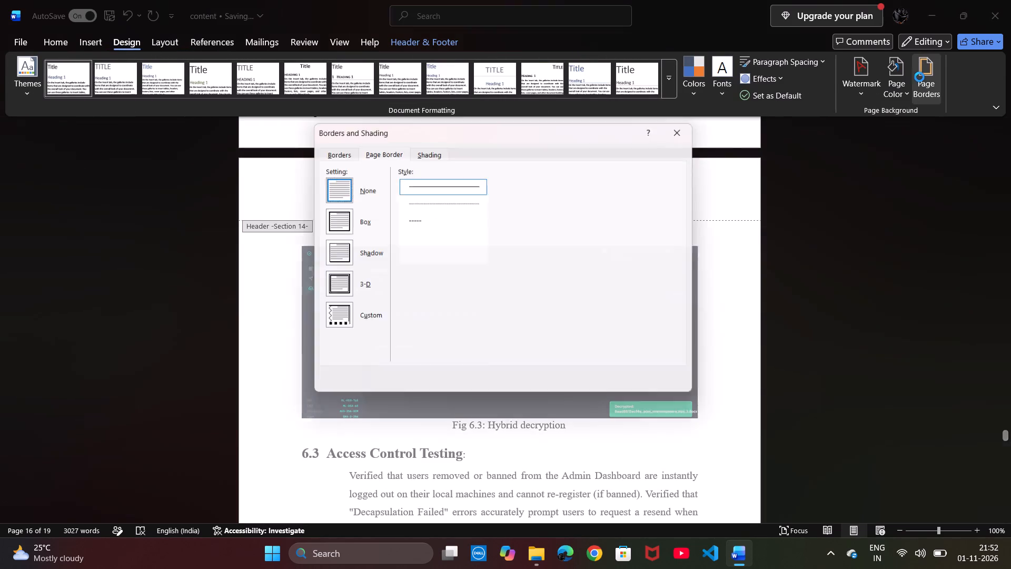
click(345, 151)
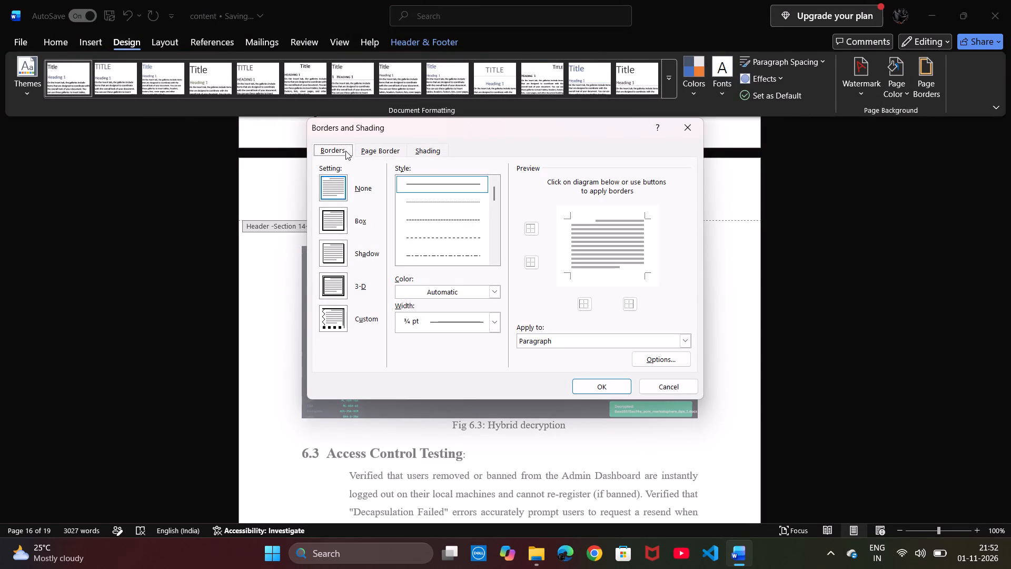
drag(491, 190, 491, 193)
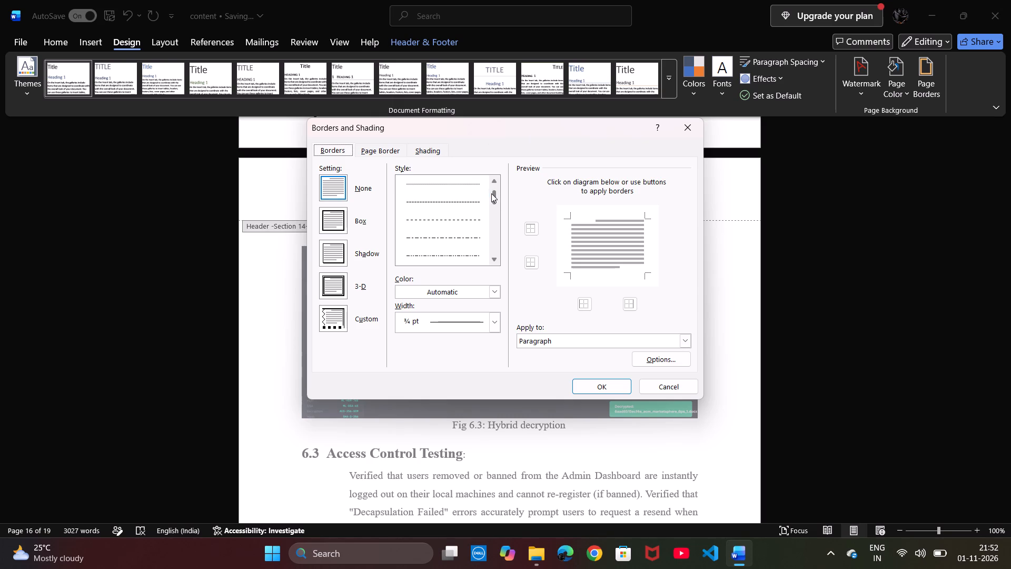
drag(491, 193, 492, 202)
click(465, 232)
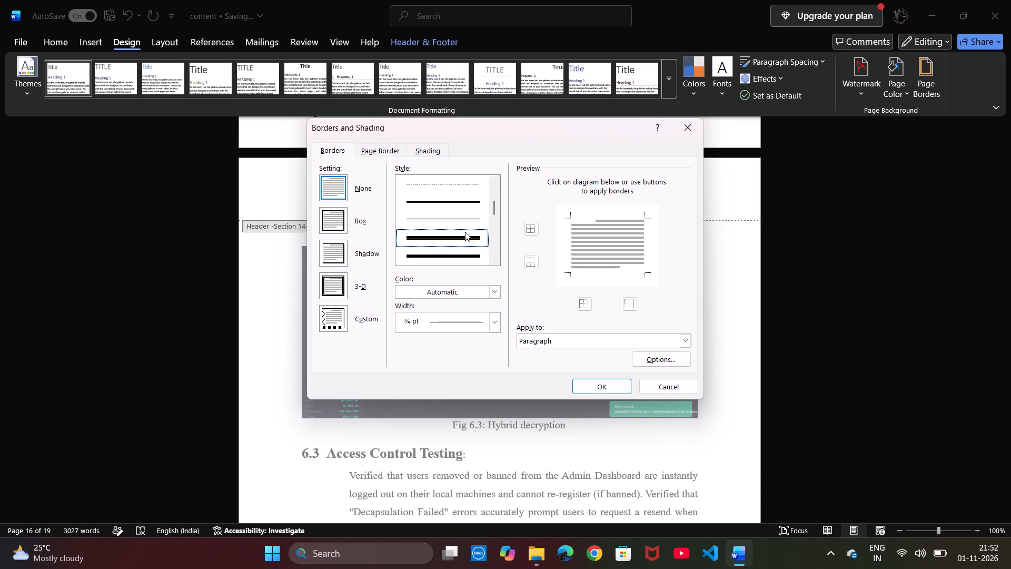
click(495, 291)
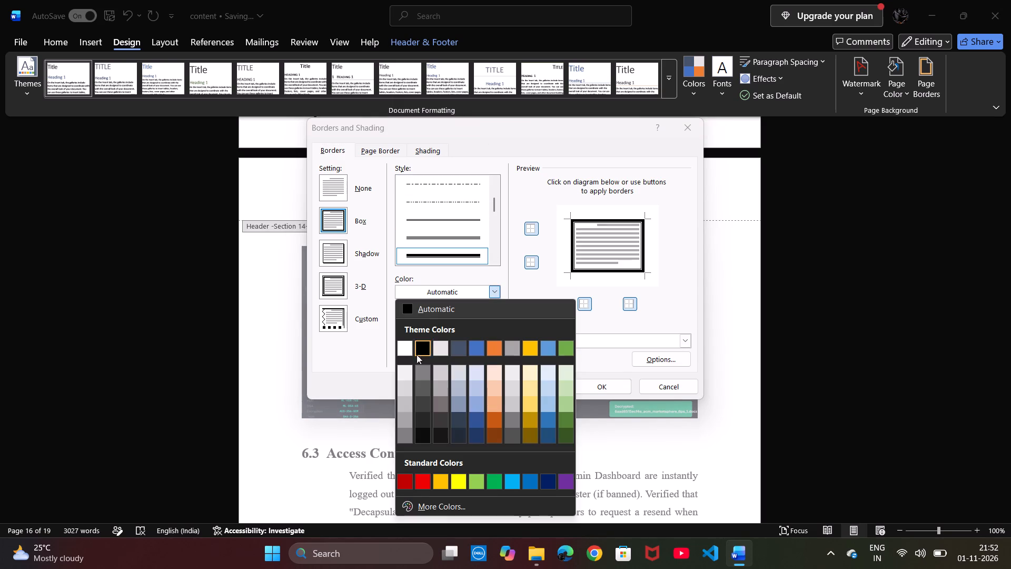
click(403, 478)
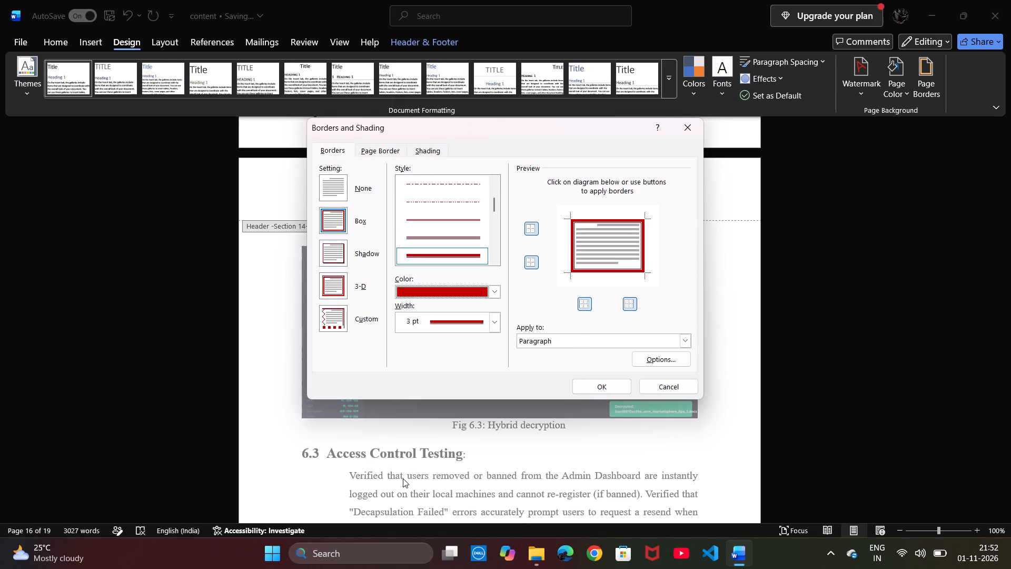
click(537, 230)
click(580, 300)
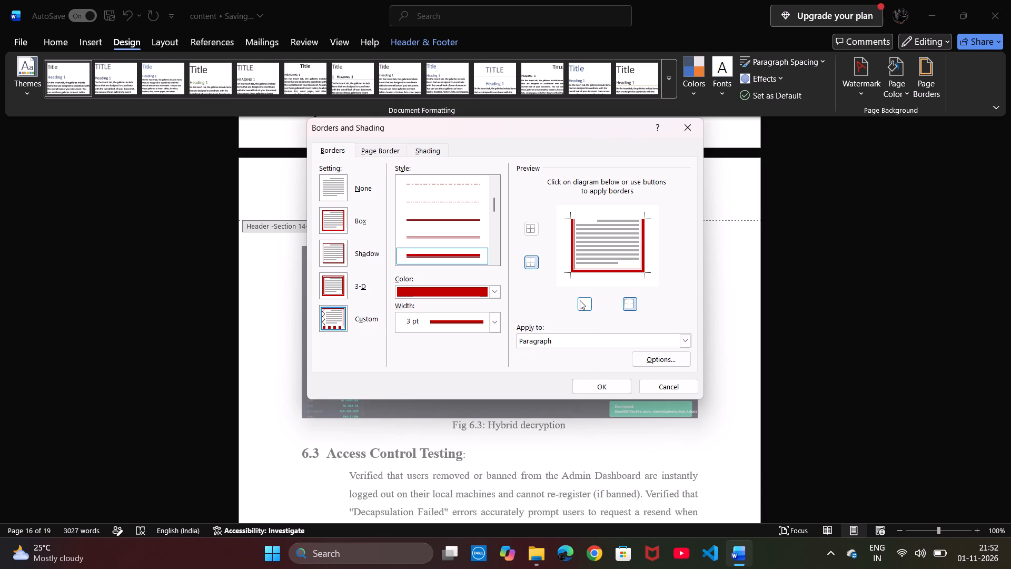
click(627, 302)
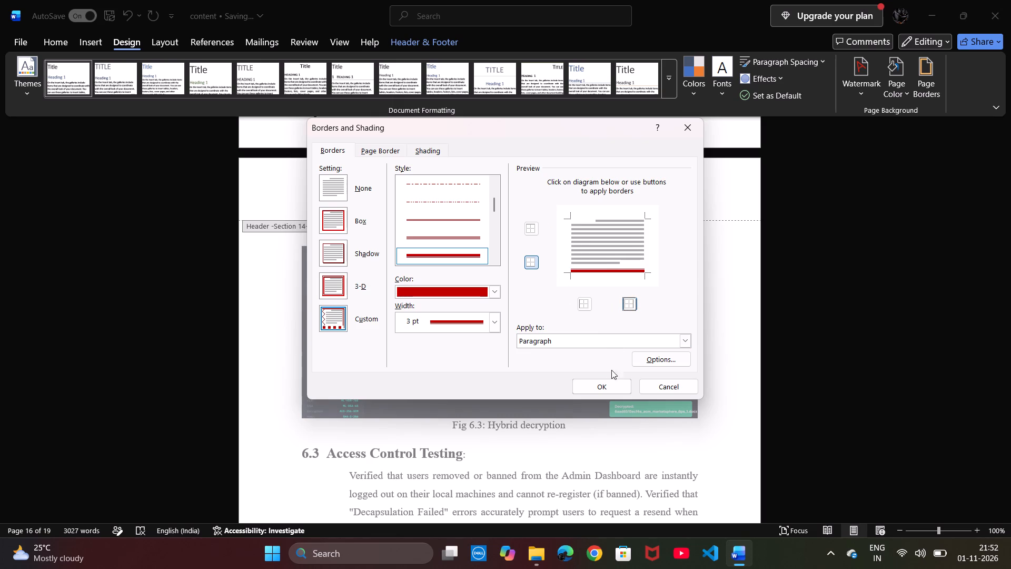
click(611, 383)
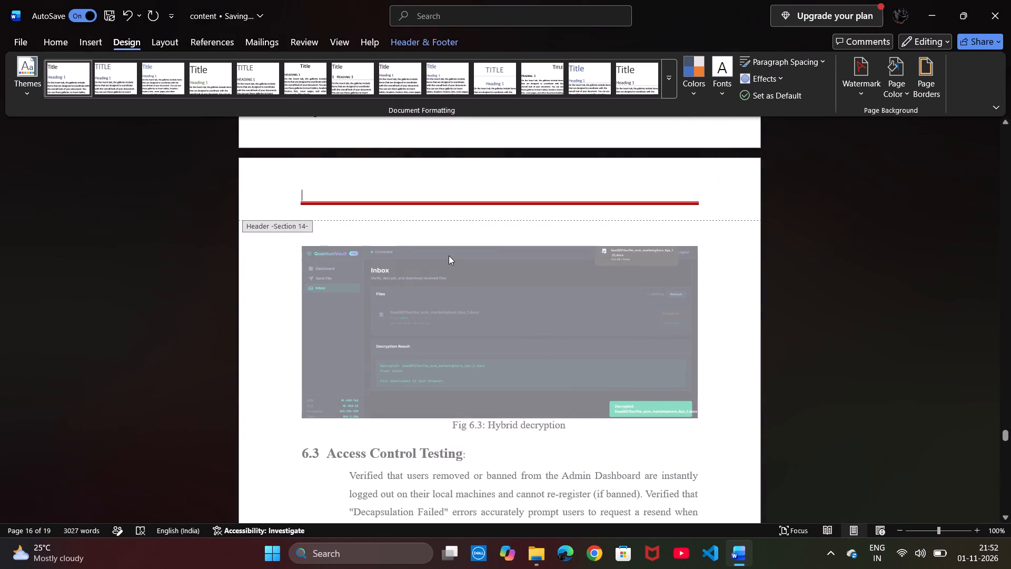
Enter "Quantum-Safe Secure File Sharing" as the Section 14 header text above the red line.
text(Quantum)
key(minus)
text(sa)
key(BackSpace)
key(BackSpace)
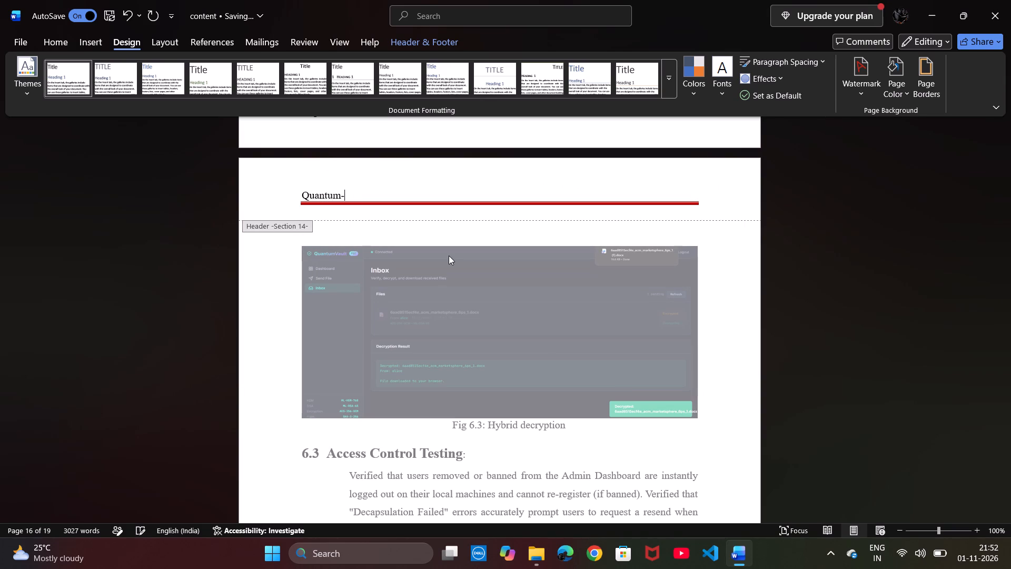
text(Safe Secure File Sharing)
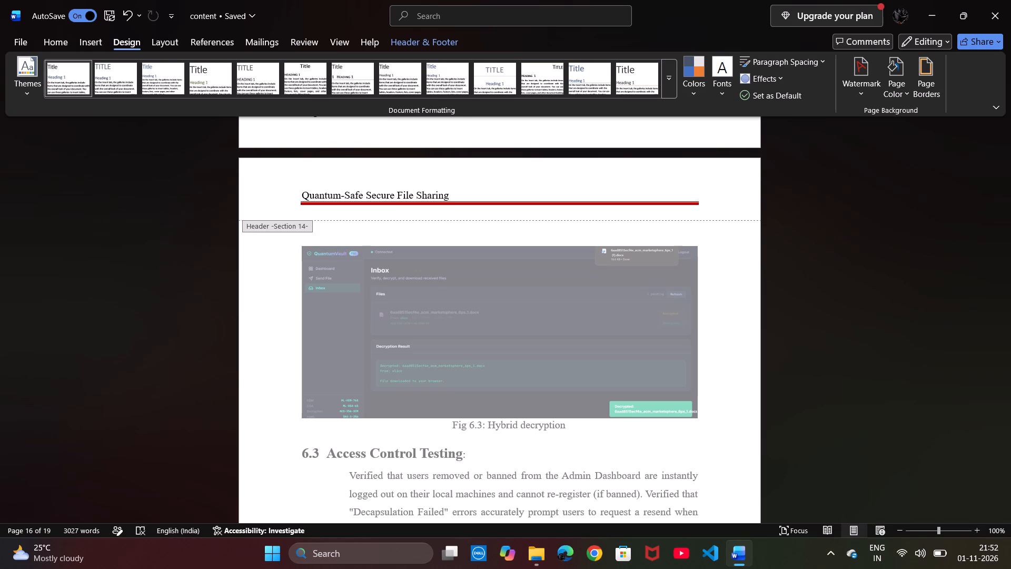
Set the page number in the Section 15 footer, on the Chapter 7 Results page, to 12.
scroll(449, 256, down, 3)
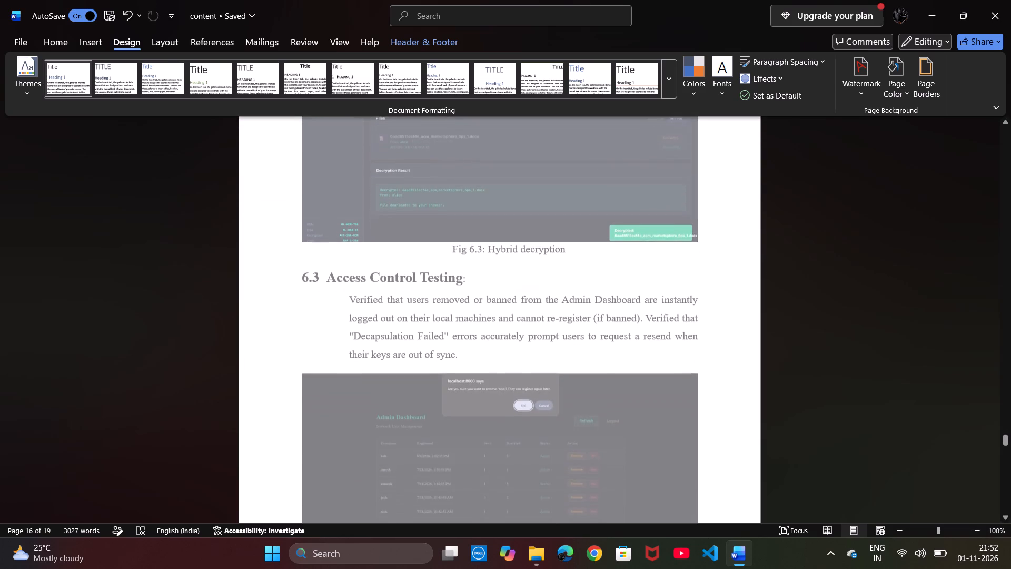
scroll(449, 256, down, 2)
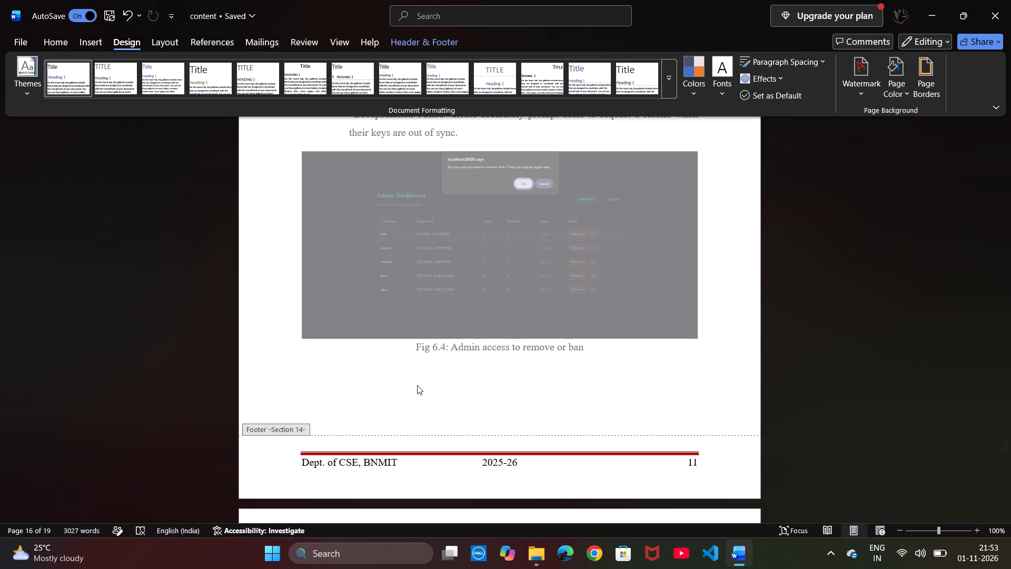
scroll(417, 385, down, 6)
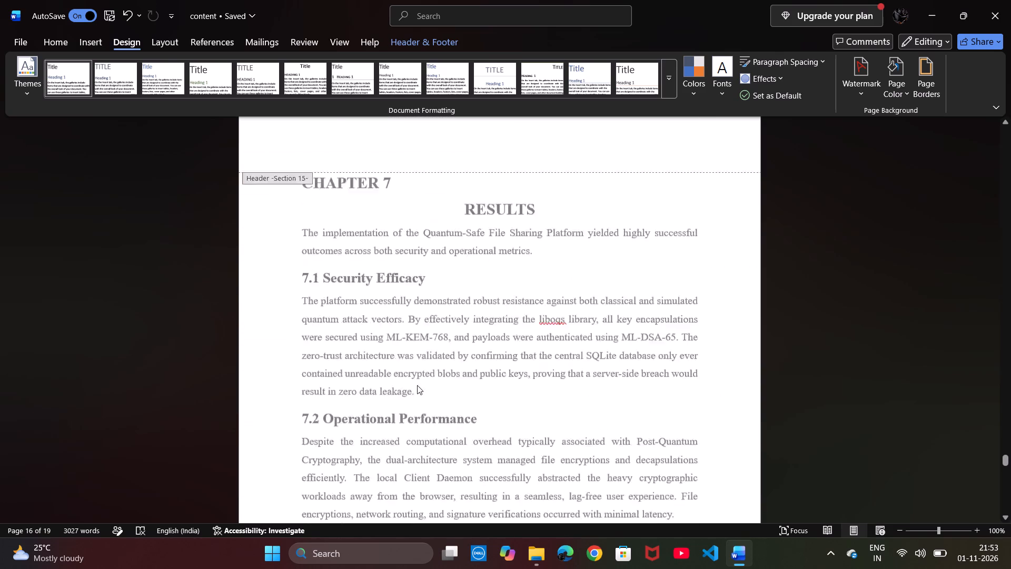
scroll(417, 385, down, 3)
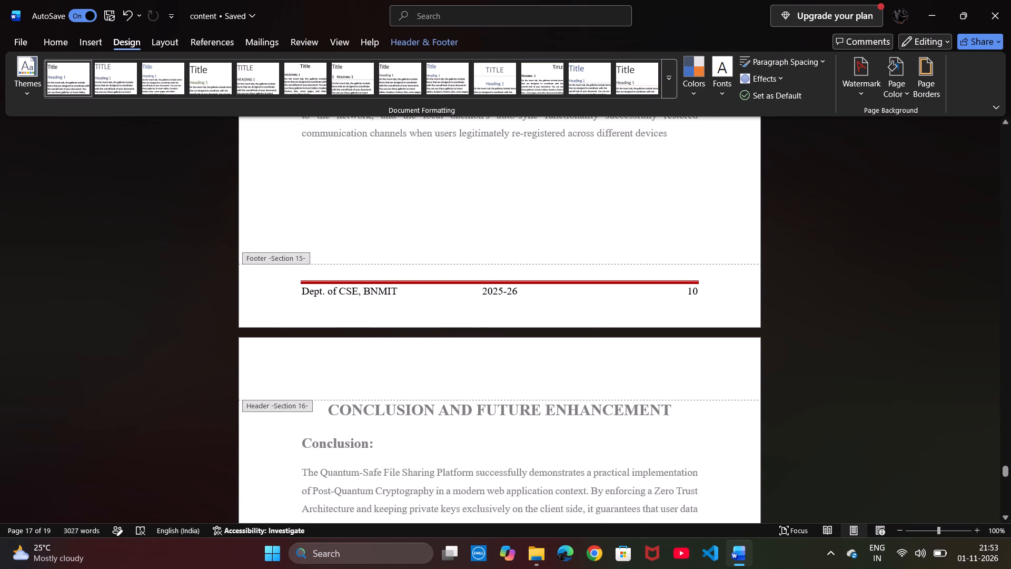
click(706, 295)
key(BackSpace)
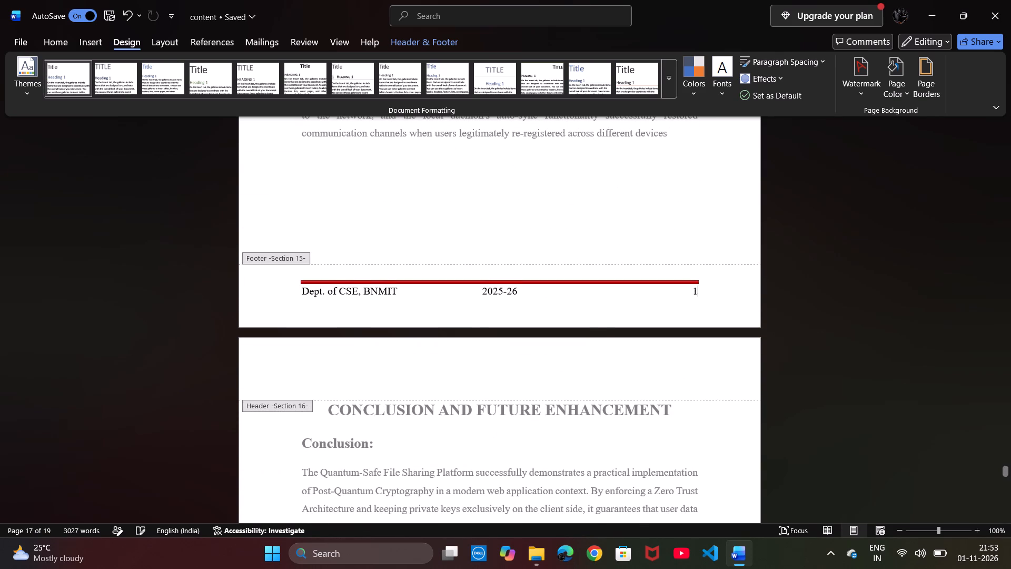
key(2)
Set the page number in the Section 16 footer, on the Conclusion and Future Enhancement page, to 13.
scroll(706, 295, up, 3)
scroll(706, 295, down, 1)
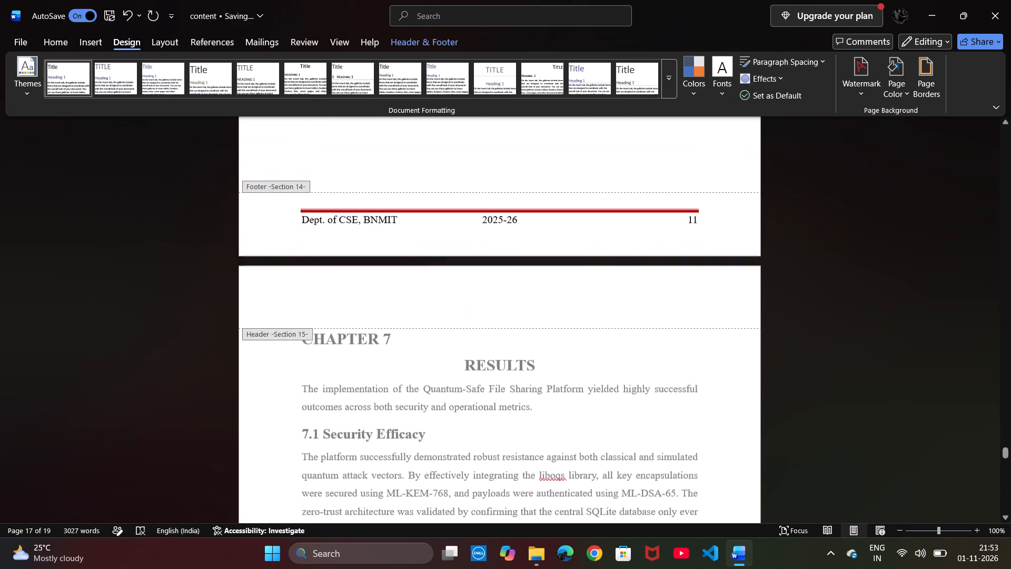
scroll(706, 295, down, 2)
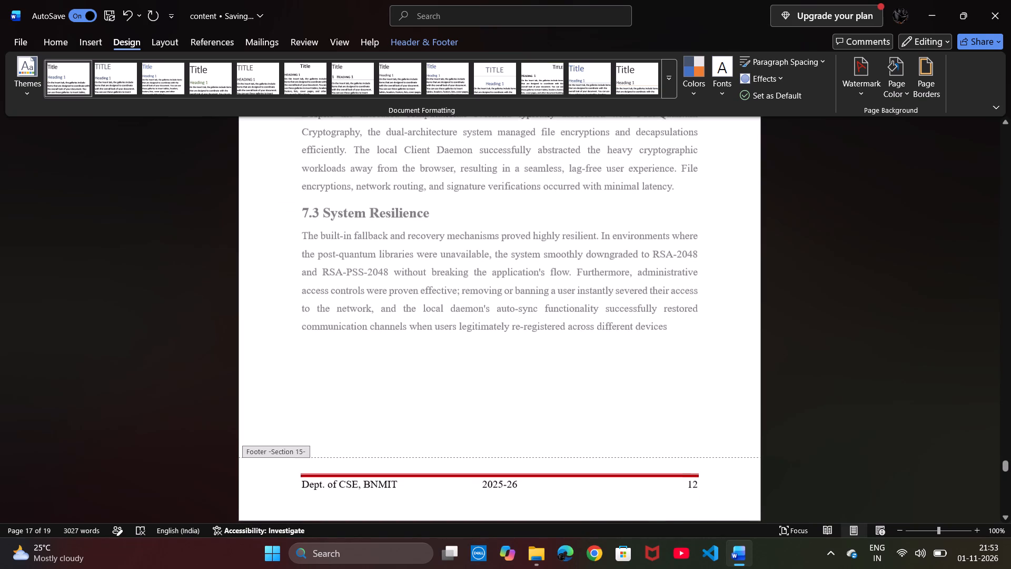
scroll(706, 295, down, 4)
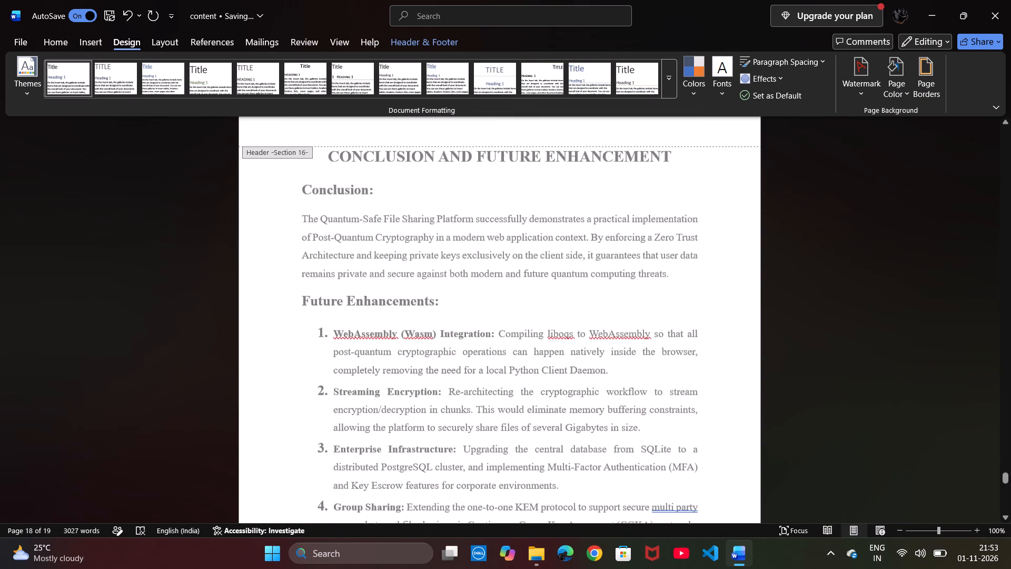
scroll(706, 295, down, 3)
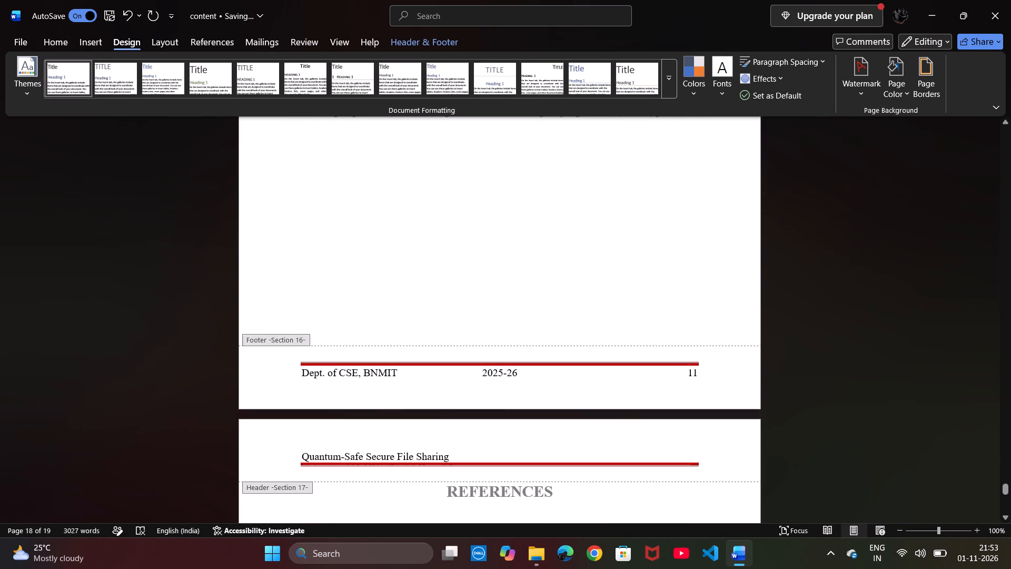
click(715, 373)
key(BackSpace)
key(3)
Check the References page's header and footer, and return to editing the body text below the REFERENCES title.
scroll(715, 373, up, 2)
scroll(715, 373, down, 1)
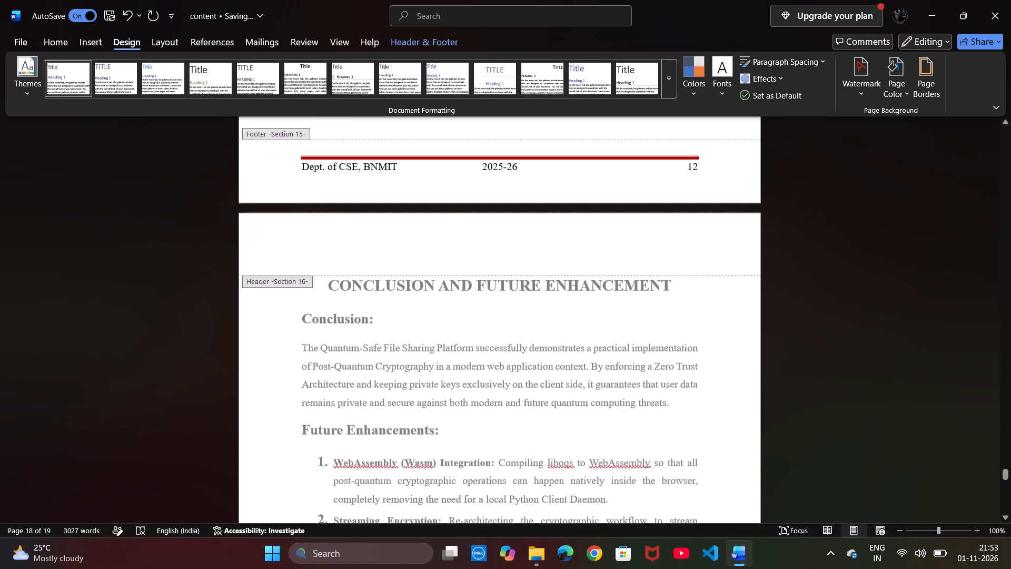
scroll(715, 373, down, 4)
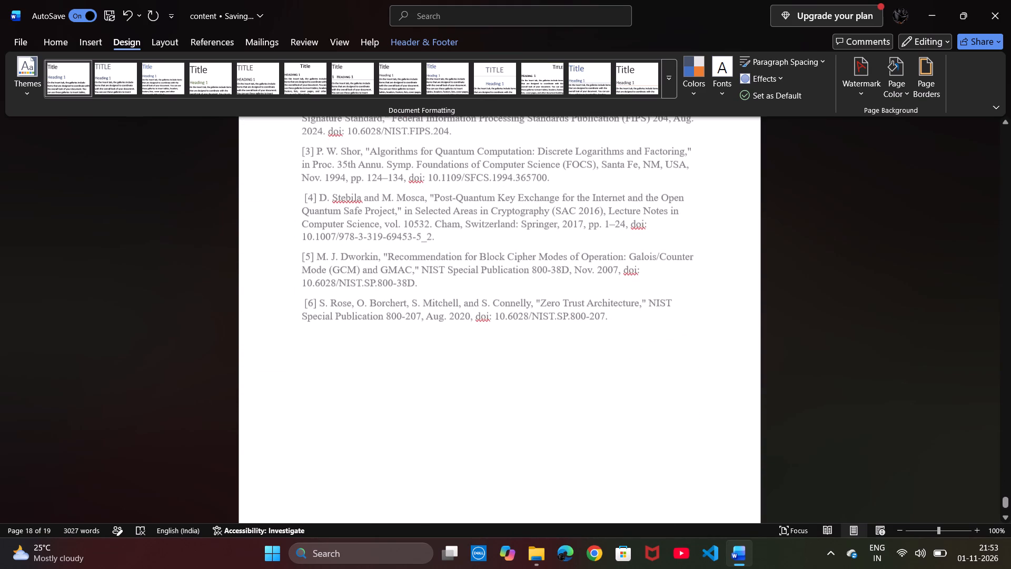
scroll(715, 373, down, 2)
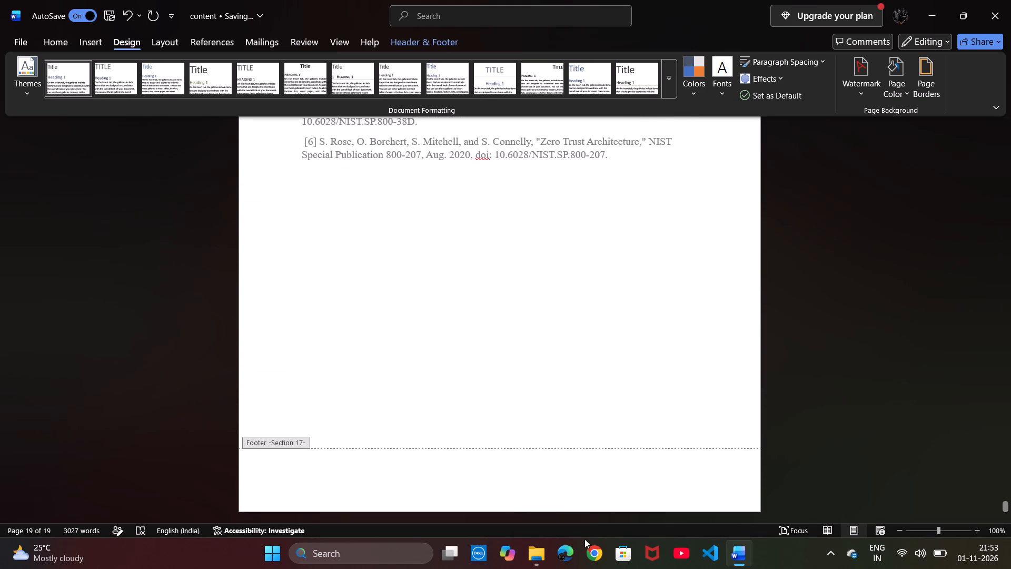
click(596, 485)
scroll(587, 415, up, 4)
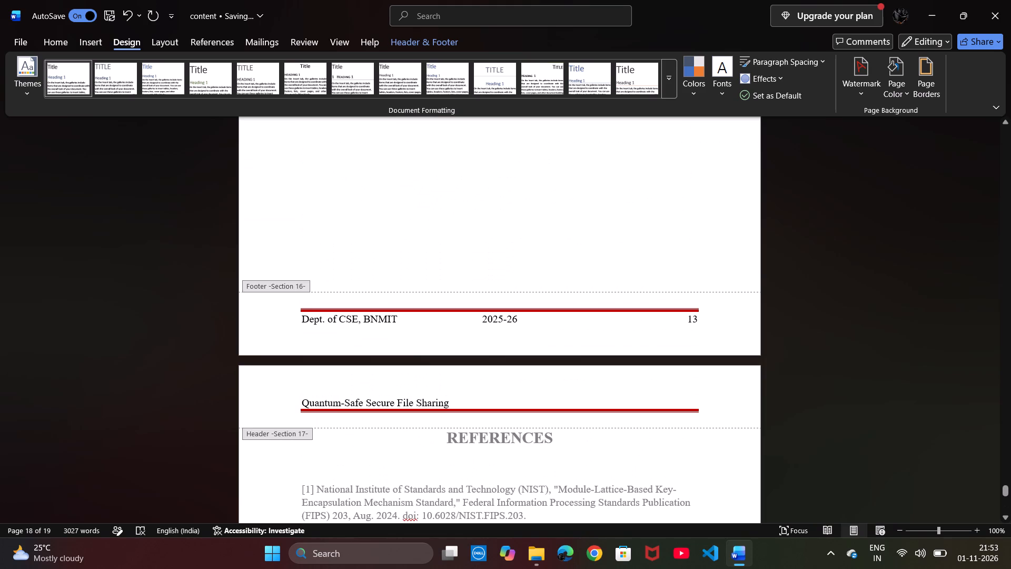
double_click(574, 468)
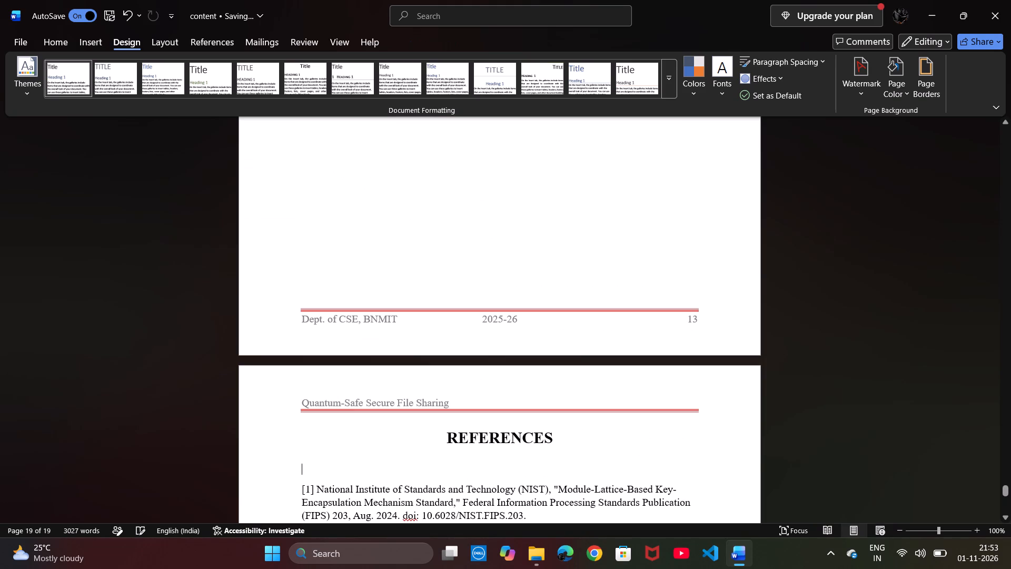
Review the headers and footer page numbers backwards through the report's chapters, up to the table of contents.
scroll(574, 468, up, 7)
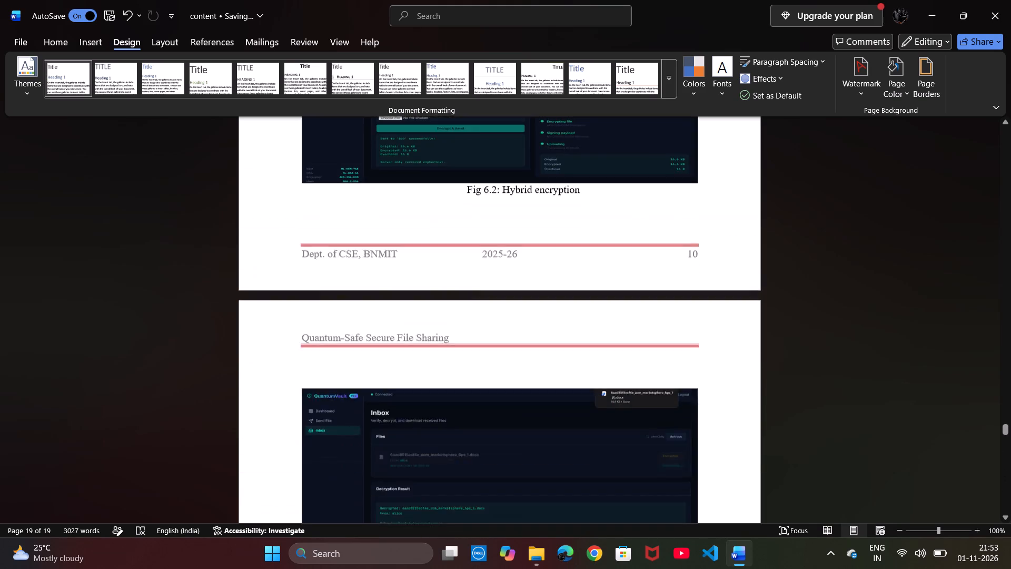
scroll(599, 358, up, 2)
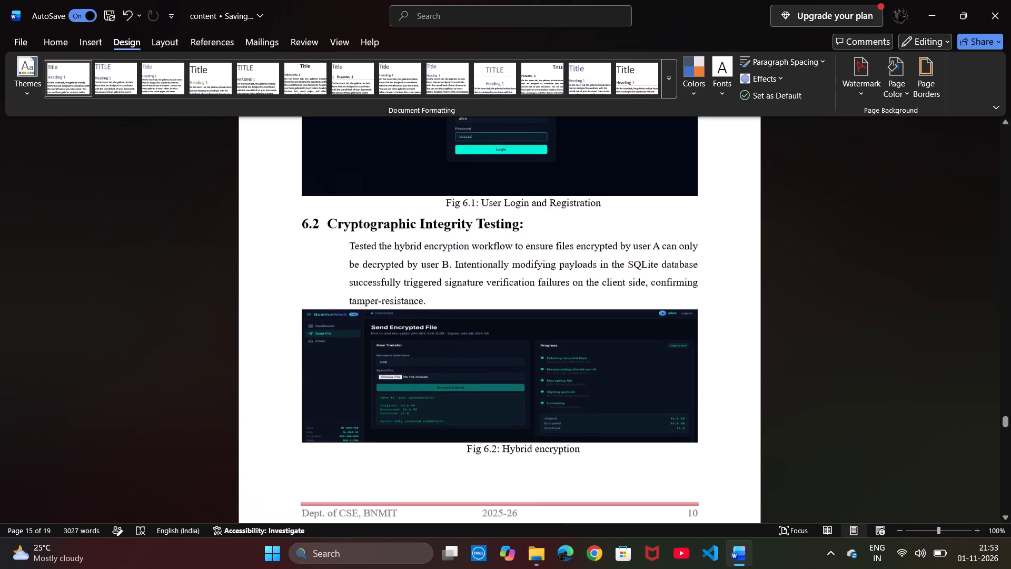
scroll(599, 358, up, 6)
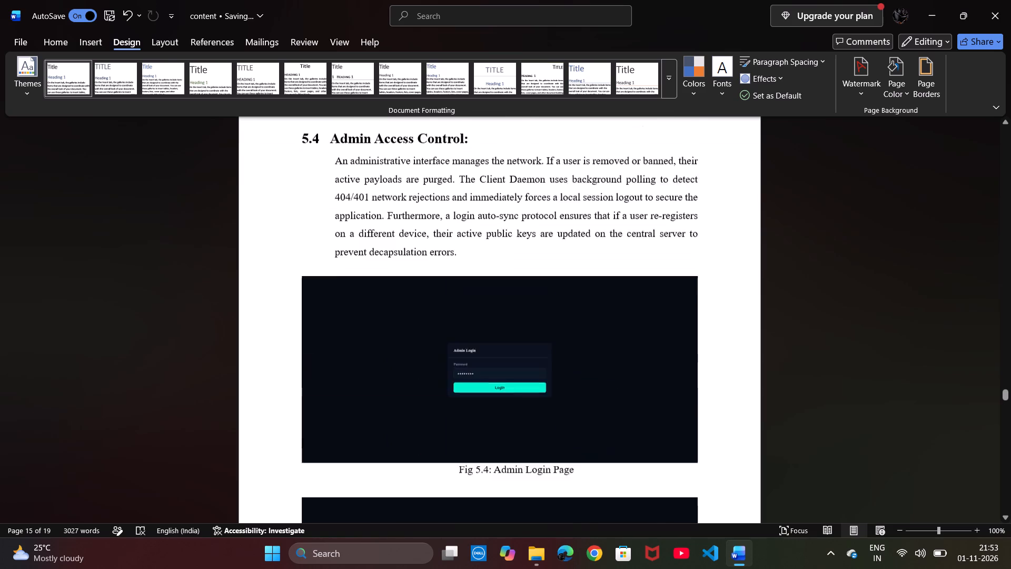
scroll(599, 358, up, 7)
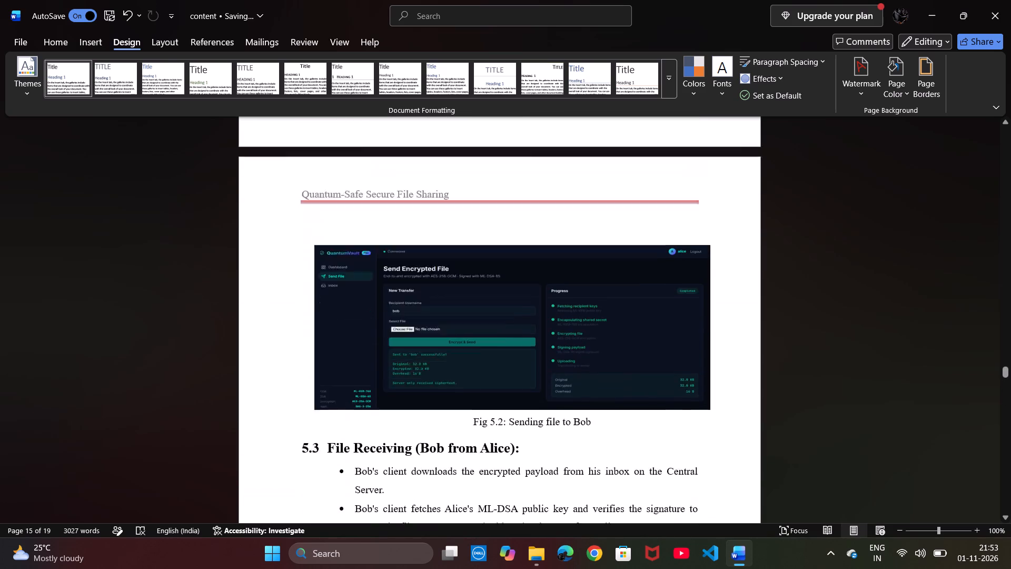
scroll(599, 358, up, 3)
scroll(599, 358, down, 1)
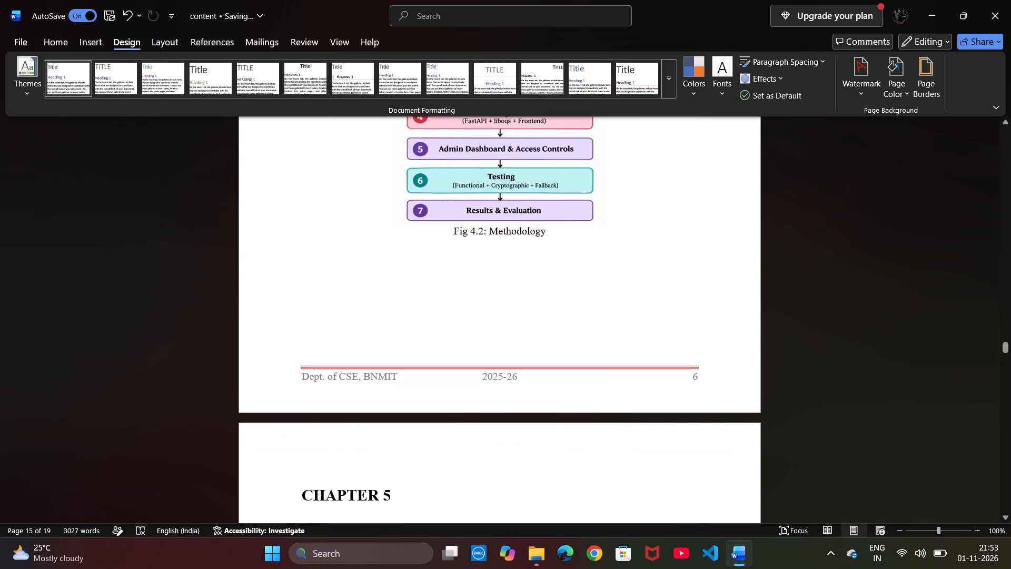
scroll(599, 358, down, 4)
scroll(599, 358, up, 6)
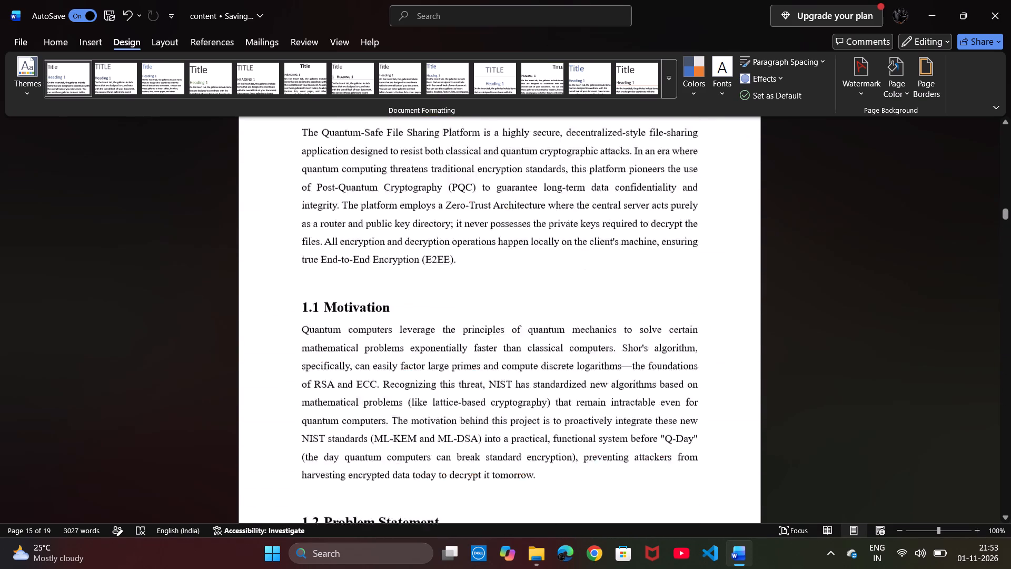
click(599, 358)
scroll(599, 358, down, 1)
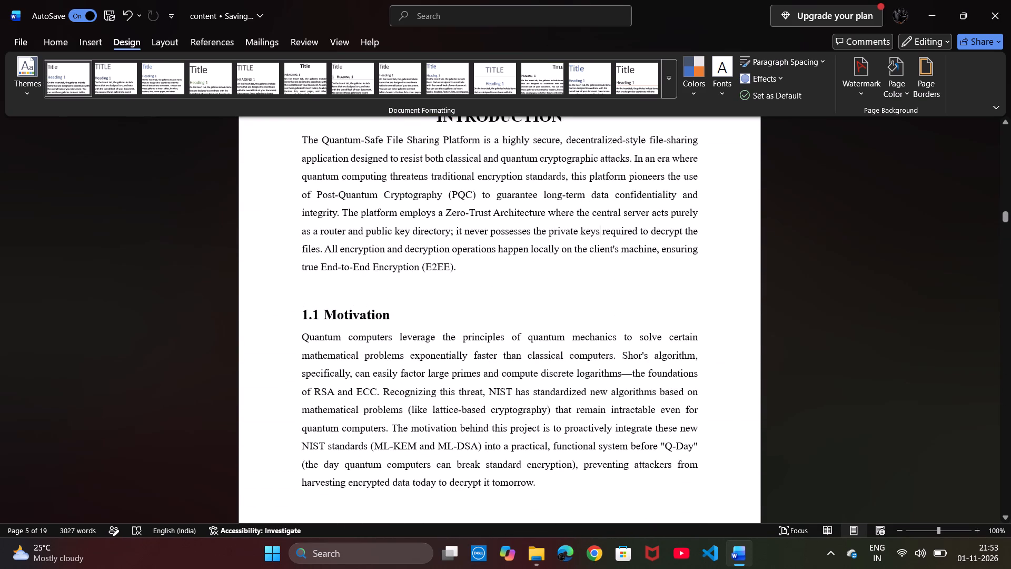
scroll(583, 283, up, 4)
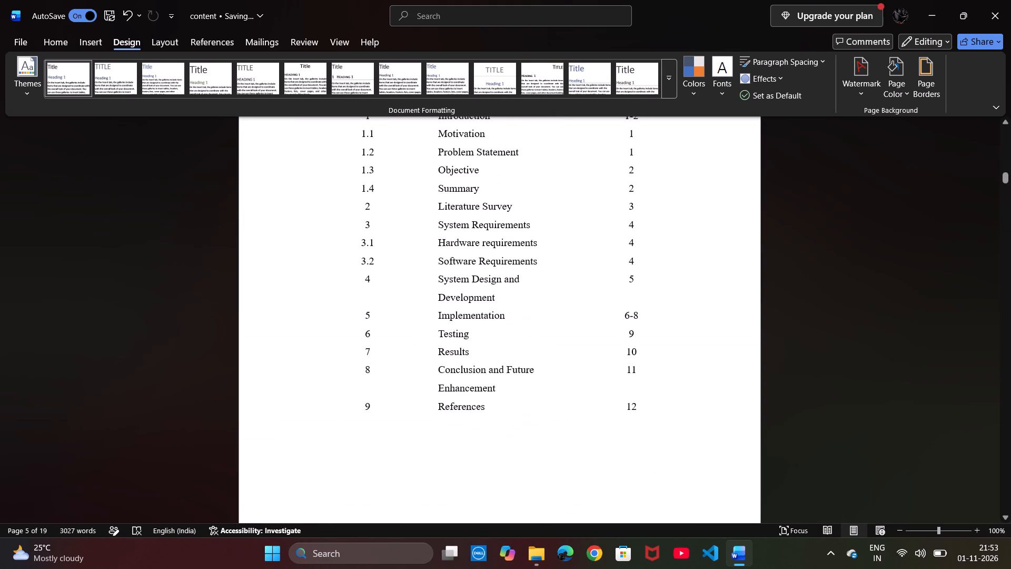
scroll(583, 283, up, 1)
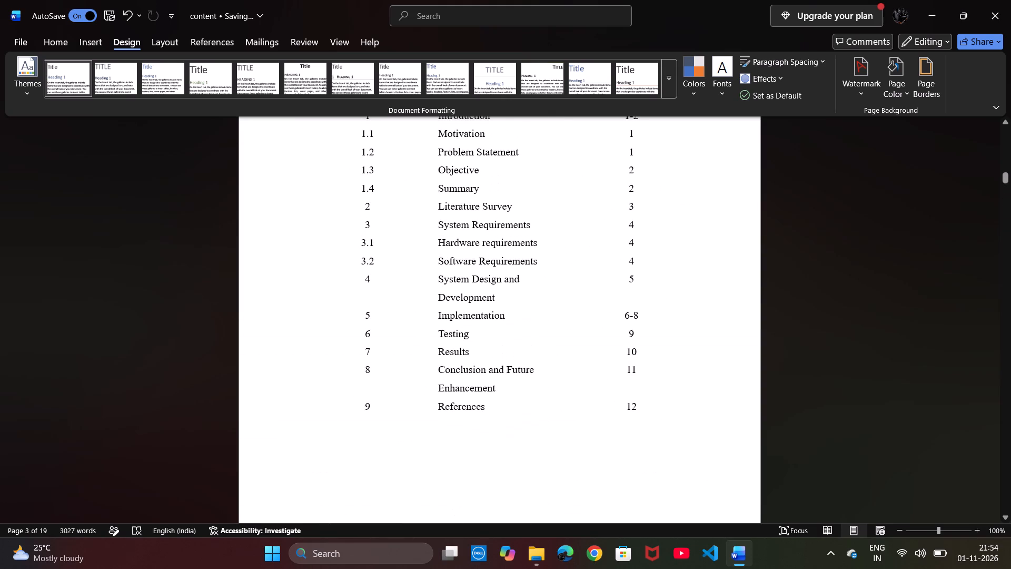
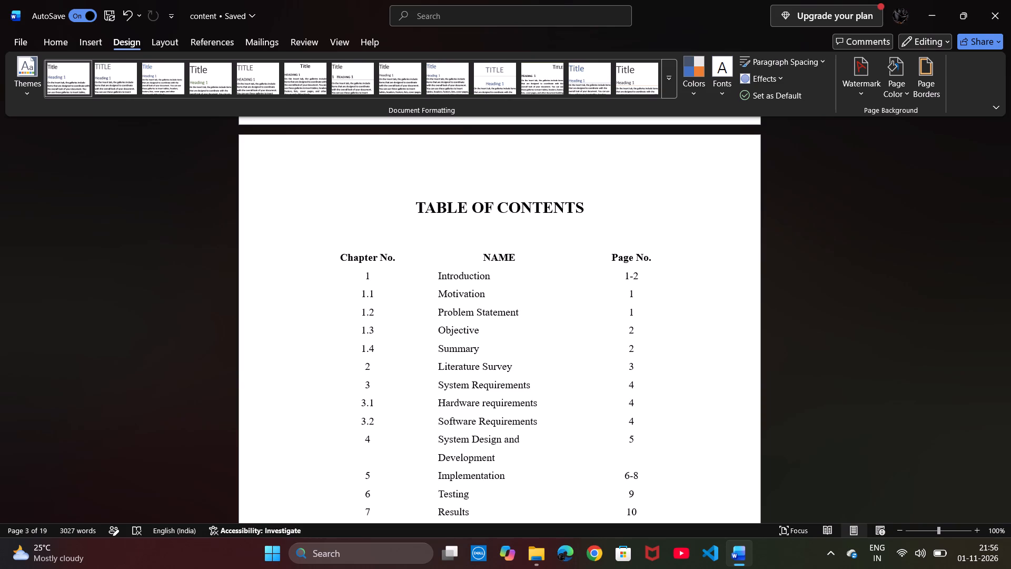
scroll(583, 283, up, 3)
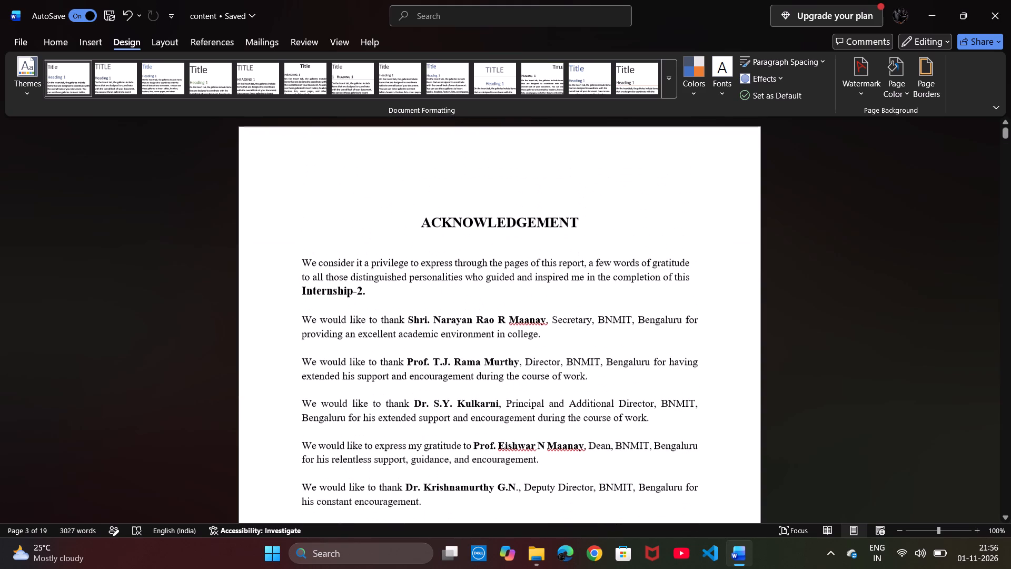
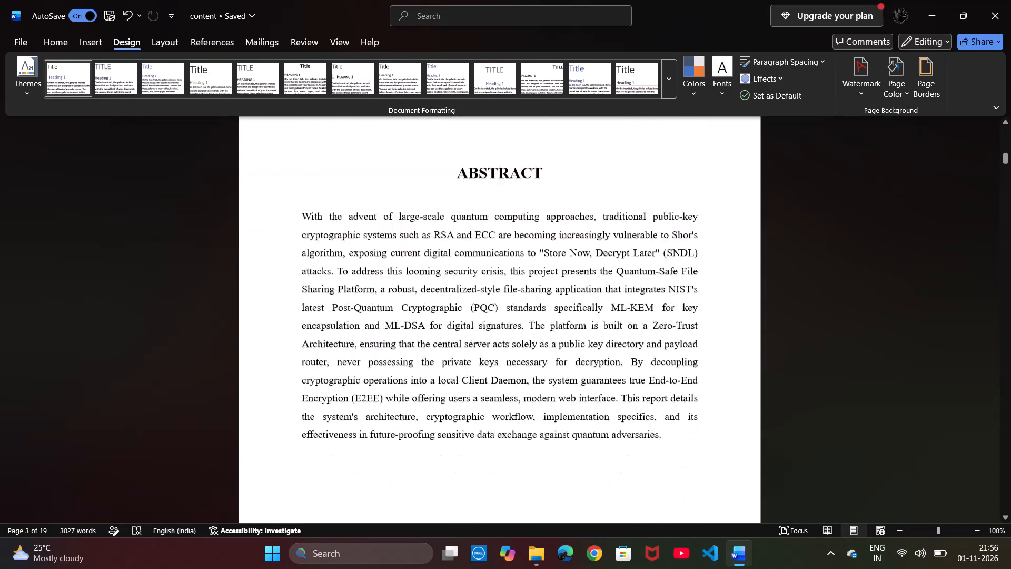
Review the table of contents and compare its page numbers with the footers from Chapter 1 through Chapter 4.
scroll(583, 283, down, 1)
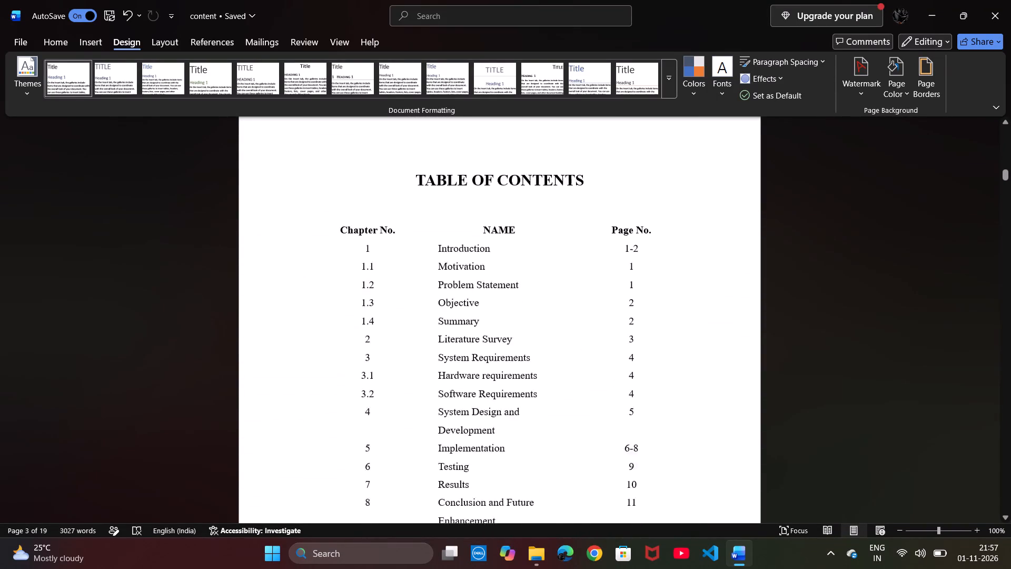
scroll(583, 283, down, 1)
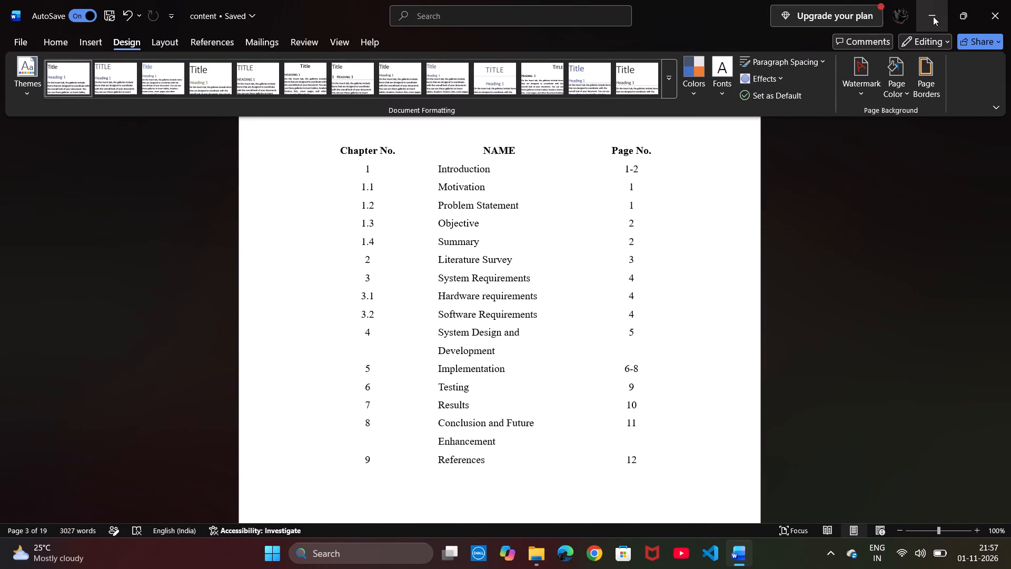
scroll(638, 270, down, 3)
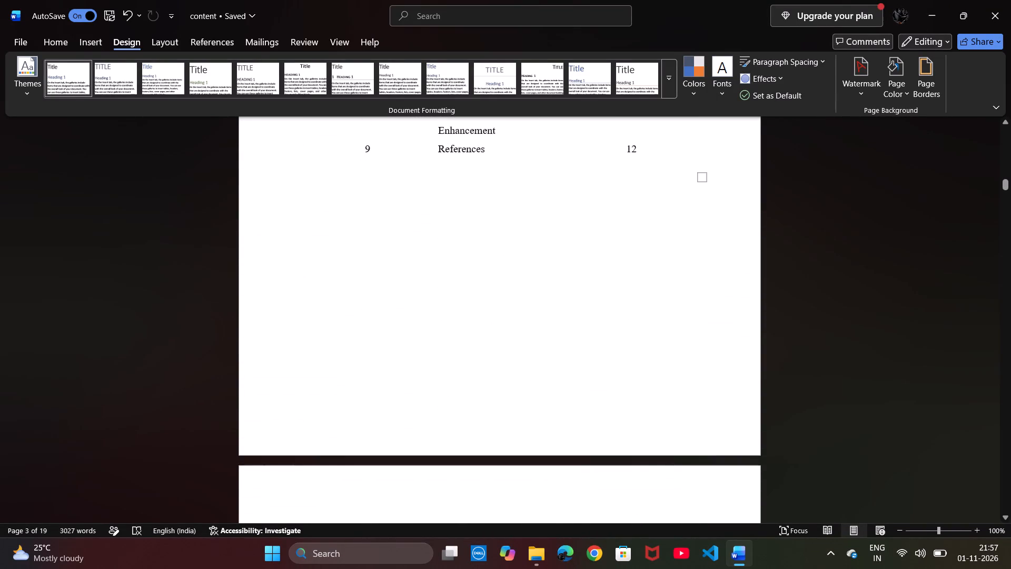
ctrl+scroll(638, 270, up, 1)
scroll(638, 270, down, 7)
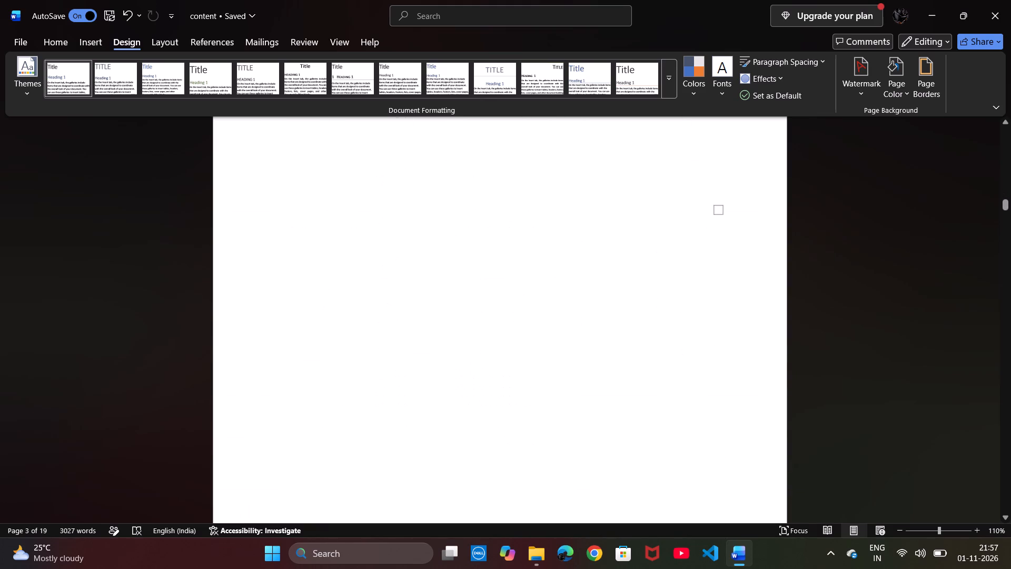
scroll(638, 270, down, 5)
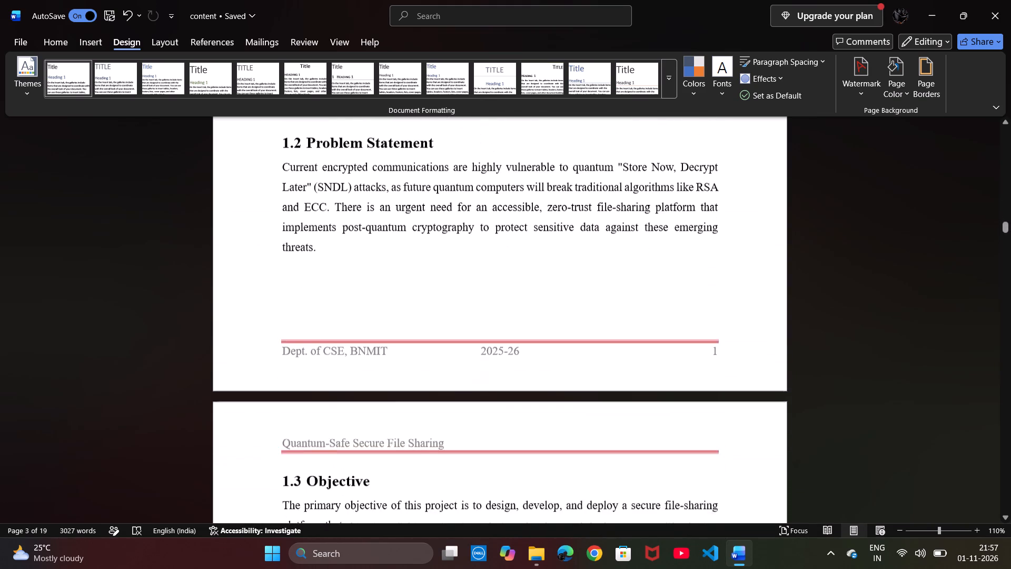
scroll(638, 270, down, 5)
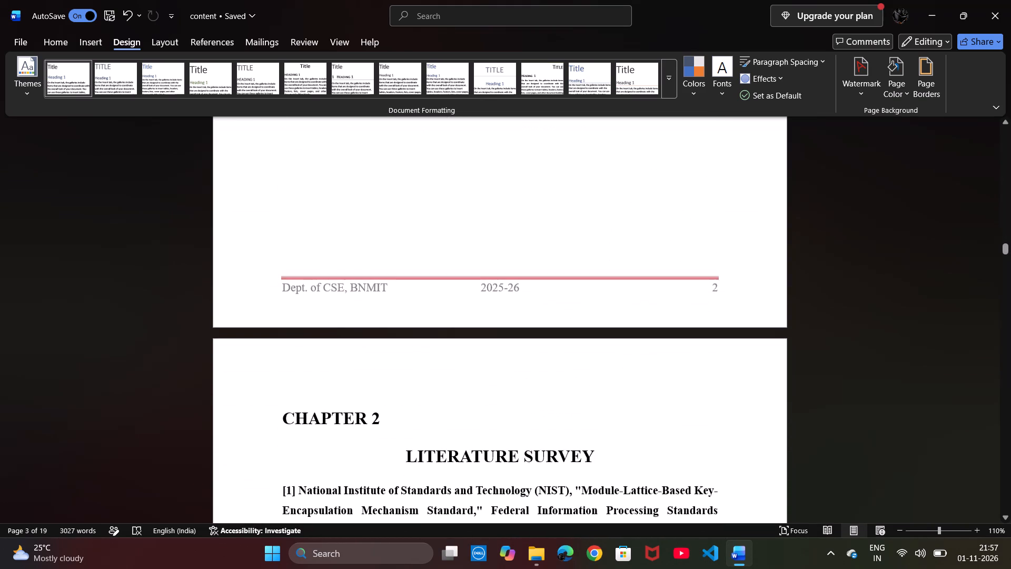
scroll(638, 270, down, 6)
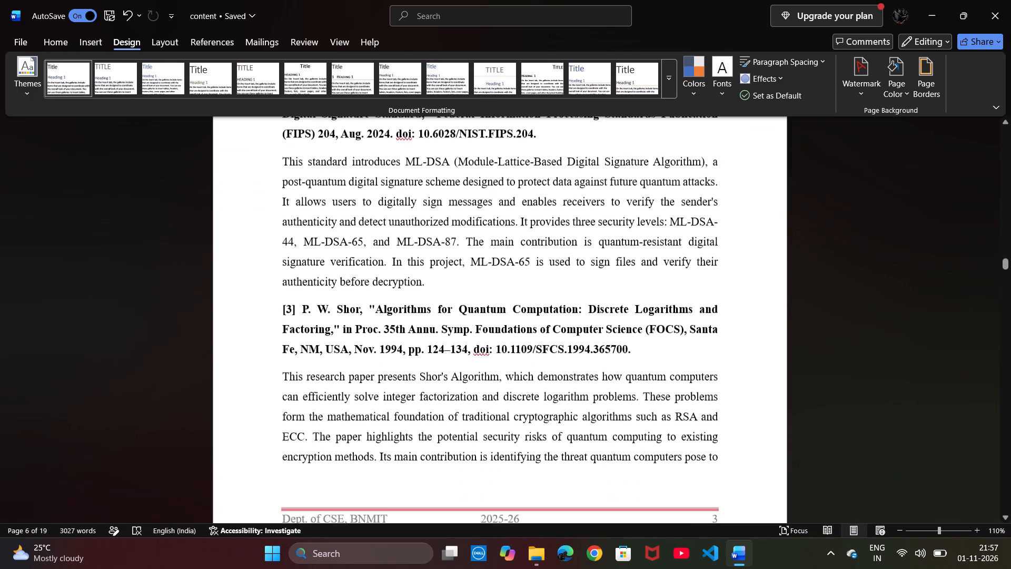
scroll(638, 270, down, 6)
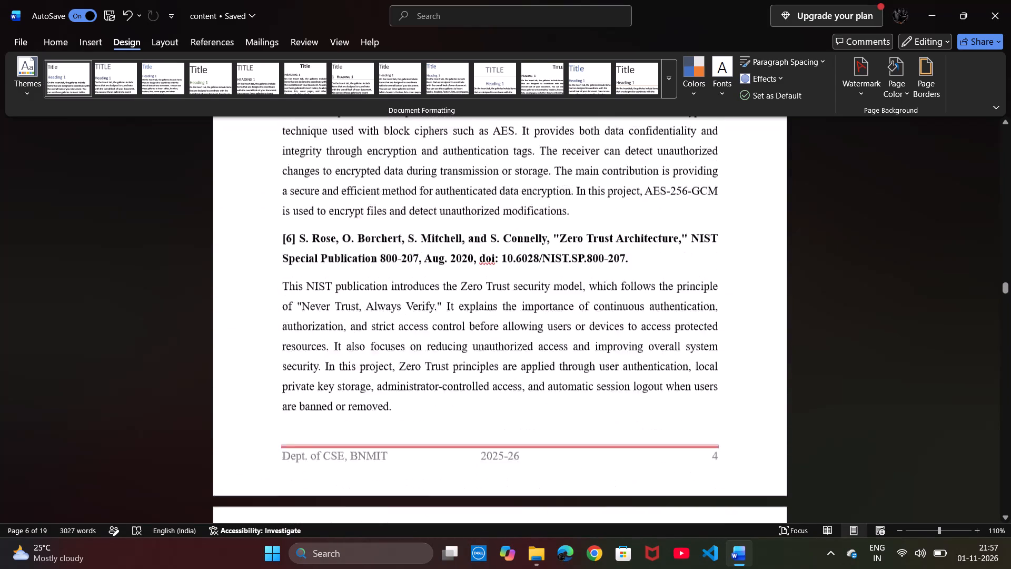
scroll(638, 270, down, 4)
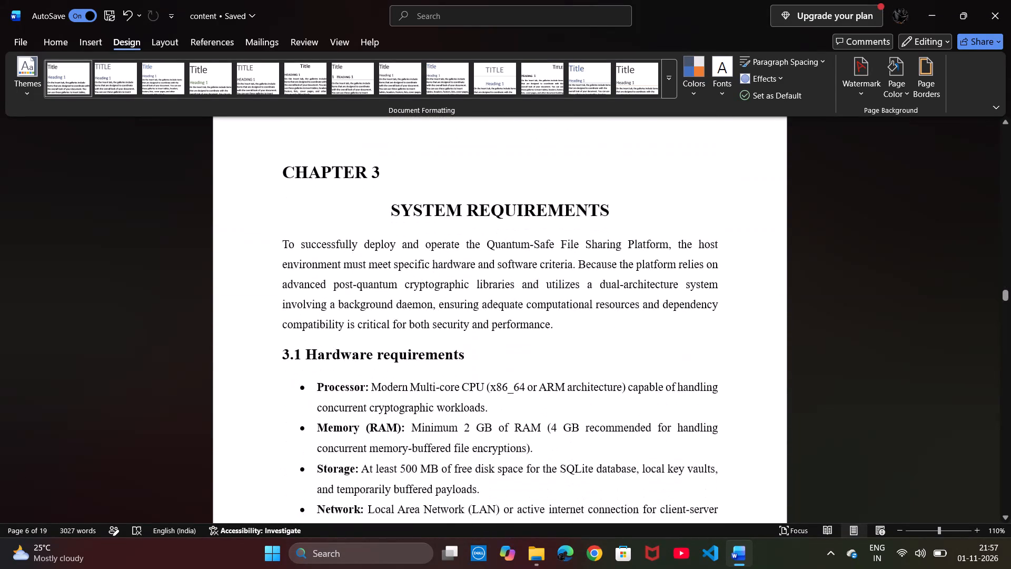
scroll(638, 270, down, 7)
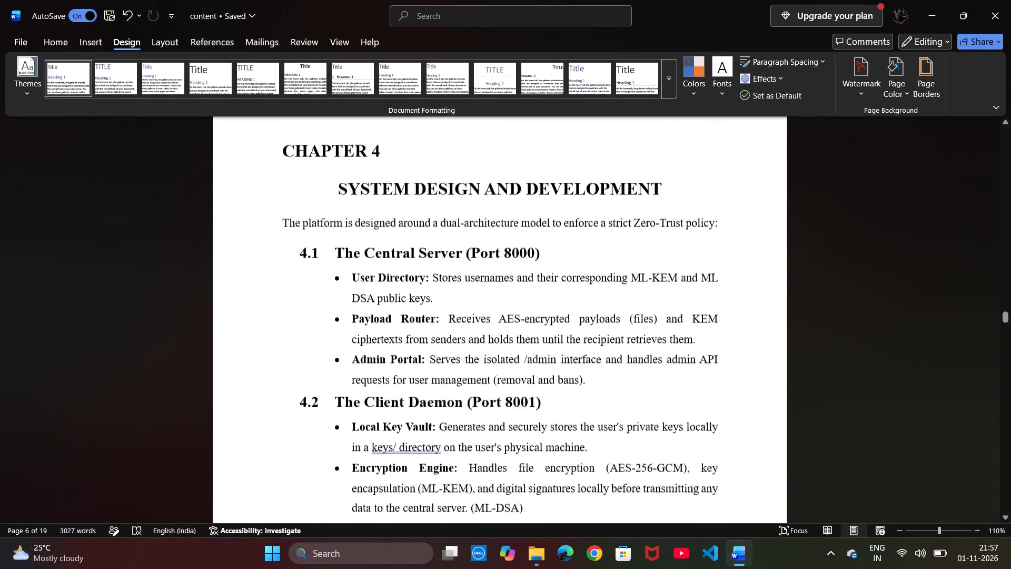
scroll(638, 270, down, 1)
Recheck the order of the footer page numbers from the end of Chapter 2 to the start of Chapter 4.
scroll(638, 270, up, 1)
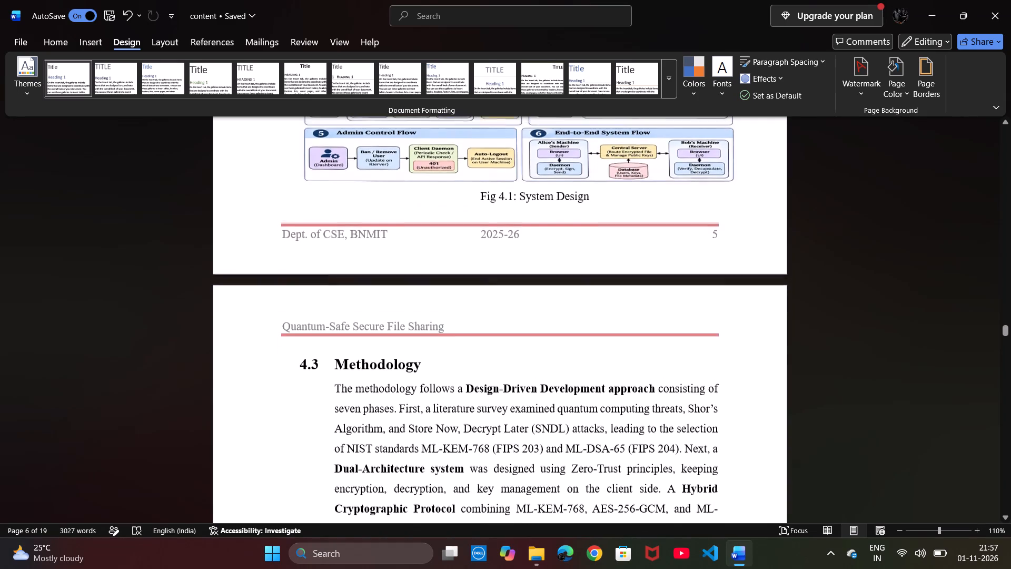
scroll(638, 270, up, 3)
scroll(638, 270, down, 2)
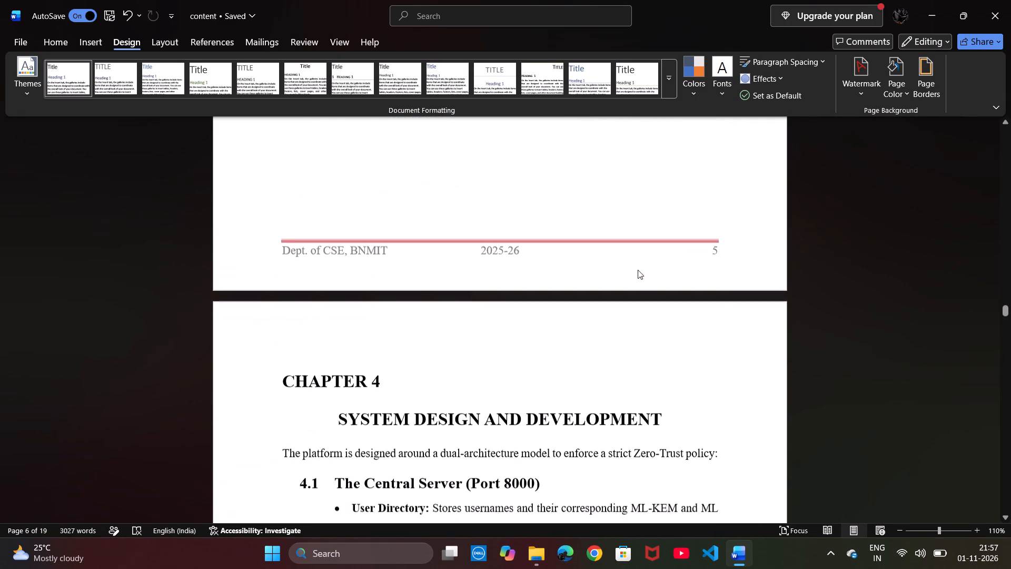
scroll(638, 270, down, 4)
scroll(638, 270, up, 3)
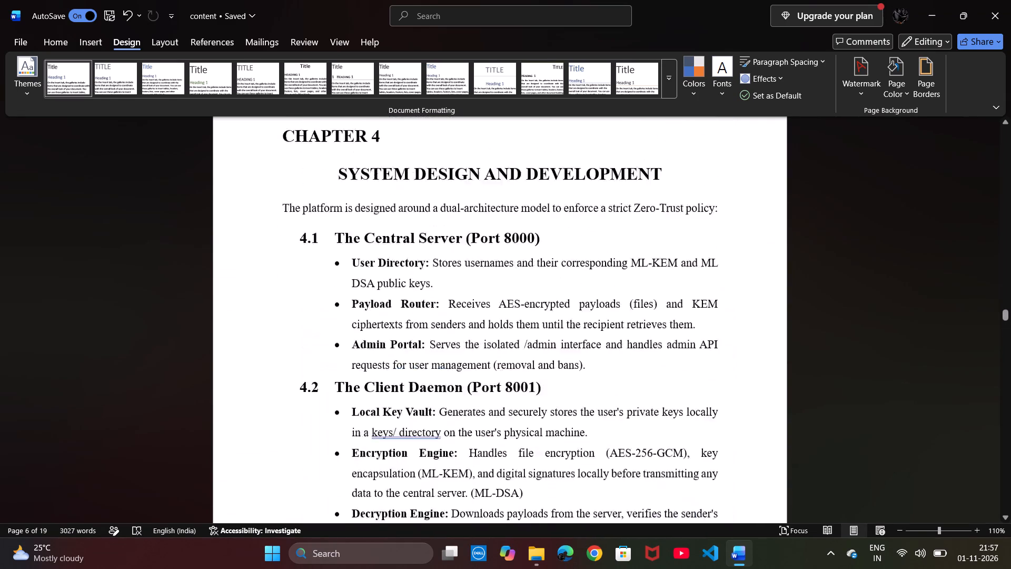
scroll(638, 270, up, 4)
scroll(638, 270, down, 1)
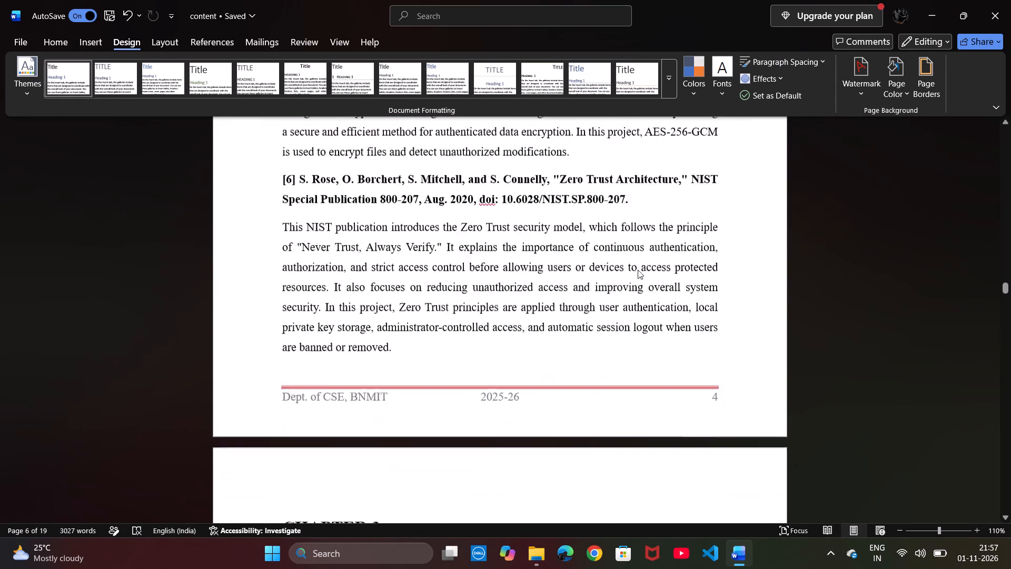
scroll(638, 270, down, 5)
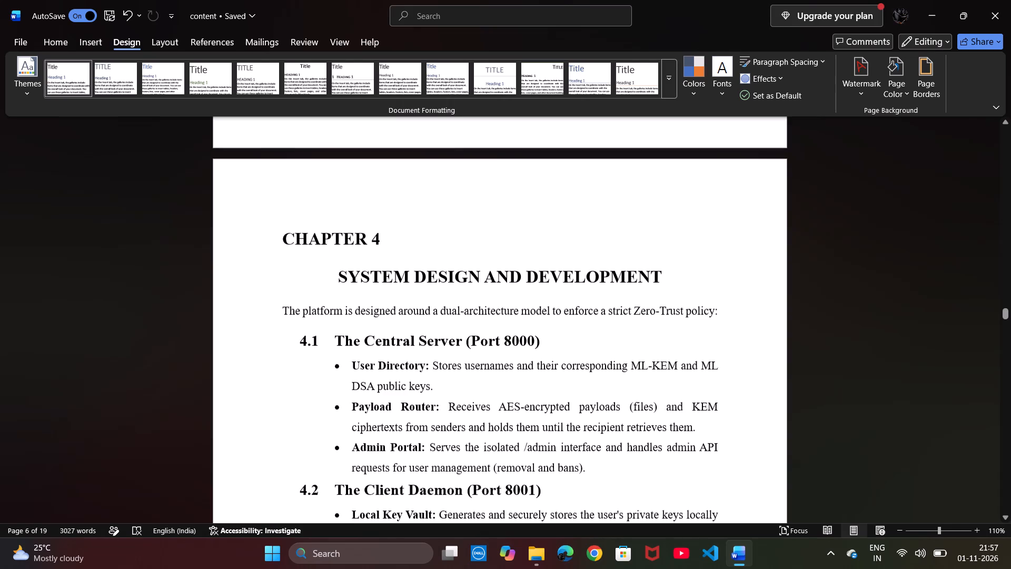
Change the page number in the Section 8 footer, below the System Design figure, to 6.
scroll(638, 270, down, 5)
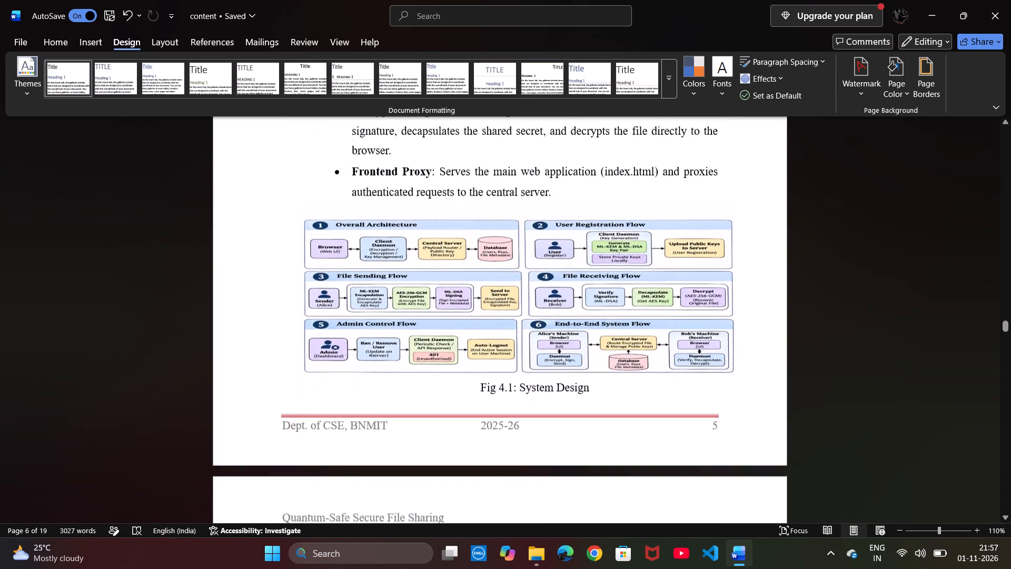
scroll(638, 270, down, 1)
double_click(723, 392)
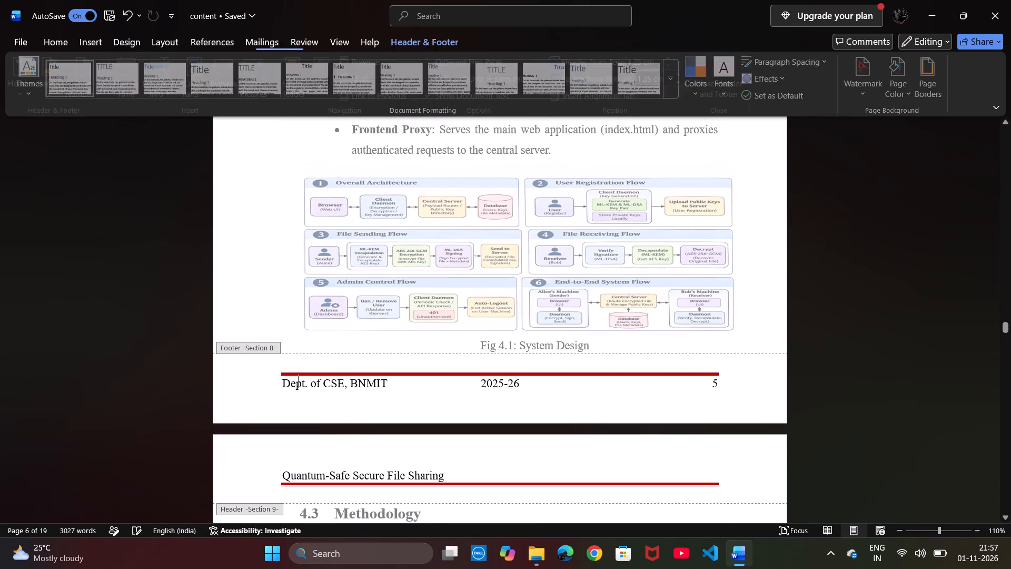
click(722, 380)
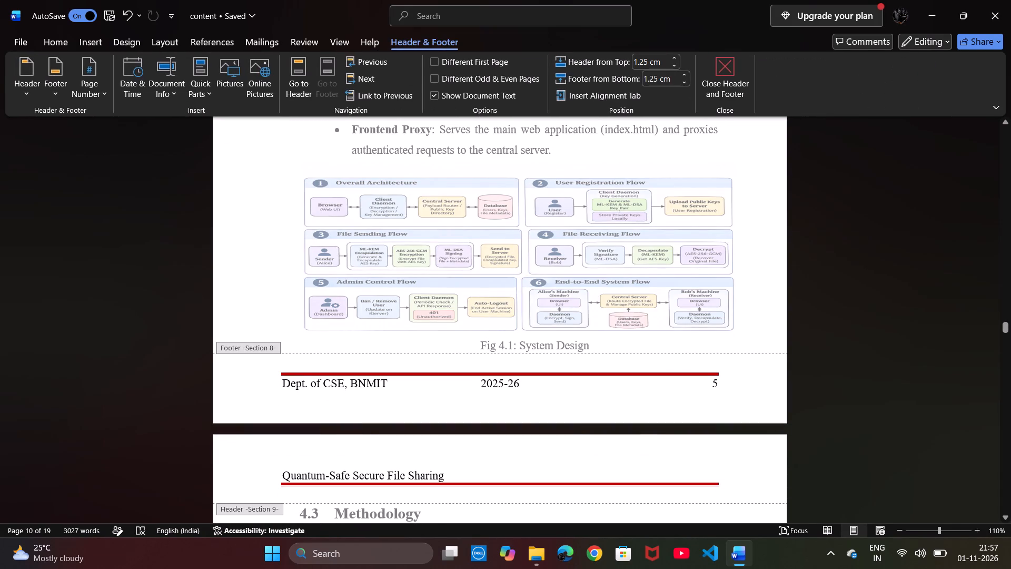
key(BackSpace)
key(6)
Change the page number in the Section 9 footer, on the Methodology page before Chapter 5, to 7.
scroll(722, 380, down, 4)
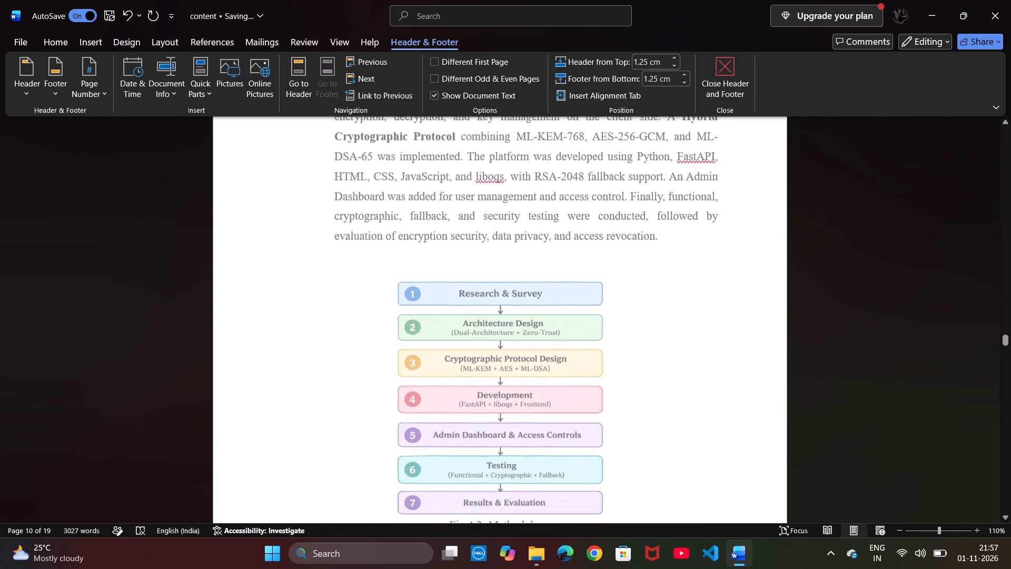
scroll(722, 380, down, 5)
scroll(709, 493, down, 4)
scroll(709, 493, up, 1)
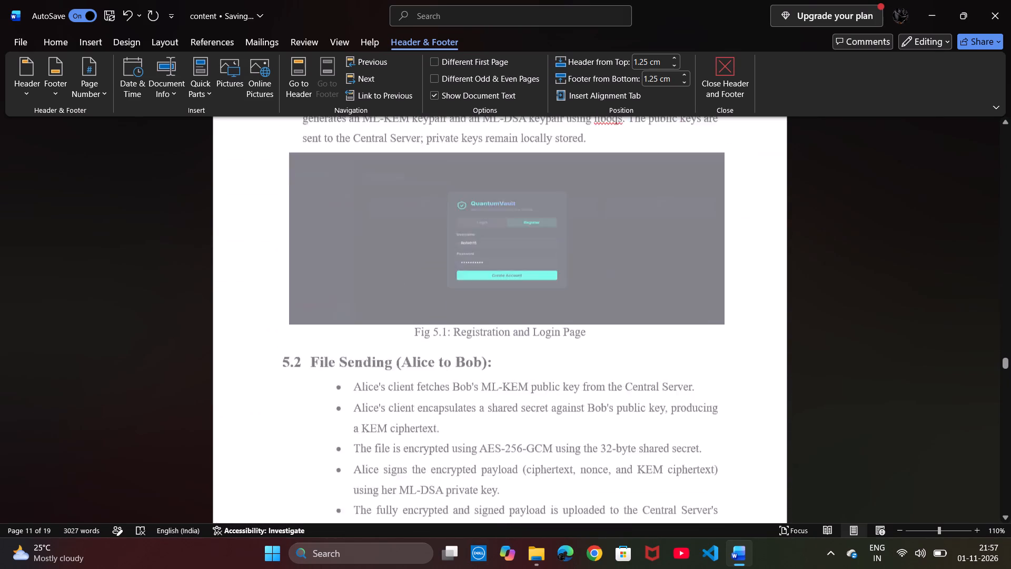
scroll(709, 493, up, 2)
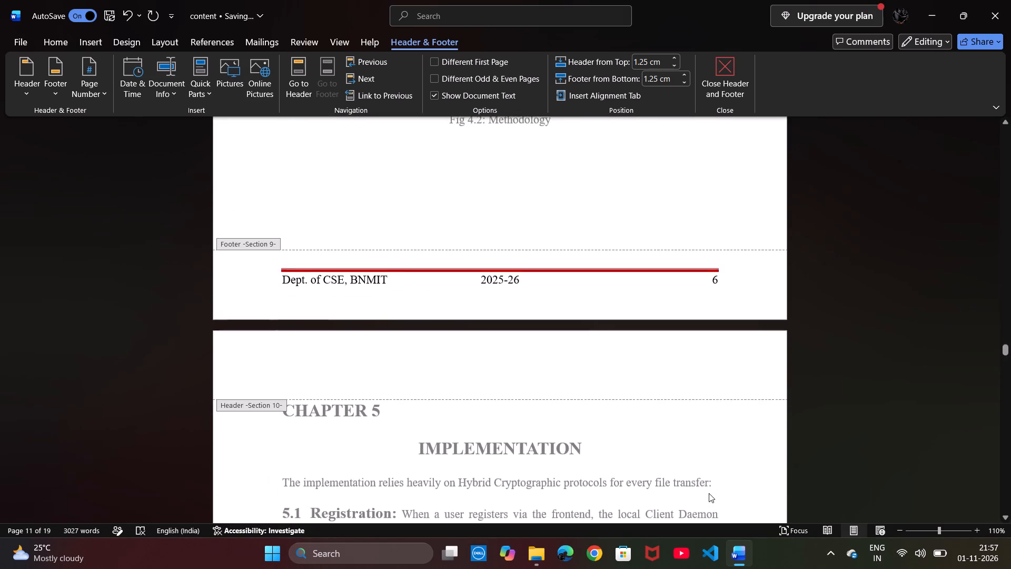
scroll(709, 493, up, 1)
click(723, 309)
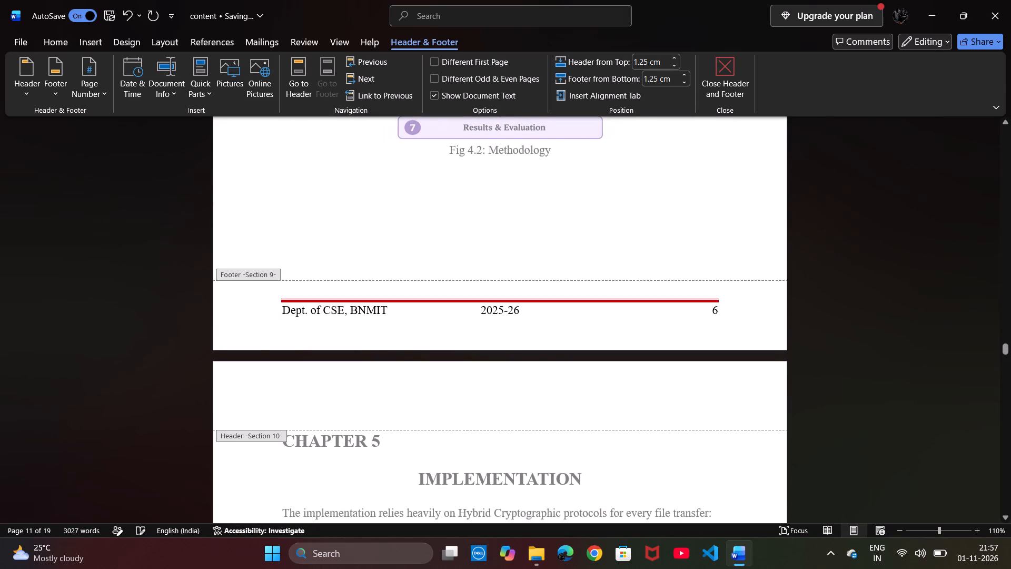
key(BackSpace)
key(7)
Recheck the preceding footers and change the page number in the Section 10 footer, on Chapter 5's first page, to 8.
scroll(723, 309, up, 3)
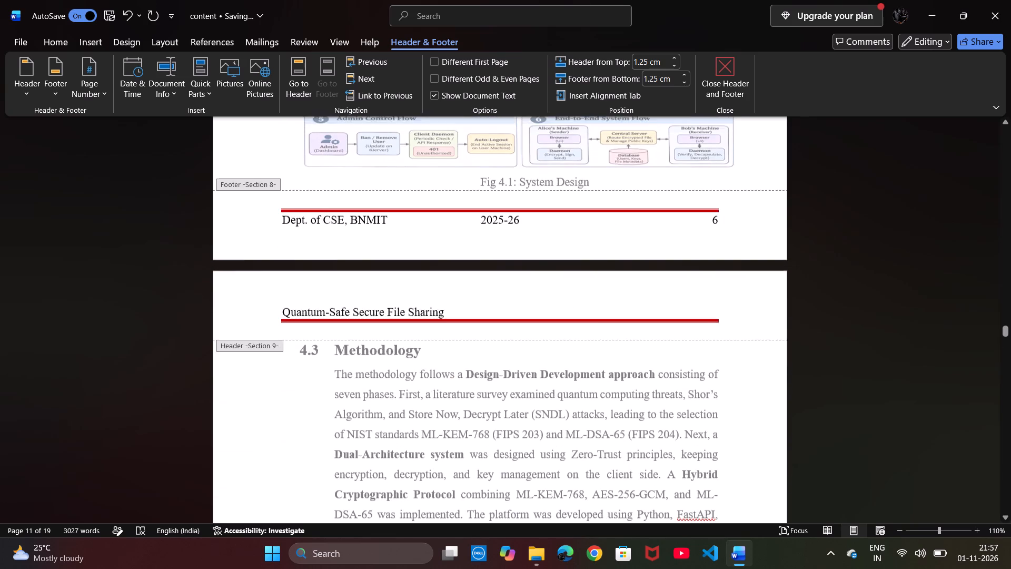
scroll(723, 309, up, 3)
scroll(723, 309, down, 1)
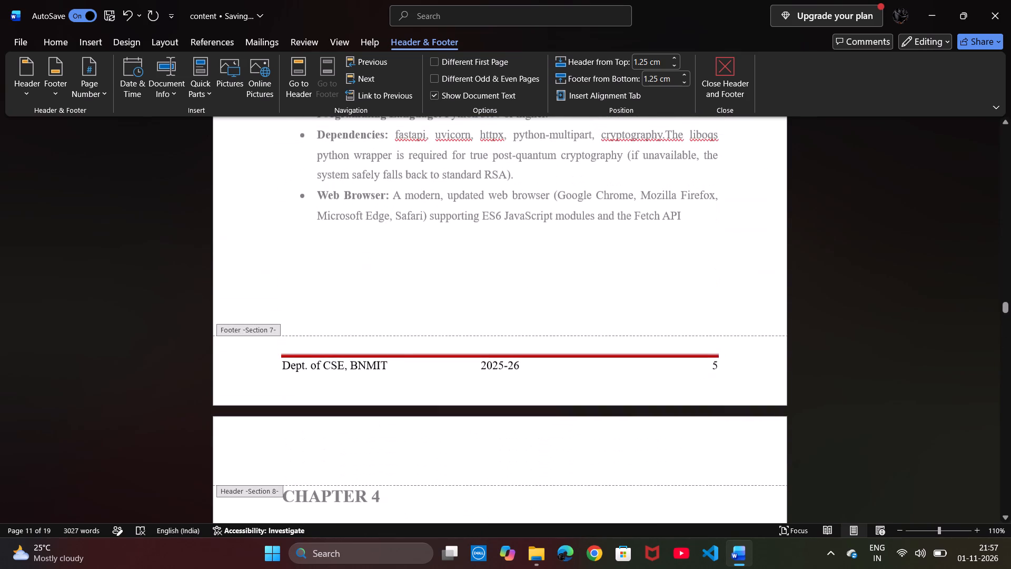
scroll(723, 309, down, 2)
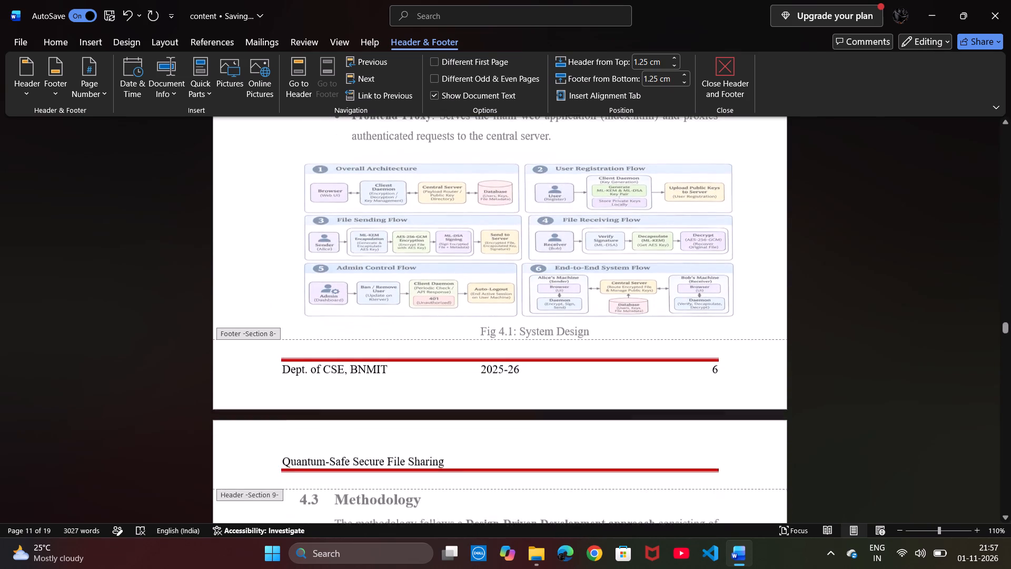
scroll(723, 309, down, 3)
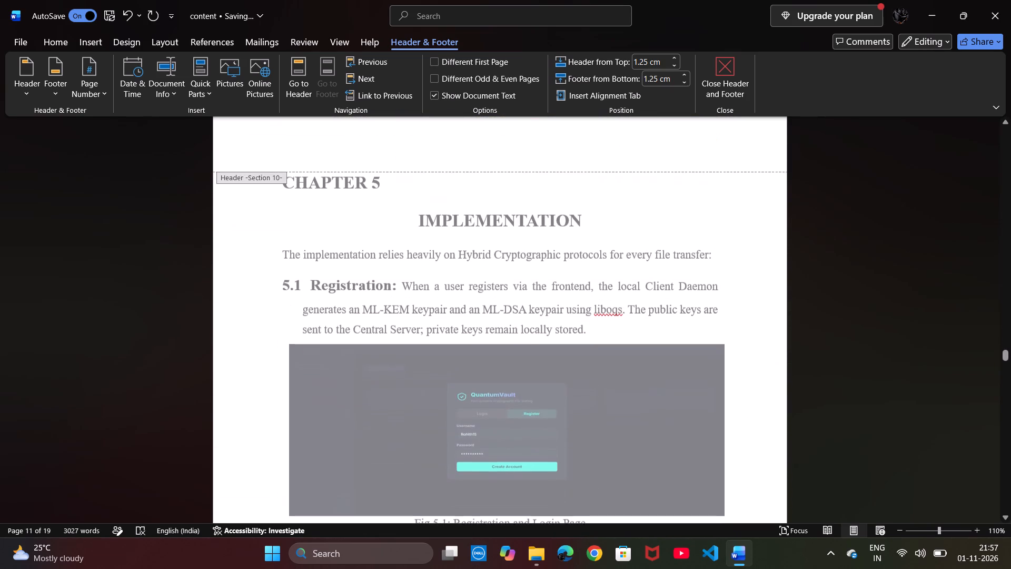
scroll(723, 309, down, 5)
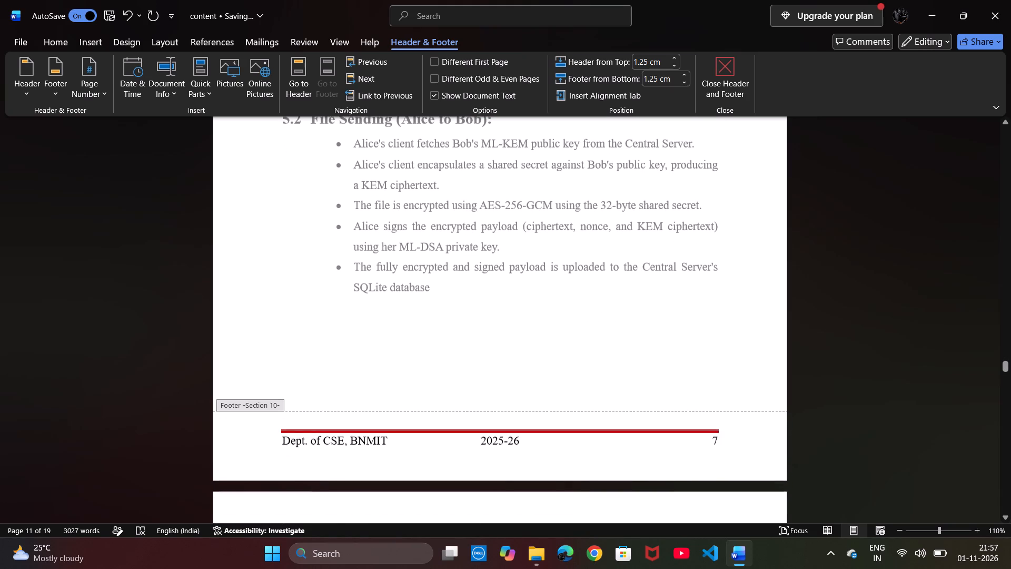
click(720, 434)
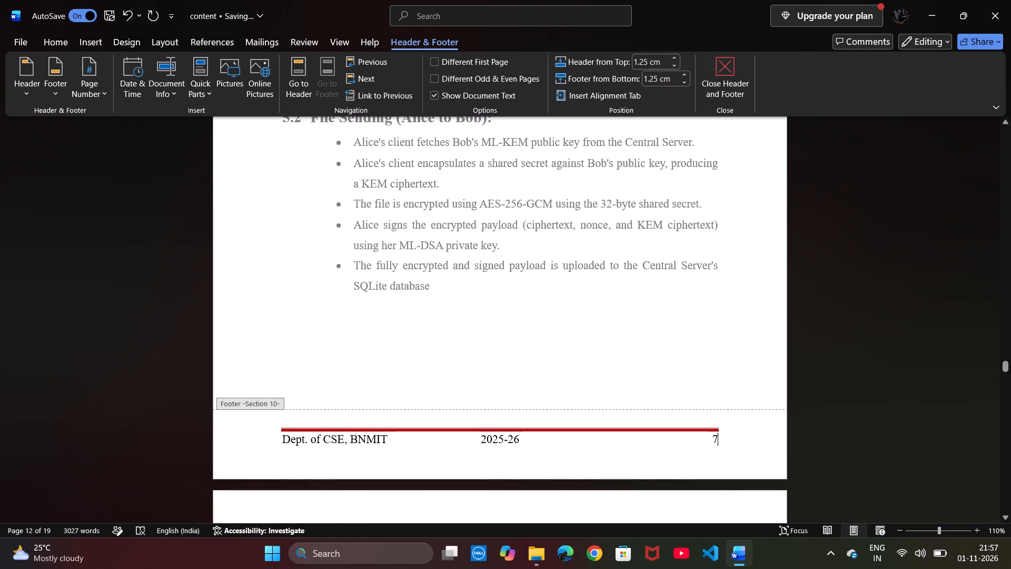
key(BackSpace)
key(8)
Change the page number in the Section 11 footer, below the Receiving File from Alice figure, to 9.
scroll(720, 434, down, 2)
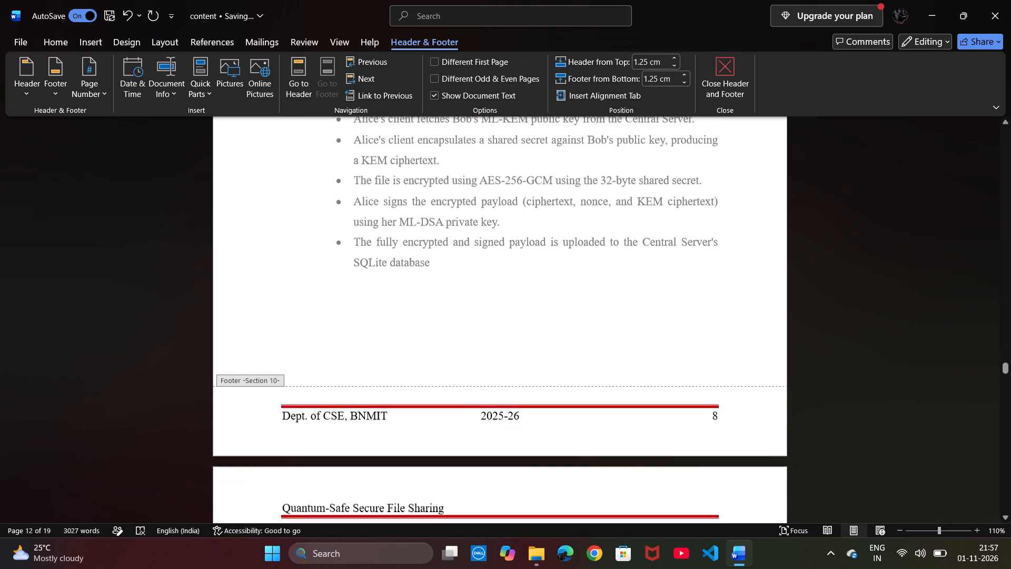
scroll(720, 434, down, 6)
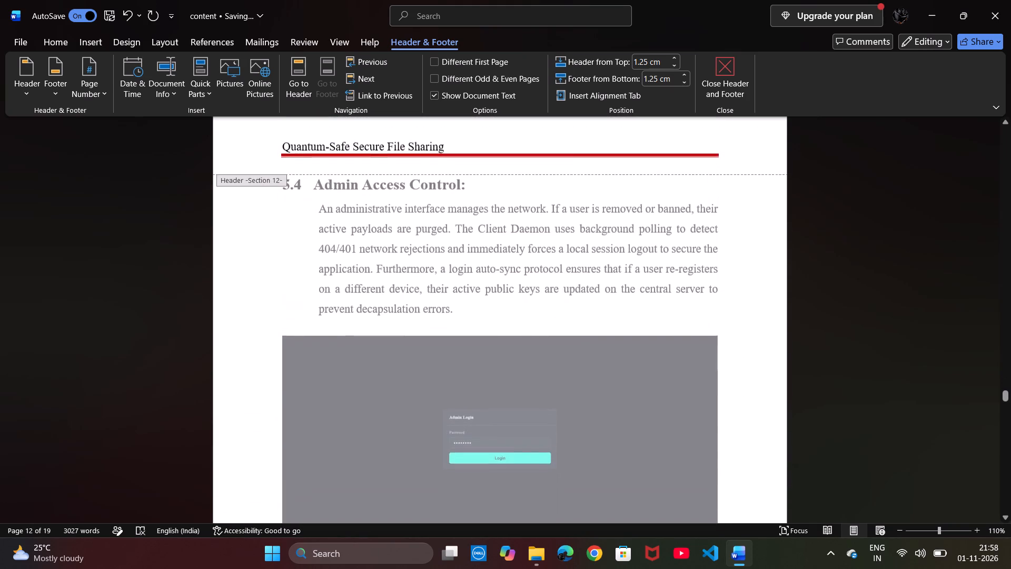
scroll(720, 434, up, 3)
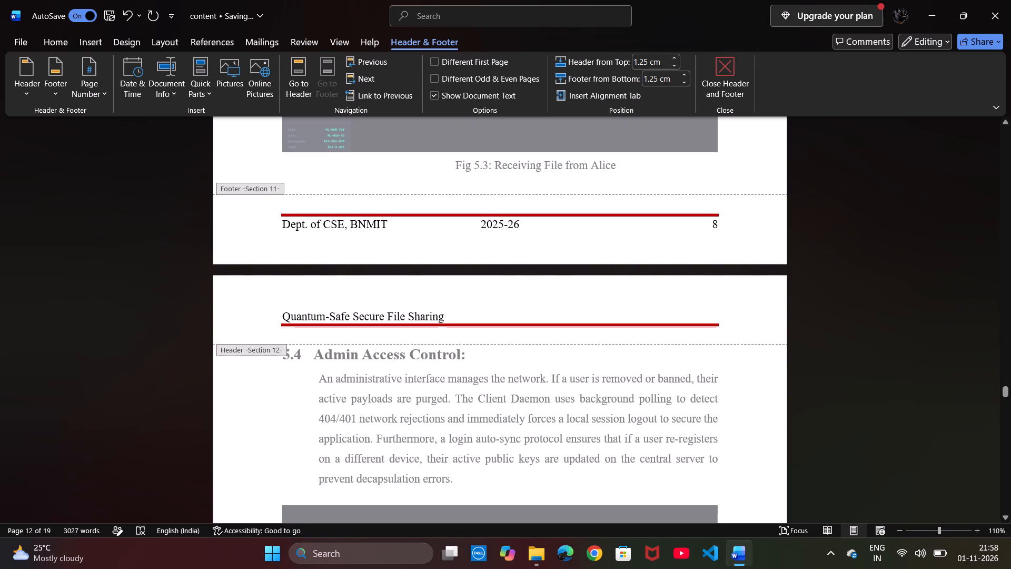
click(727, 223)
key(BackSpace)
key(9)
Change the page number in the Section 12 footer, below the Admin Dashboard figure, to 10.
scroll(727, 223, down, 6)
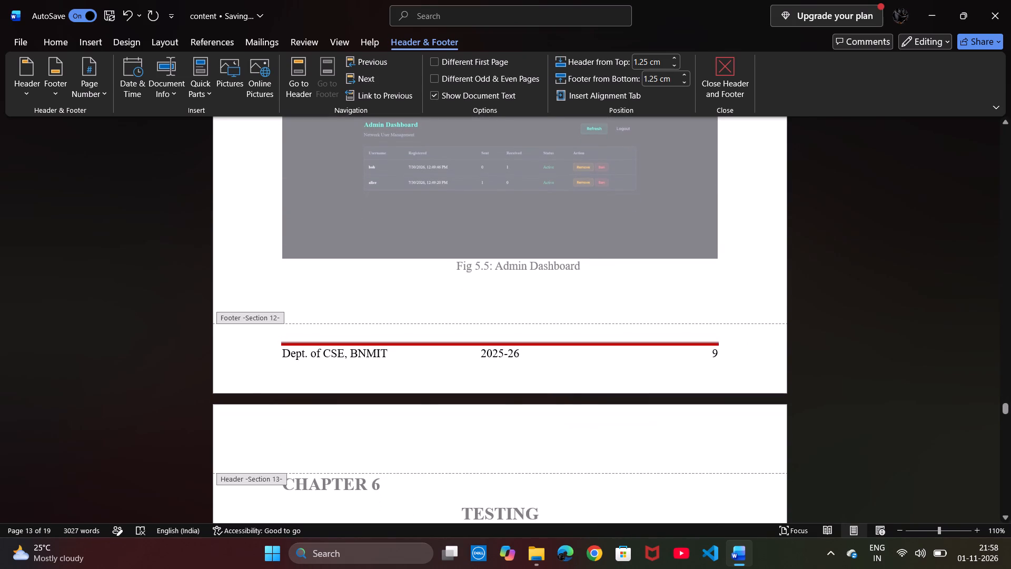
click(721, 348)
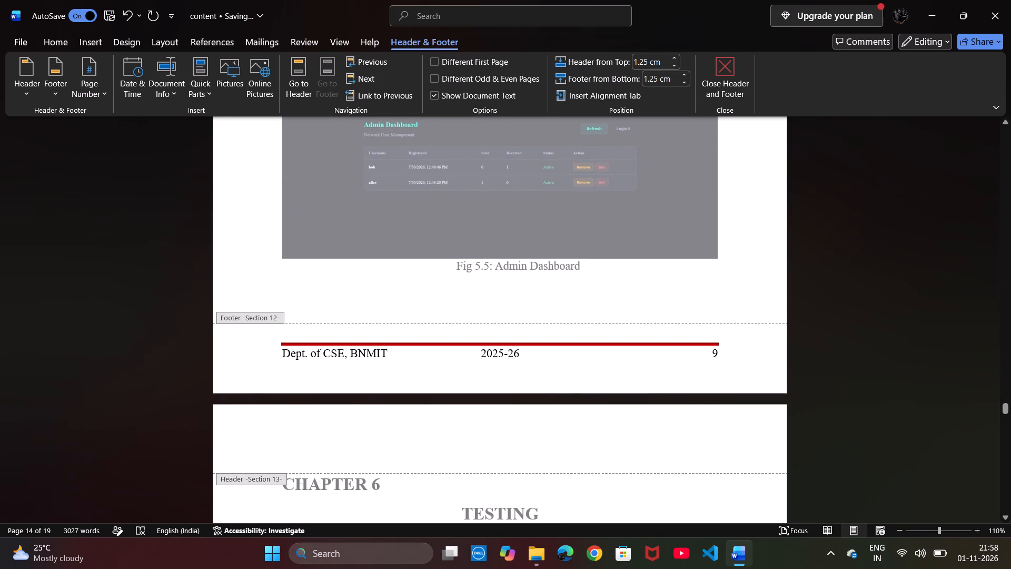
text(10)
key(BackSpace)
key(BackSpace)
key(BackSpace)
text(10)
Change the page number in the Section 13 footer, below the Hybrid encryption figure, to 11.
scroll(721, 348, down, 7)
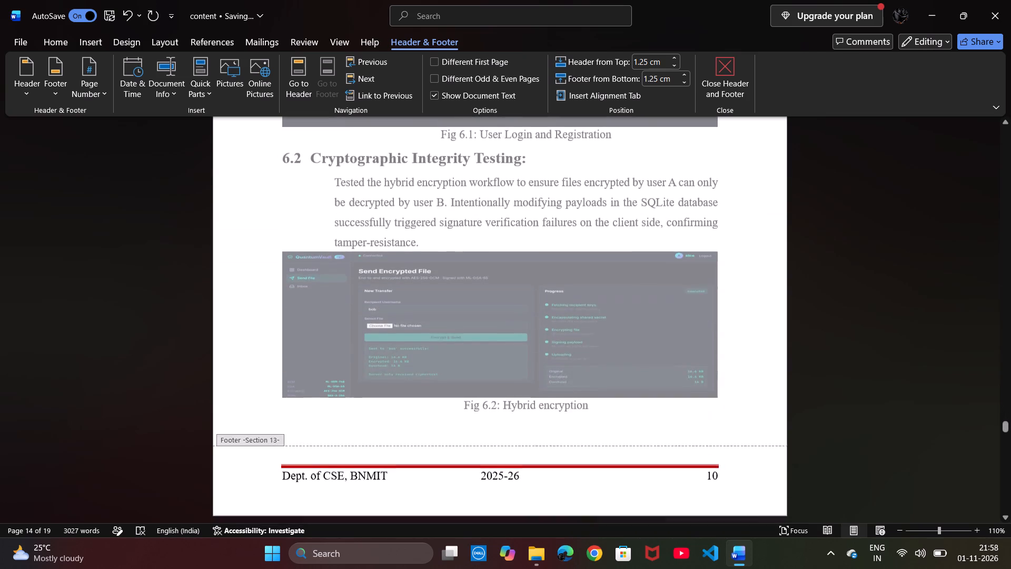
scroll(721, 348, down, 1)
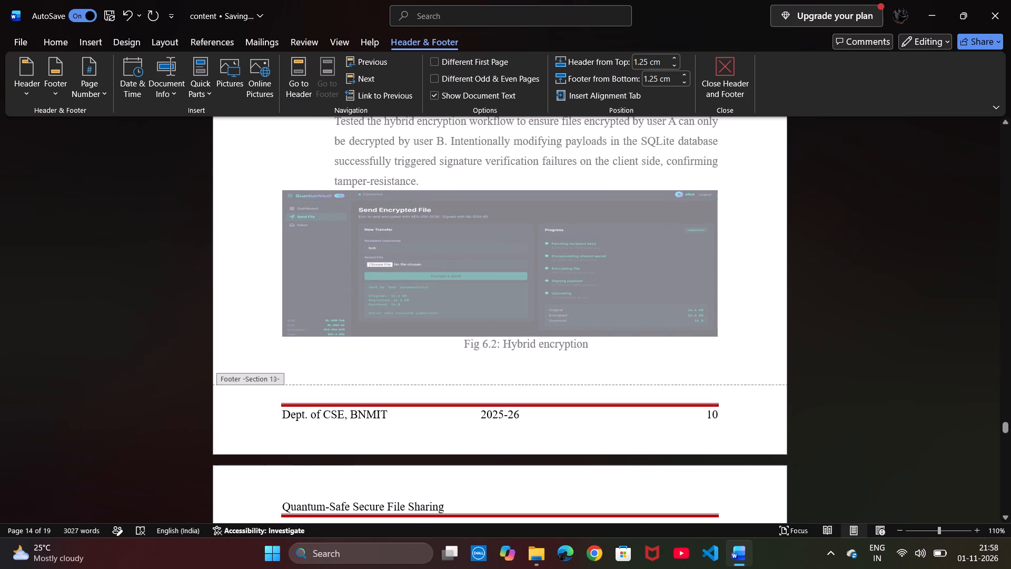
click(722, 415)
key(BackSpace)
key(1)
Change the page number in the Section 14 footer, on the page before Chapter 7, to 12.
scroll(722, 415, down, 8)
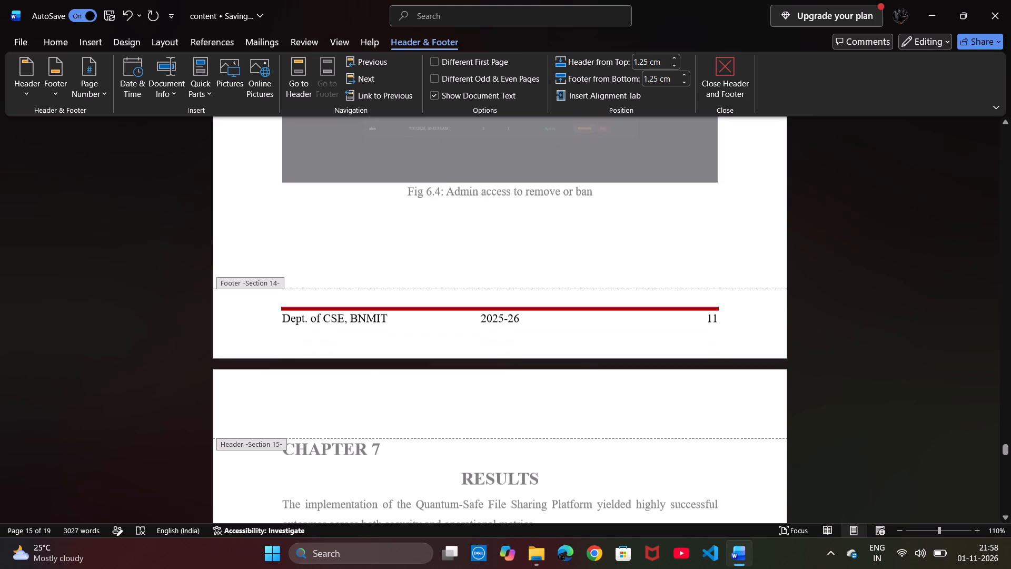
click(727, 322)
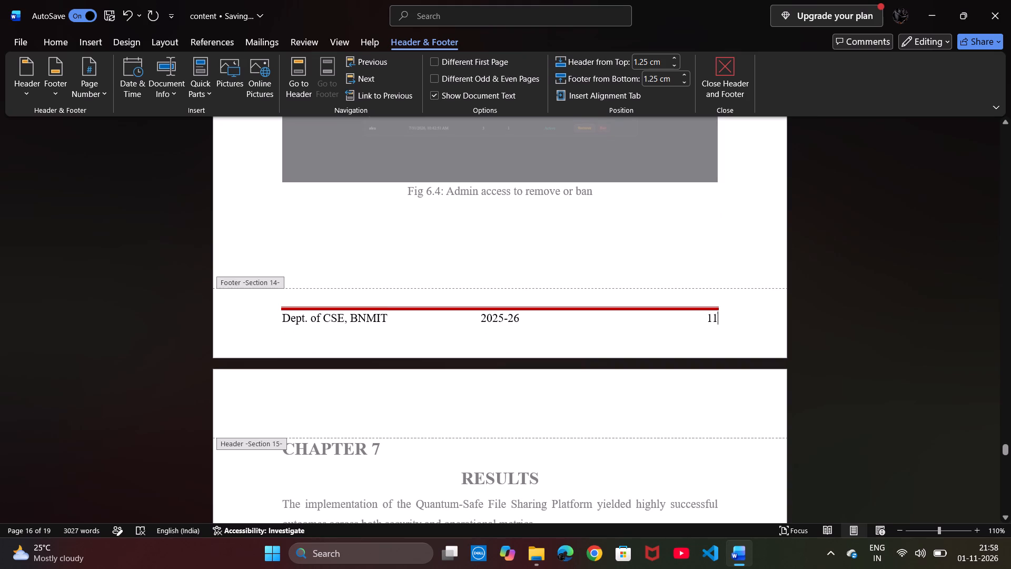
key(BackSpace)
key(2)
Change the page number in the Section 15 footer, on the Results page, to 13.
scroll(727, 322, down, 7)
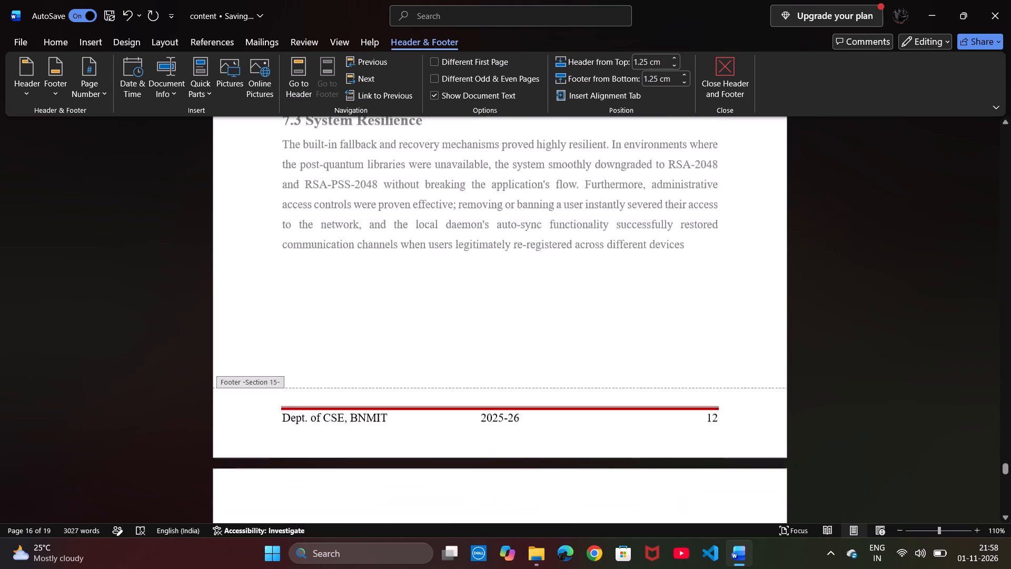
scroll(727, 322, down, 1)
click(717, 325)
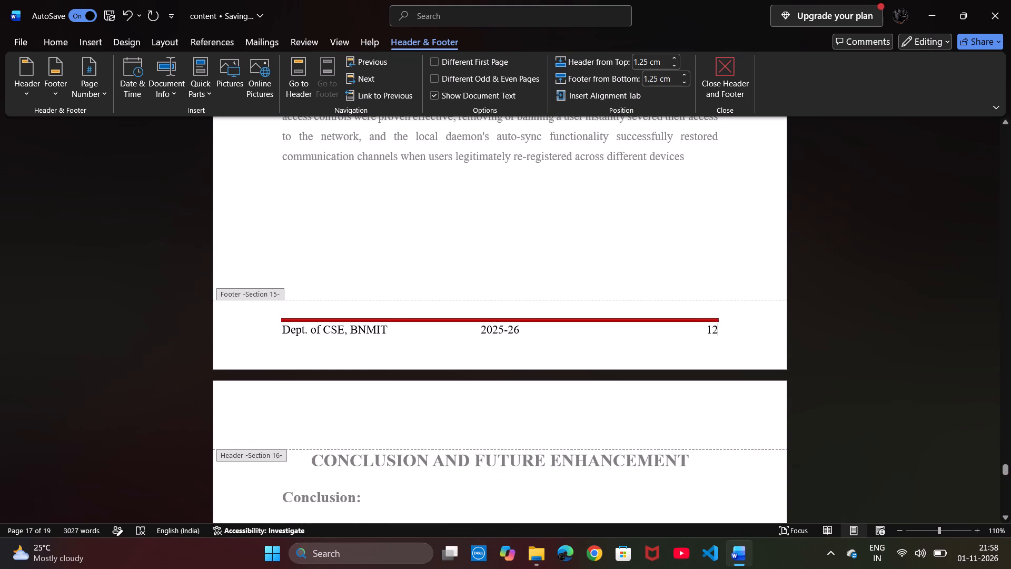
key(BackSpace)
key(3)
Change the page number in the Section 16 footer, on the Conclusion and Future Enhancement page, to 14.
scroll(717, 325, down, 5)
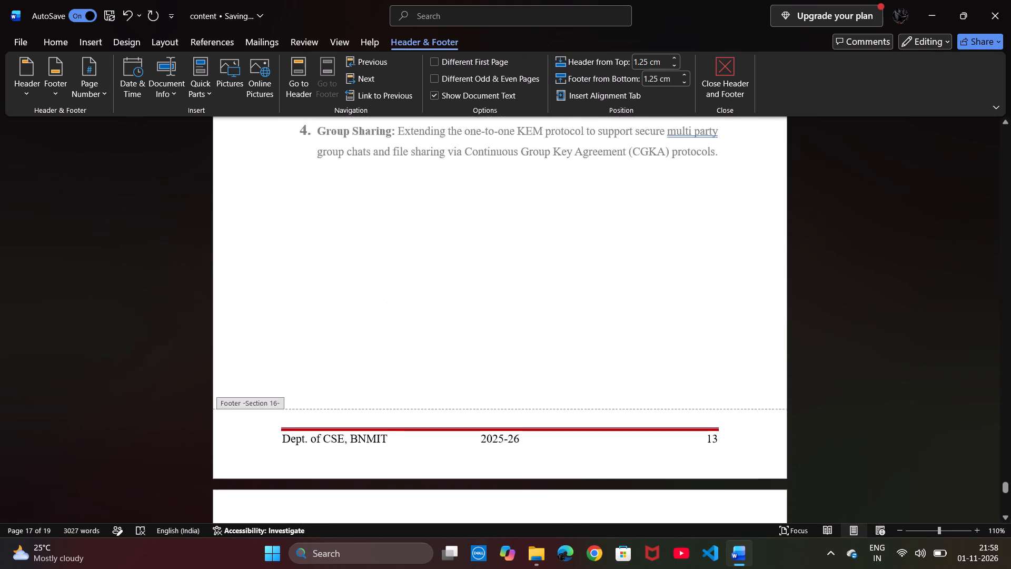
scroll(717, 325, down, 1)
click(719, 396)
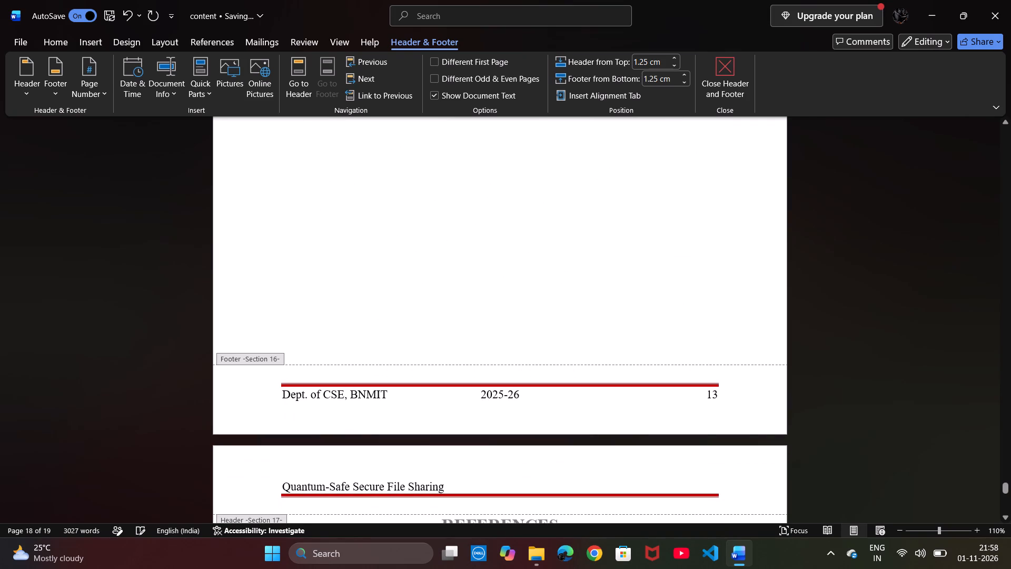
key(BackSpace)
key(4)
Look over the final References page and leave header and footer editing for the body text.
scroll(719, 396, down, 7)
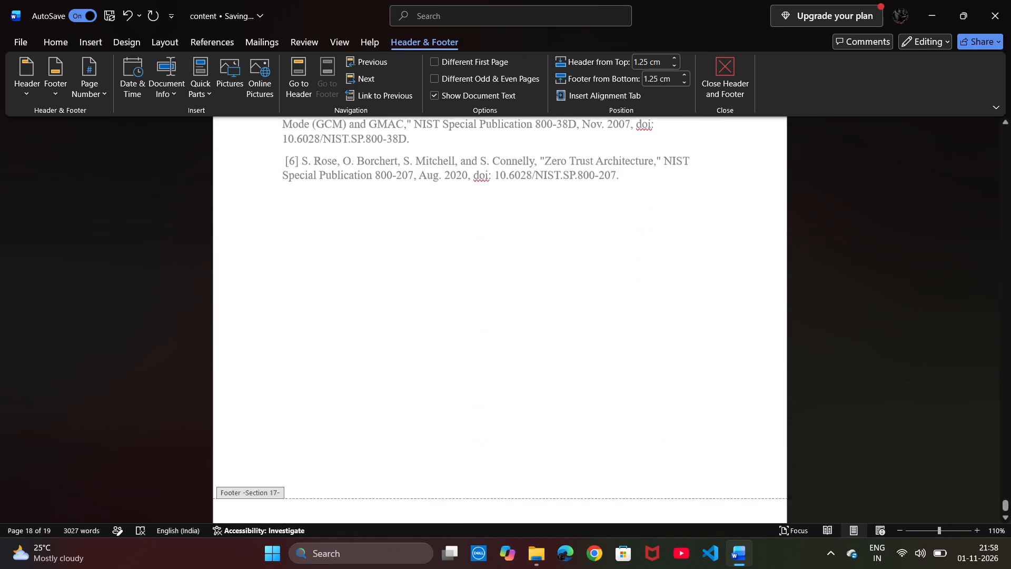
scroll(719, 396, down, 2)
scroll(719, 396, up, 2)
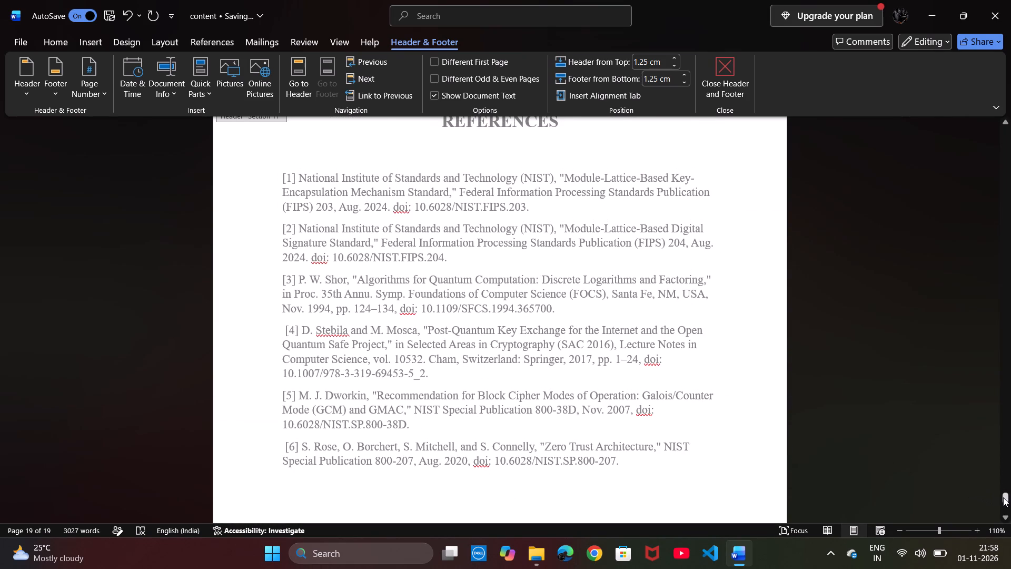
drag(1003, 497, 1003, 82)
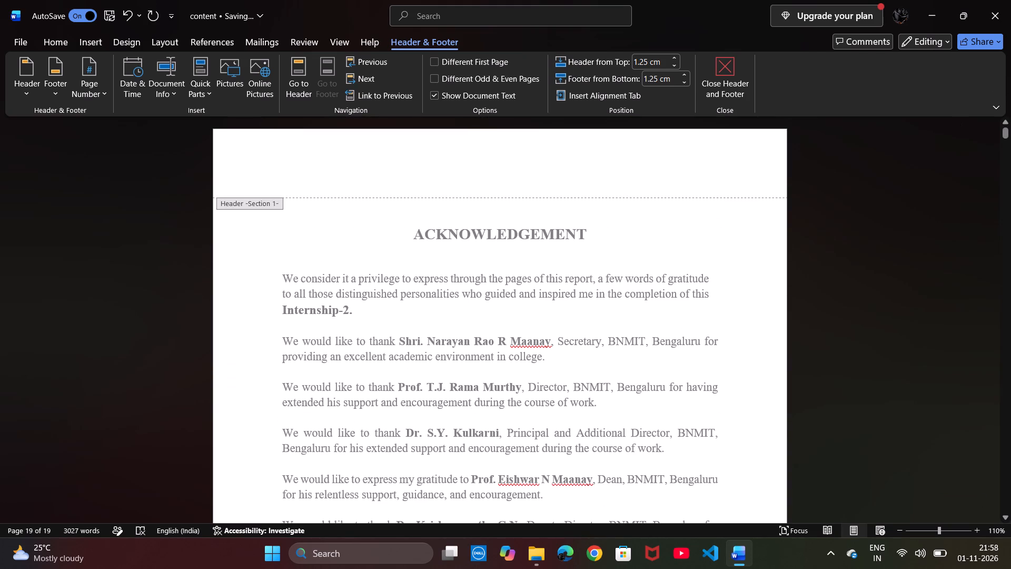
double_click(700, 231)
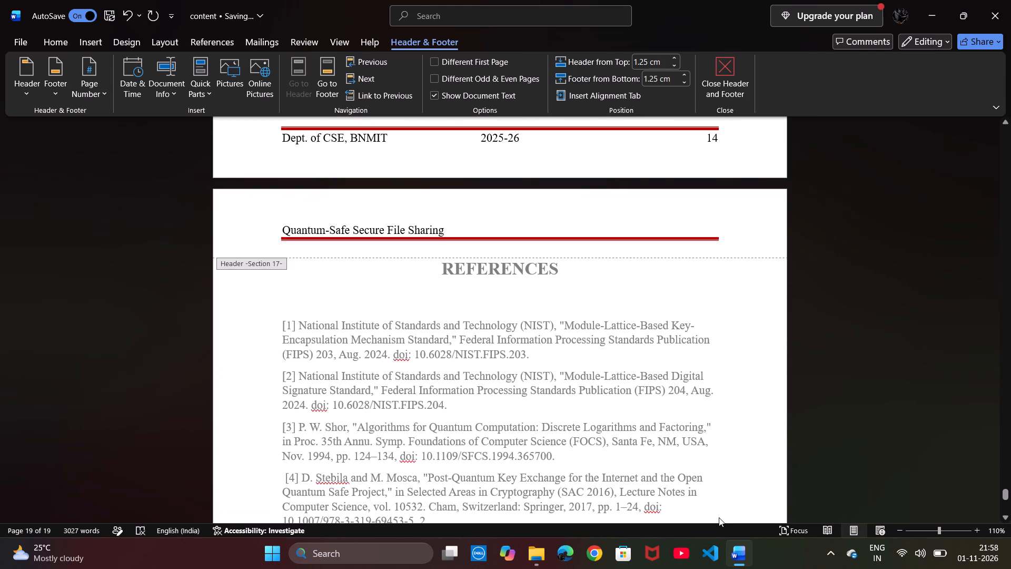
double_click(671, 460)
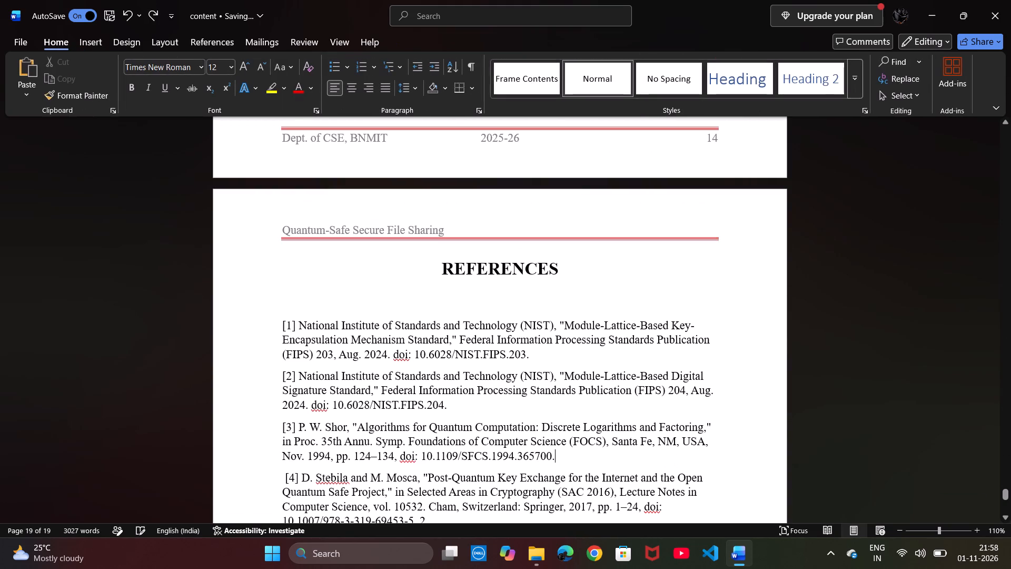
Return to the start of the report and review the Acknowledgement and Abstract pages.
scroll(746, 568, up, 3)
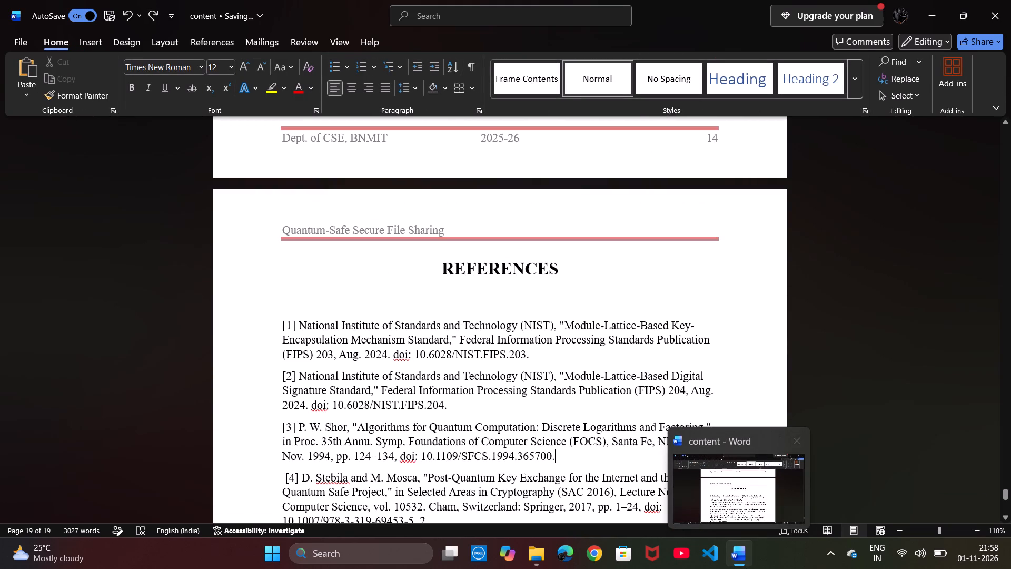
click(608, 370)
scroll(608, 370, up, 13)
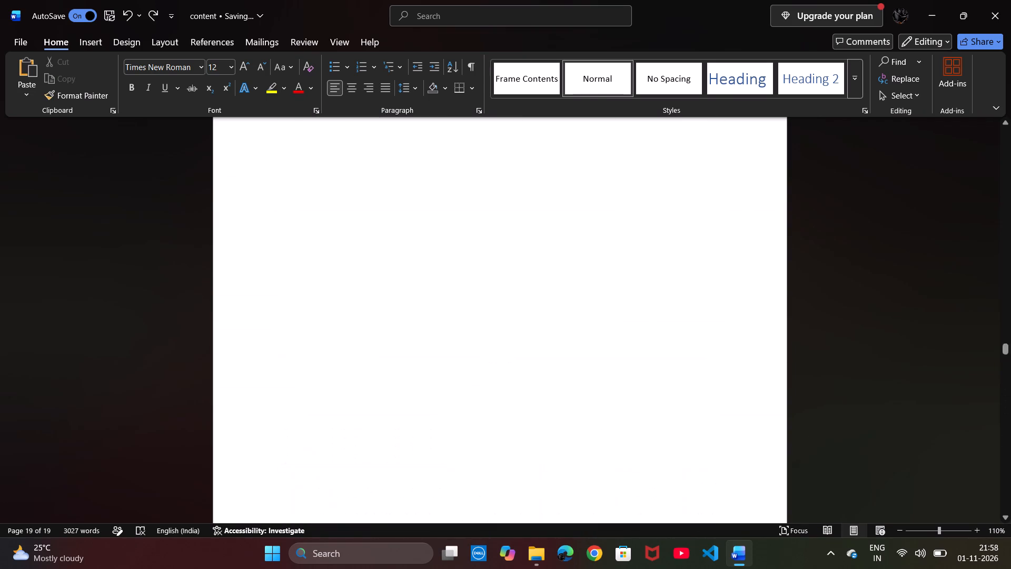
right_click(608, 370)
scroll(577, 261, up, 6)
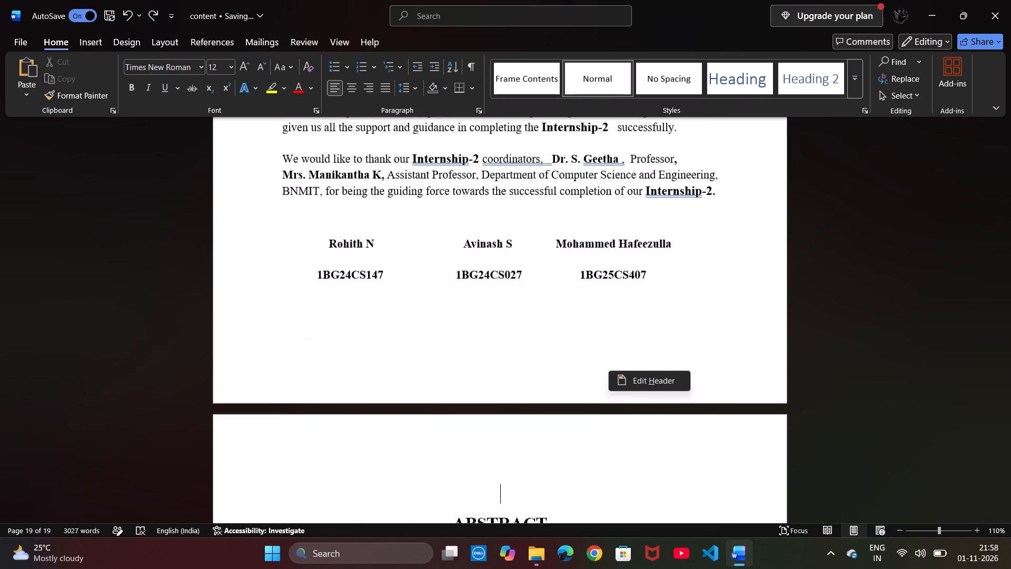
scroll(577, 261, up, 2)
click(562, 291)
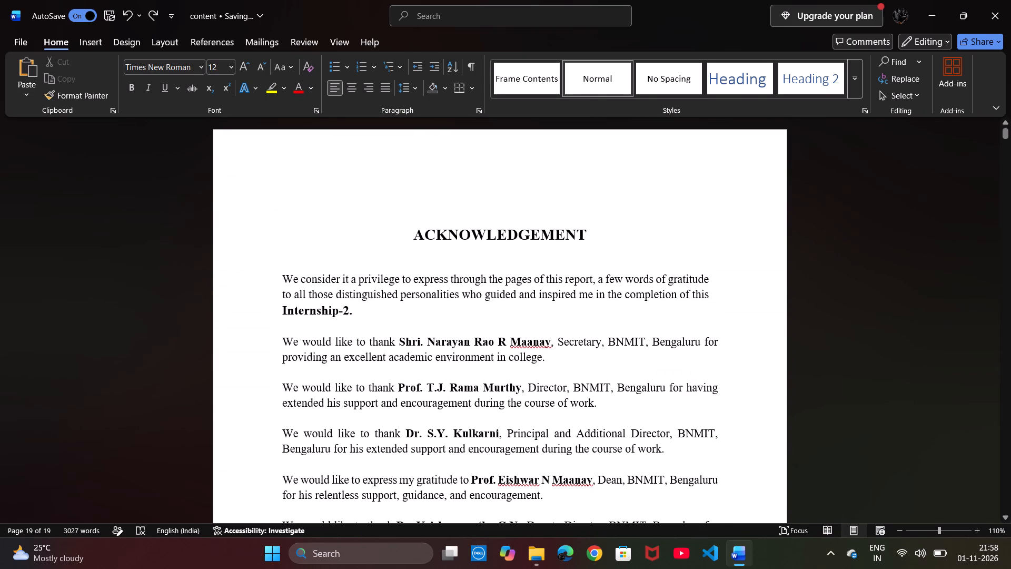
scroll(562, 291, down, 6)
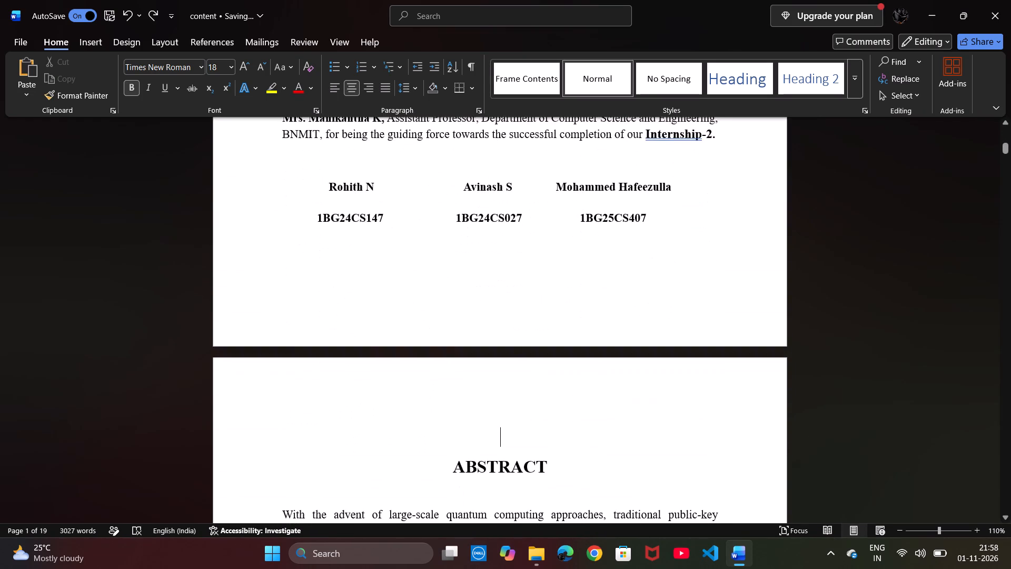
scroll(562, 291, down, 2)
scroll(562, 291, up, 3)
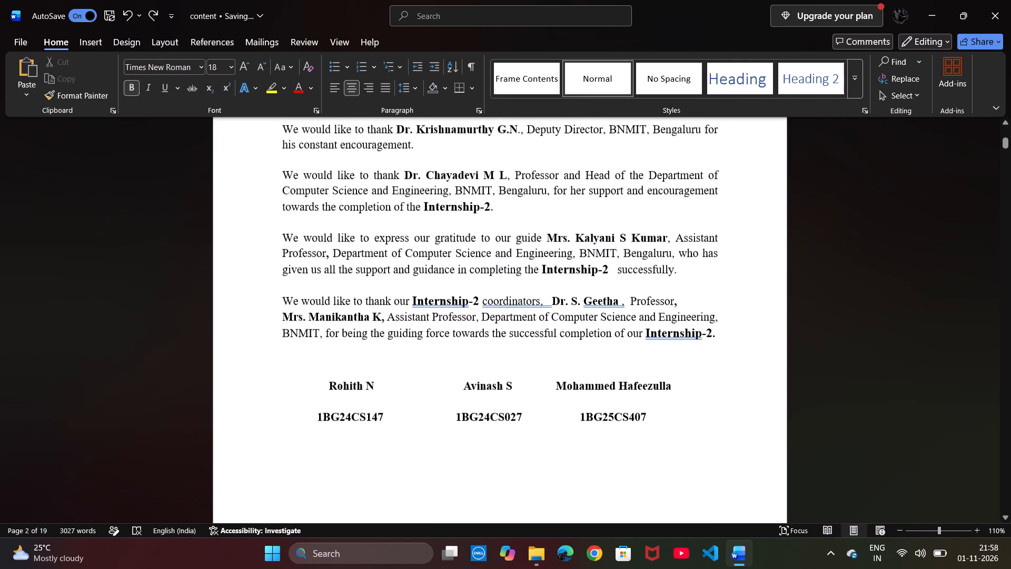
scroll(562, 291, up, 2)
Undo the most recent edits one after another and recheck the Abstract and Acknowledgement pages.
key(ctrl+z)
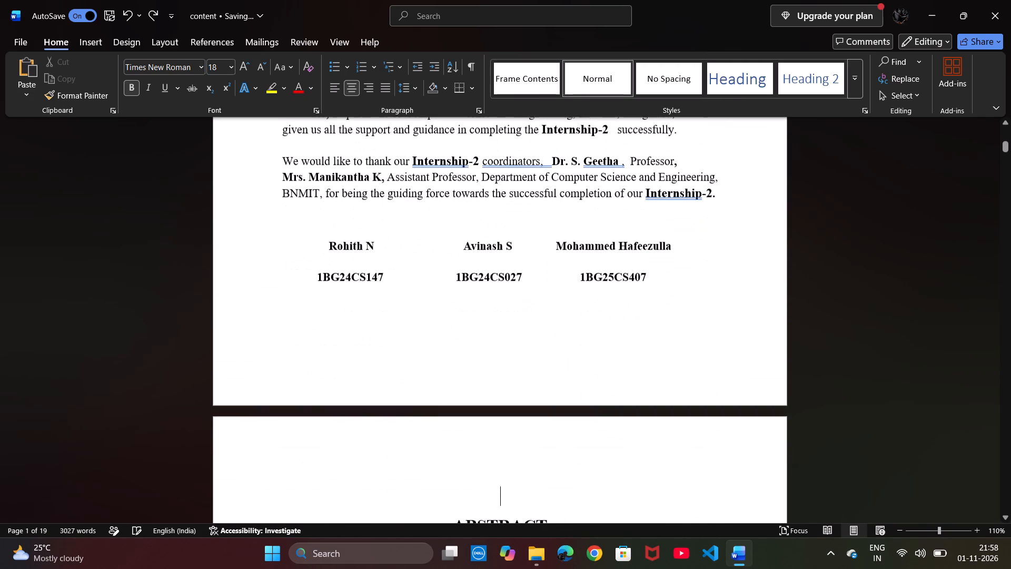
key(ctrl+z)
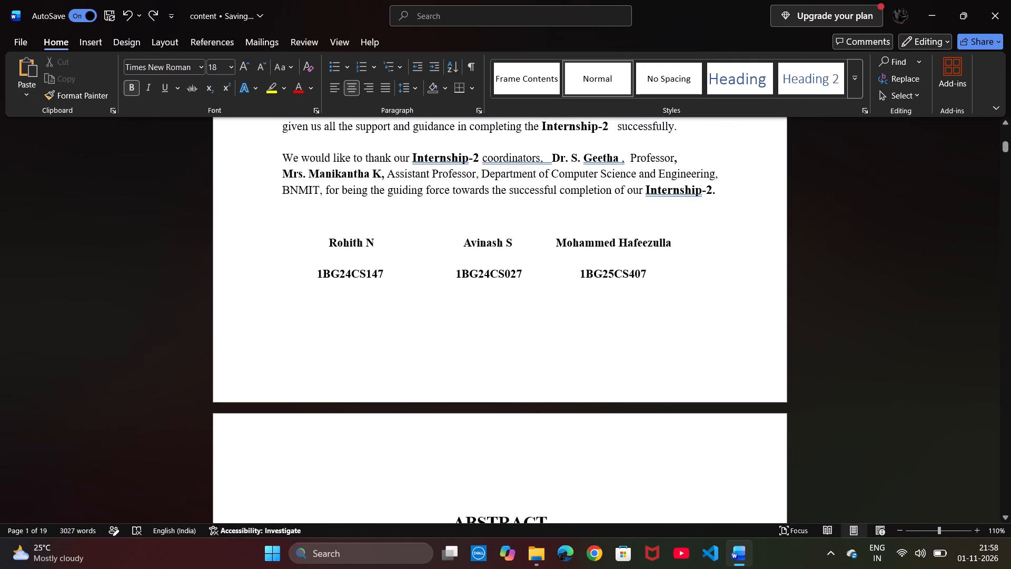
key(ctrl+z)
key(ctrl+z)
key(ctrl+z)
key(ctrl+z)
key(ctrl+z)
scroll(562, 291, down, 2)
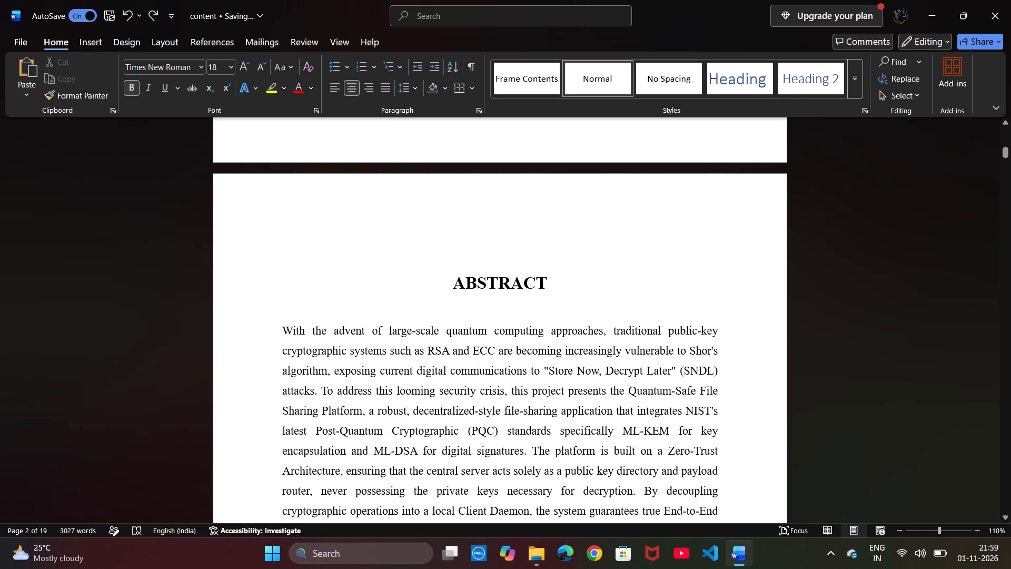
click(524, 367)
scroll(524, 367, up, 4)
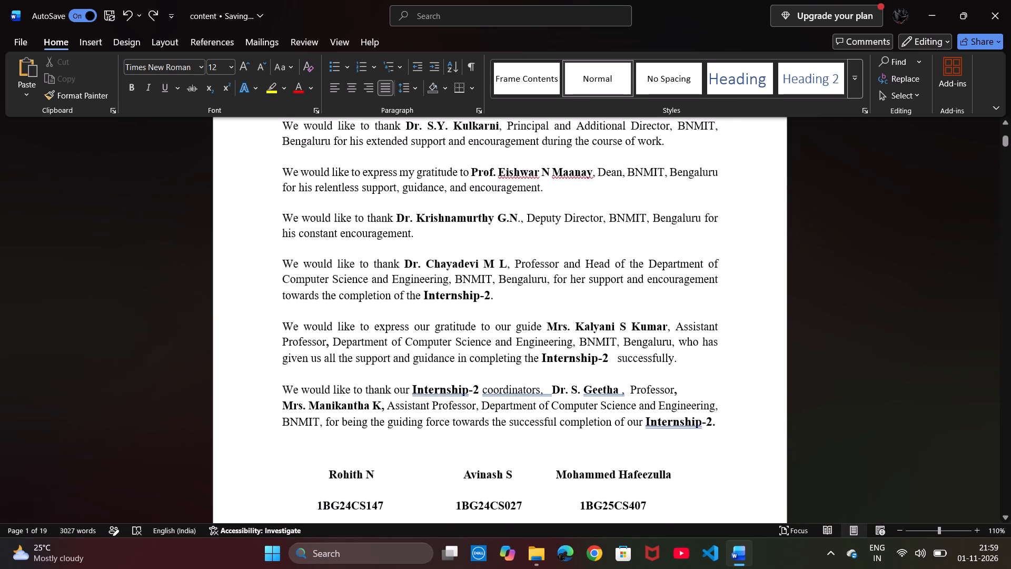
scroll(524, 367, up, 5)
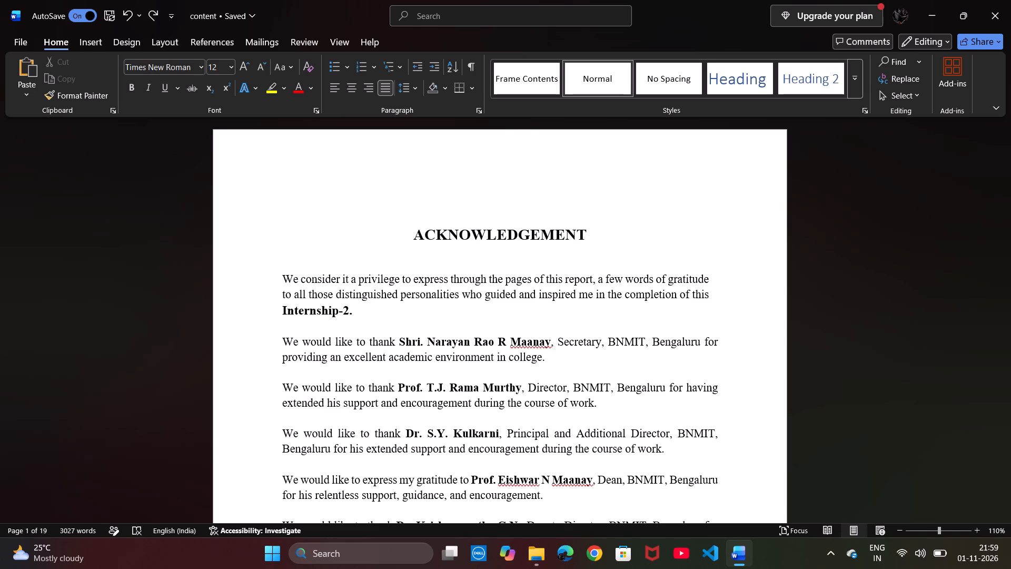
Undo a further long run of earlier edits while viewing the Acknowledgement and Abstract pages.
scroll(524, 367, down, 2)
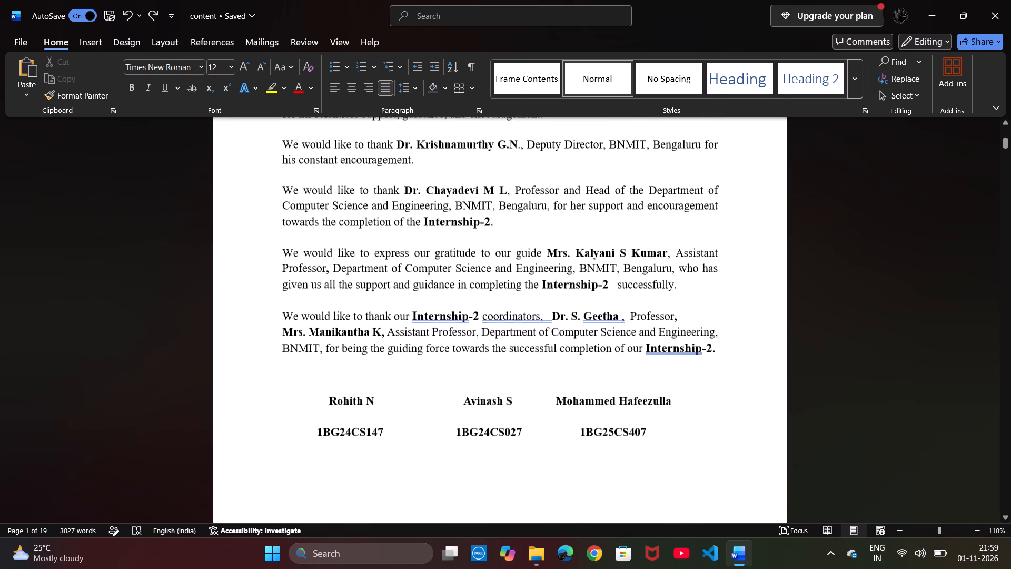
scroll(524, 367, down, 1)
key(ctrl+z)
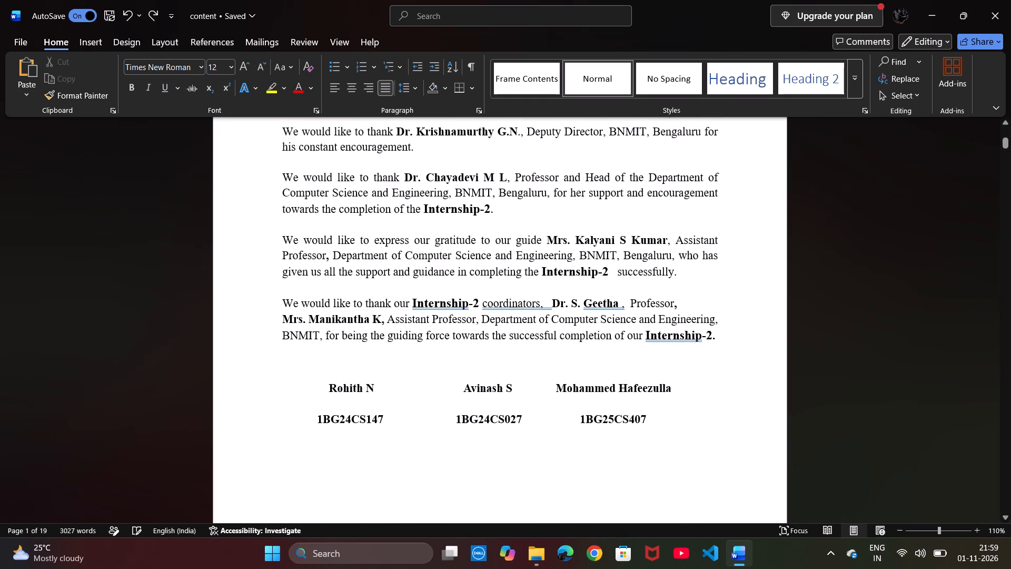
key(ctrl+z)
key(ctrl+z)
key(ctrl+z)
key(ctrl+z)
key(ctrl+z)
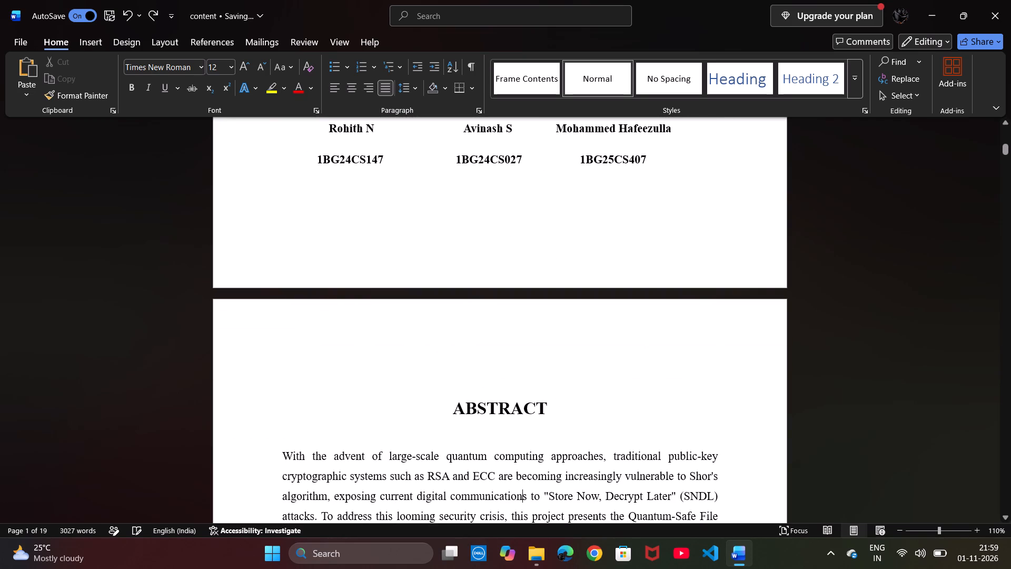
key(ctrl+z)
key(ctrl+z)
key(ctrl+z)
key(ctrl+z)
key(ctrl+z)
key(ctrl+z)
key(ctrl+z)
key(ctrl+z)
key(ctrl+z)
key(ctrl+z)
key(ctrl+z)
key(ctrl+z)
key(ctrl+z)
key(ctrl+z)
key(ctrl+z)
Minimize the report to get back to the int-2 folder in File Explorer.
click(934, 0)
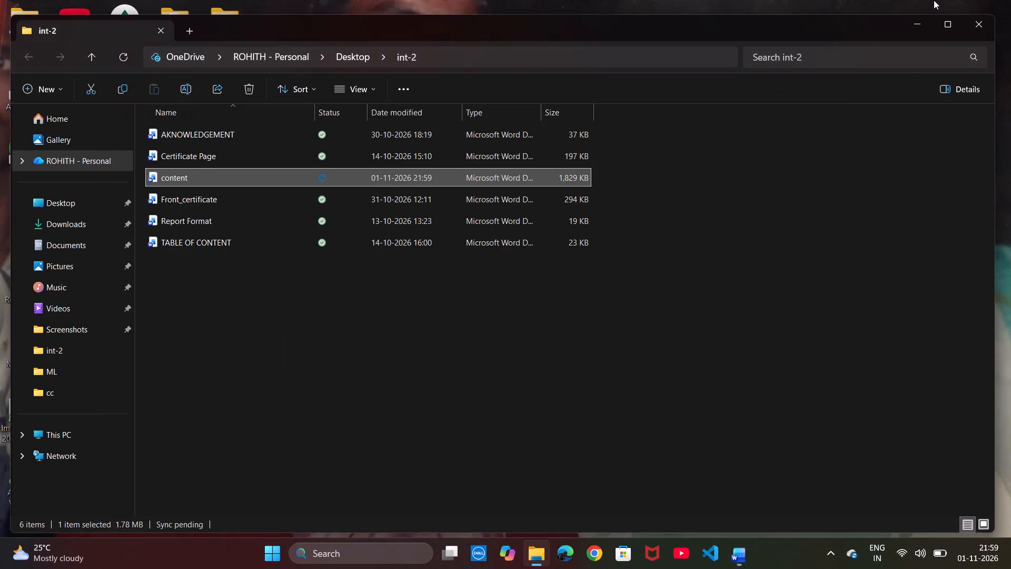
Open the AKNOWLEDGEMENT document from the int-2 folder and look over its bordered page.
click(596, 443)
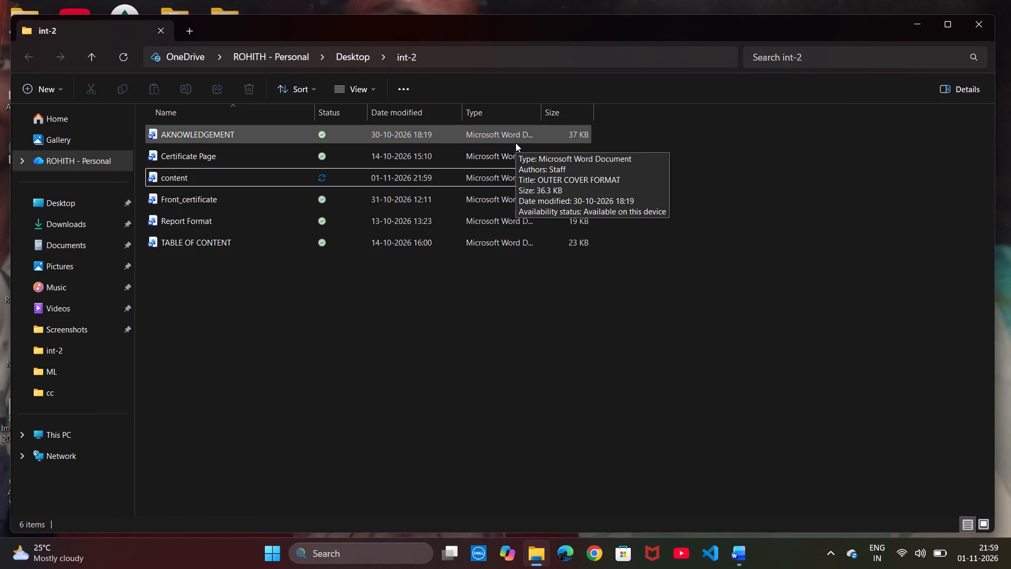
double_click(437, 140)
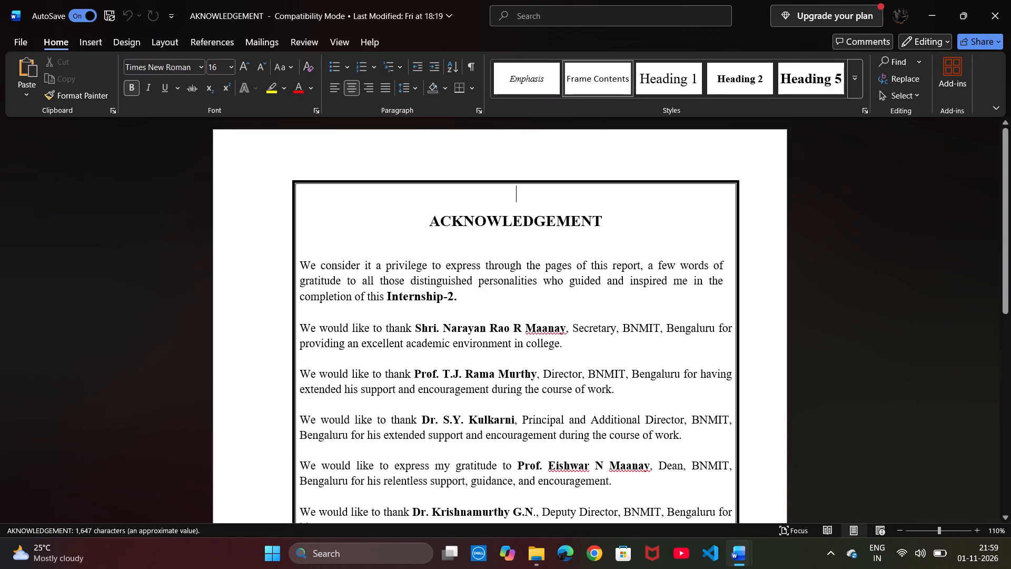
scroll(483, 242, down, 7)
scroll(483, 242, up, 3)
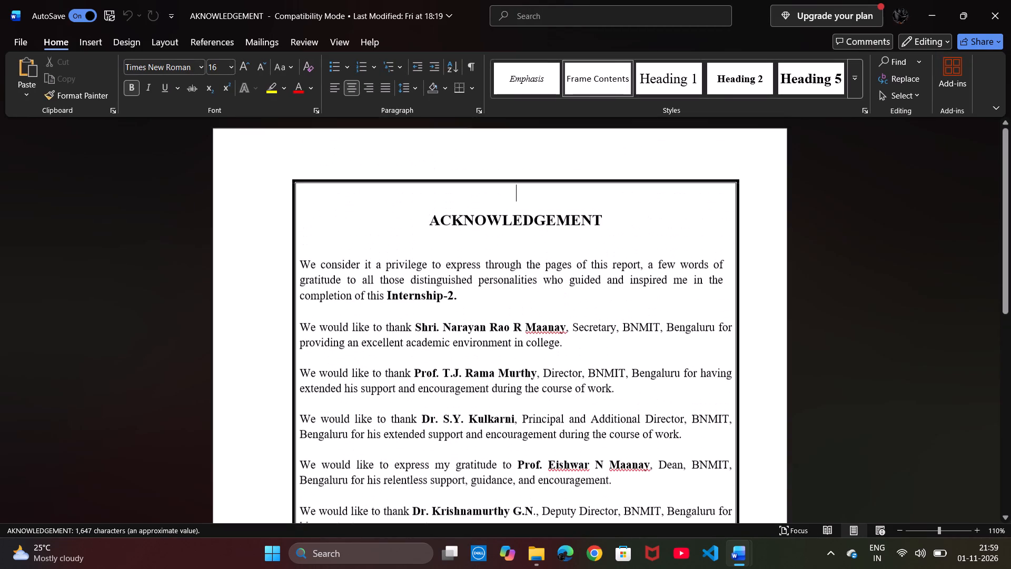
scroll(483, 242, up, 1)
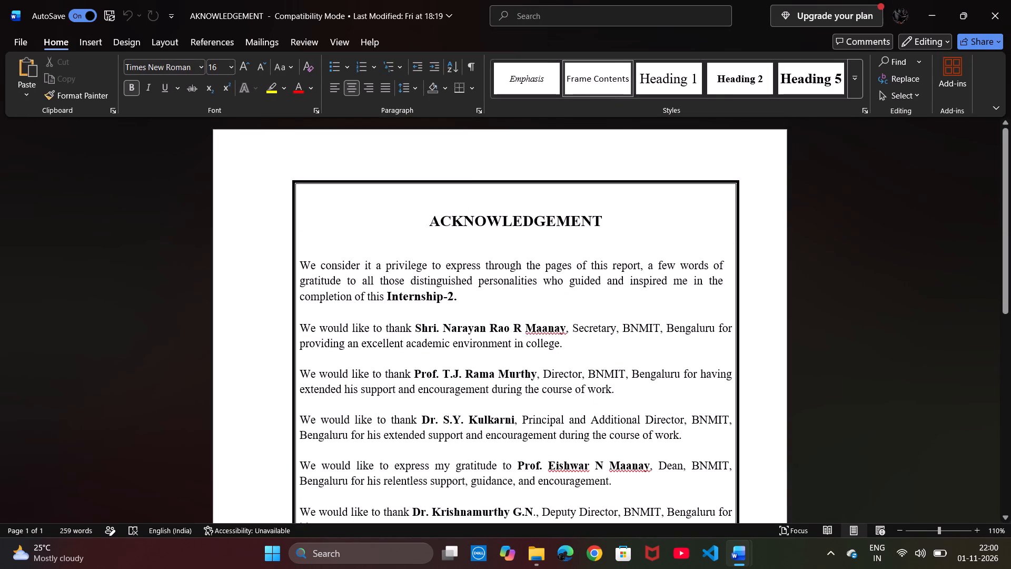
Inspect the page border settings and border margin options of the AKNOWLEDGEMENT document without changing them, and close the document.
click(177, 41)
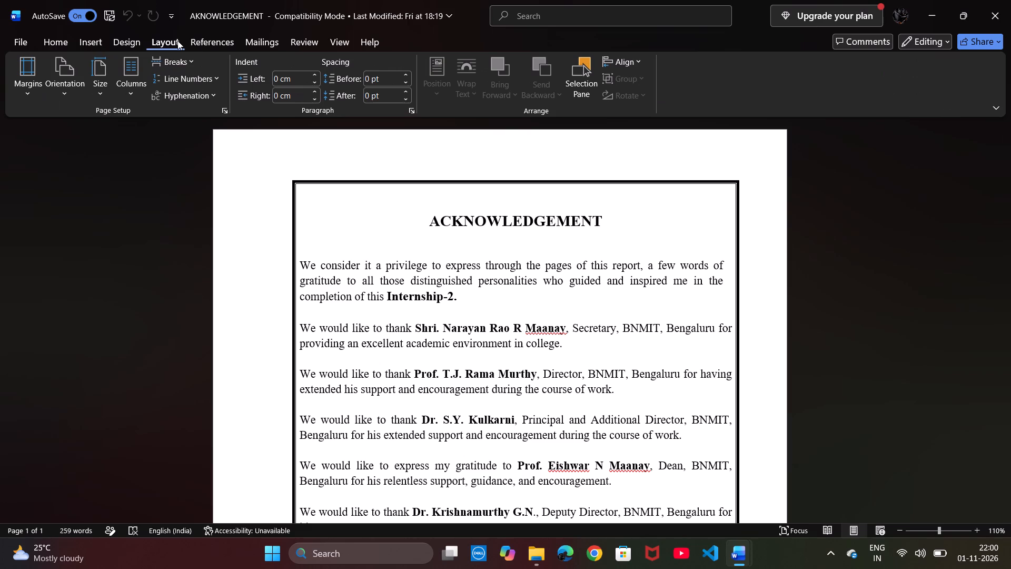
click(100, 48)
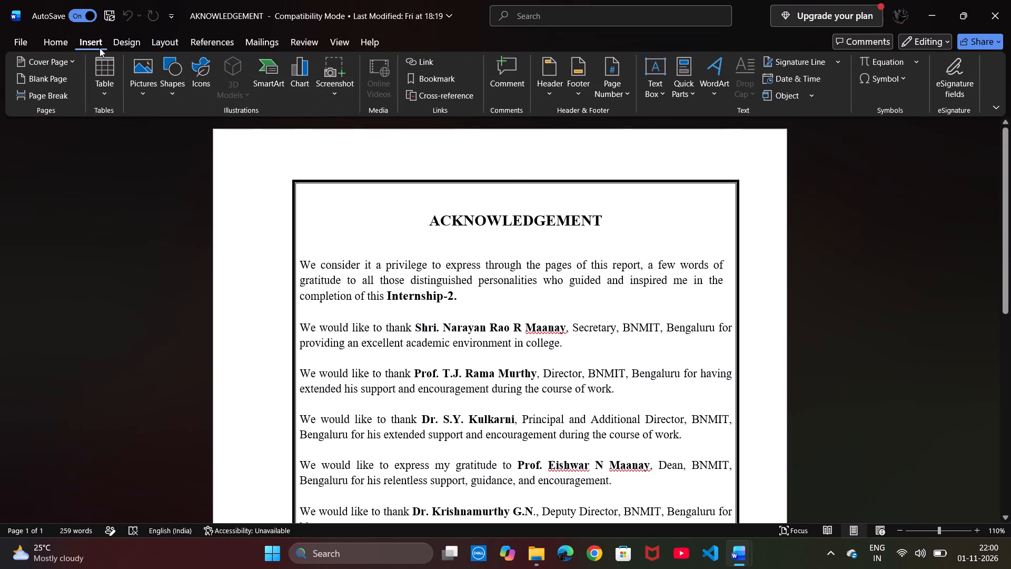
click(127, 47)
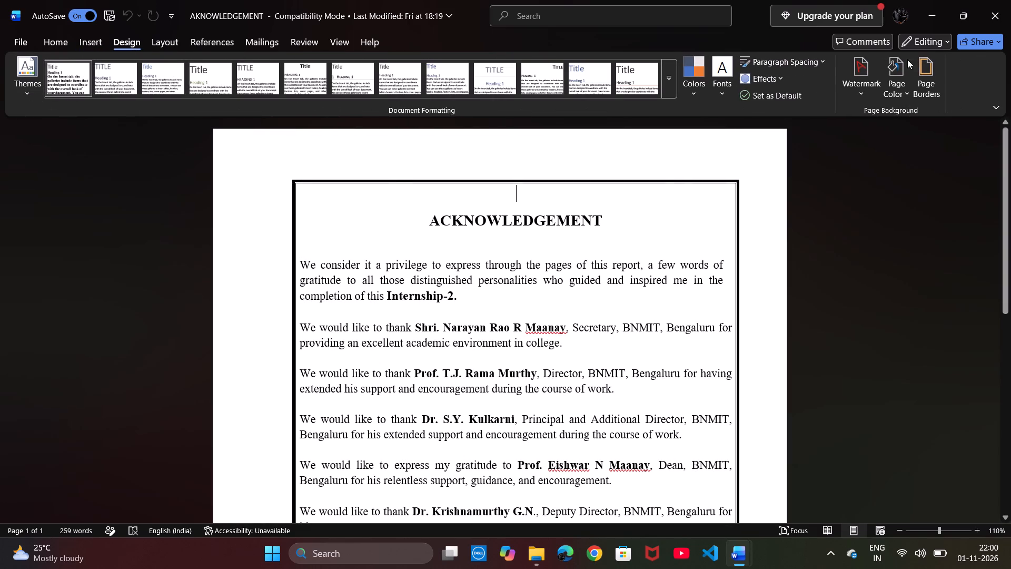
click(920, 62)
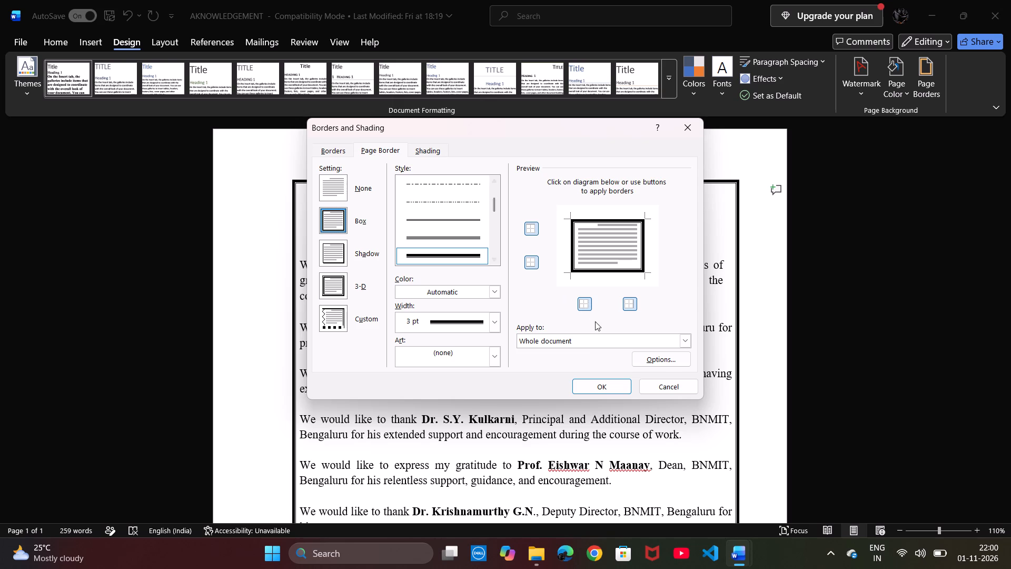
click(673, 356)
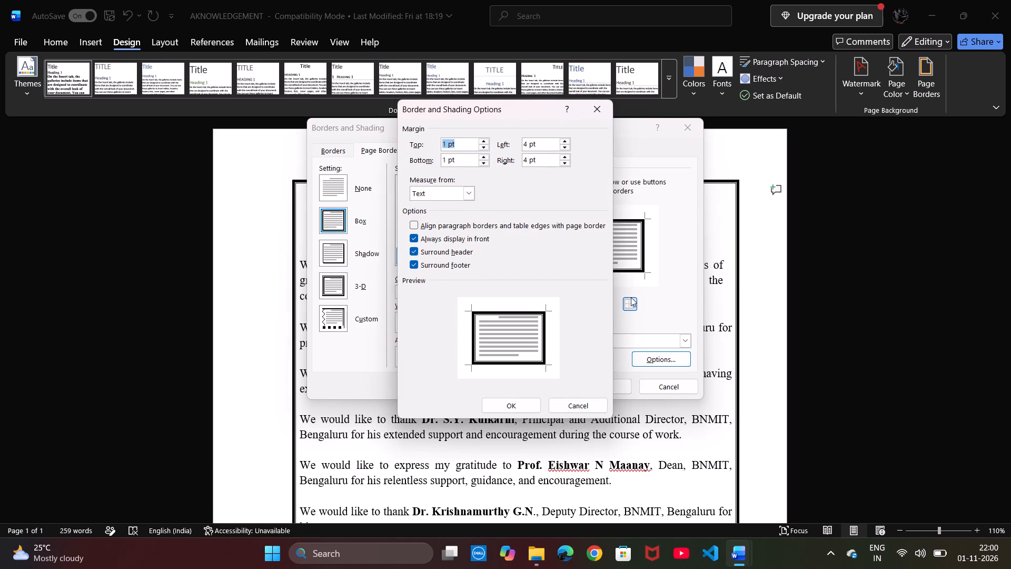
click(599, 114)
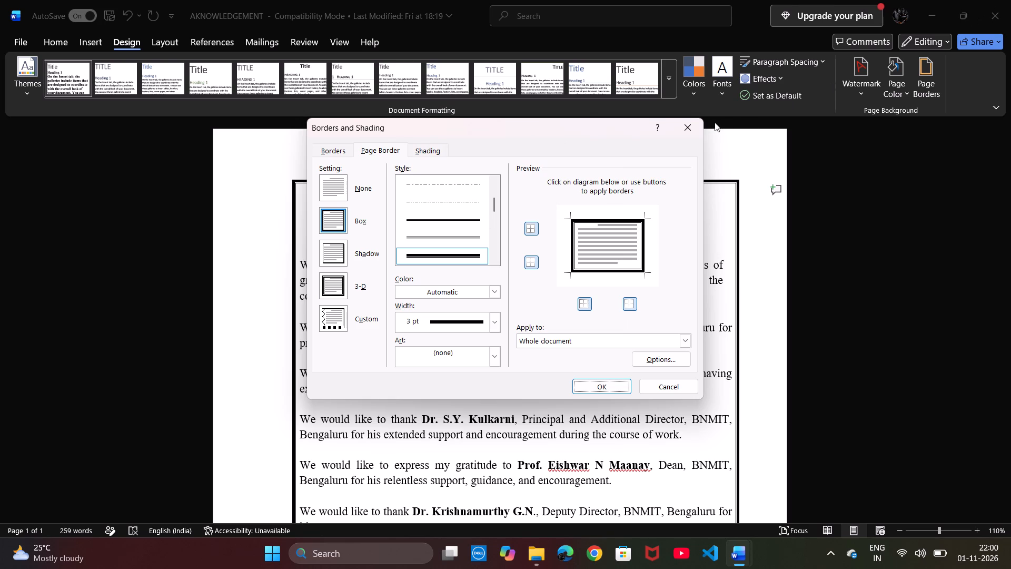
click(698, 127)
click(1010, 0)
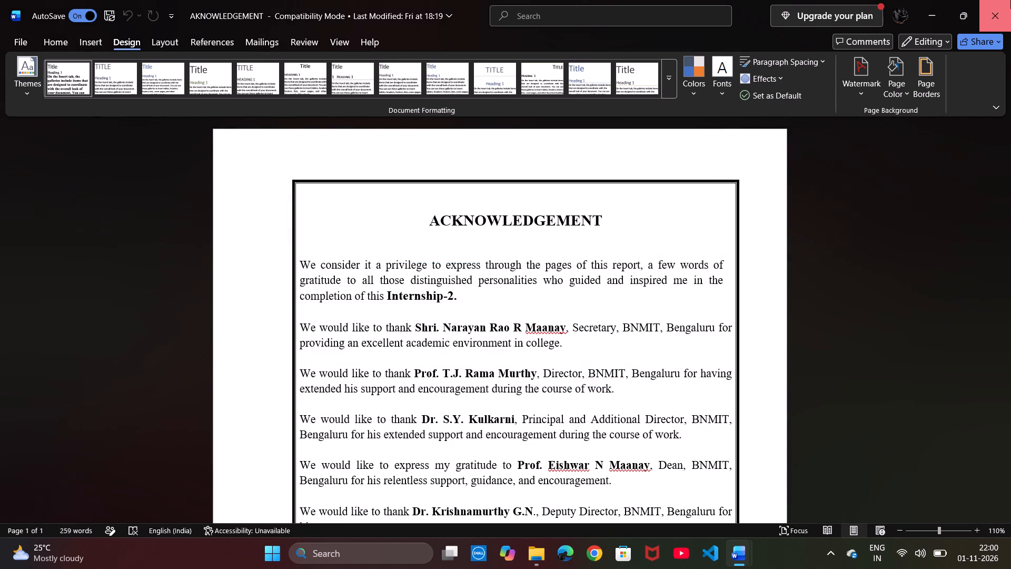
click(655, 399)
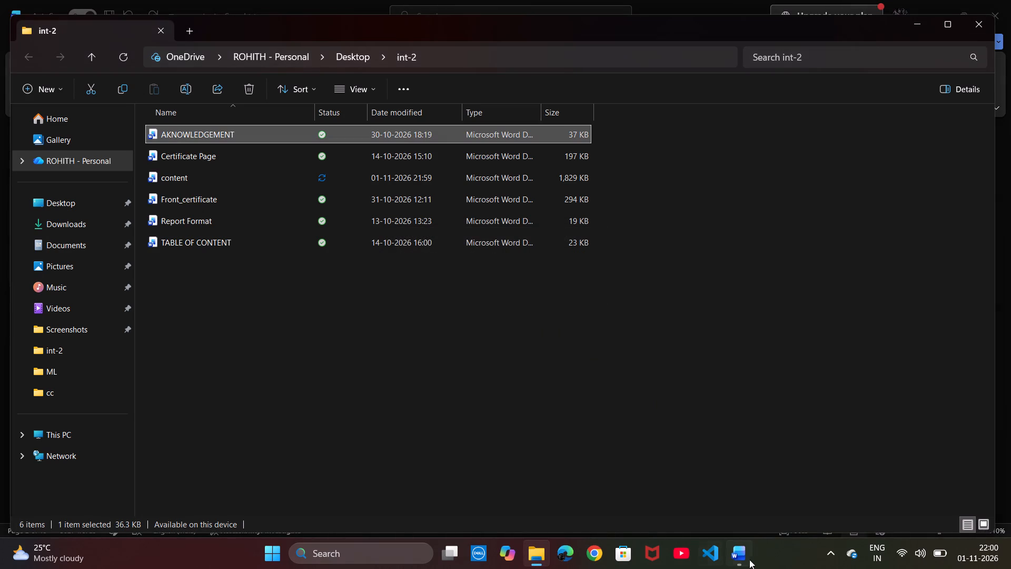
Switch to the content report and place the cursor above the ACKNOWLEDGEMENT heading on its first page.
click(737, 558)
click(621, 420)
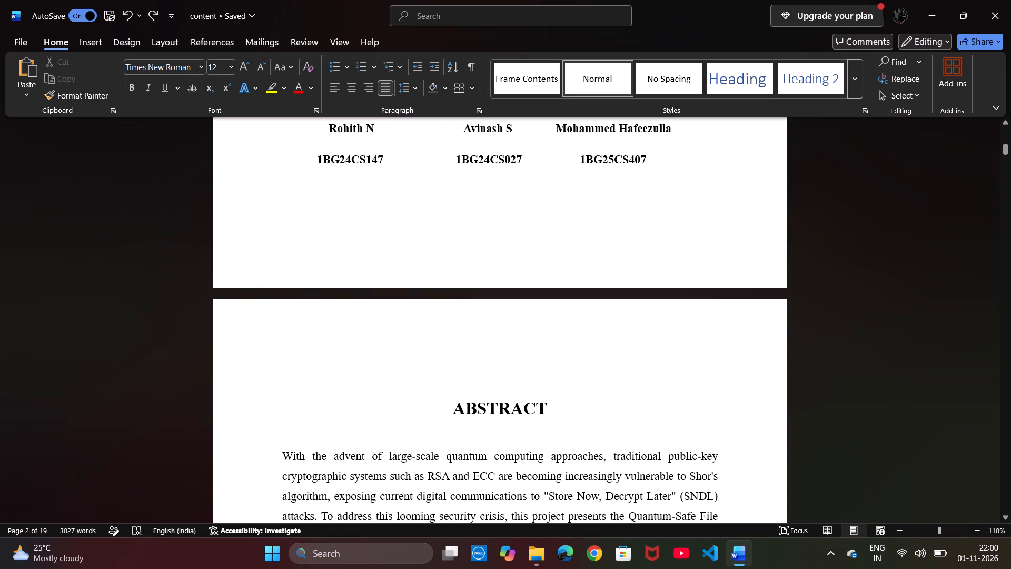
scroll(621, 420, up, 8)
click(413, 254)
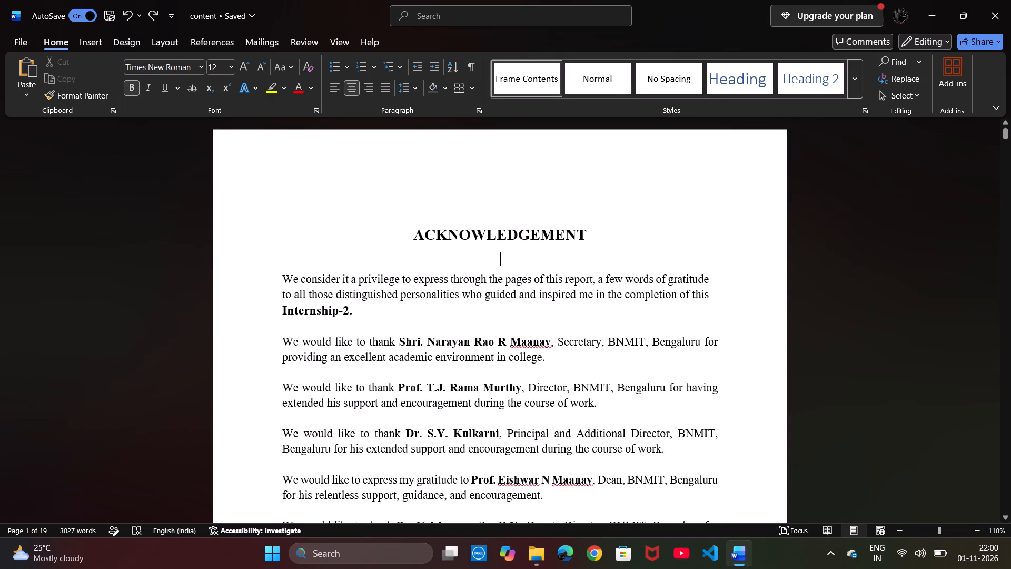
click(337, 206)
Choose a 3 pt heavy black box page border for the content report, applied to This section - First page only.
click(152, 41)
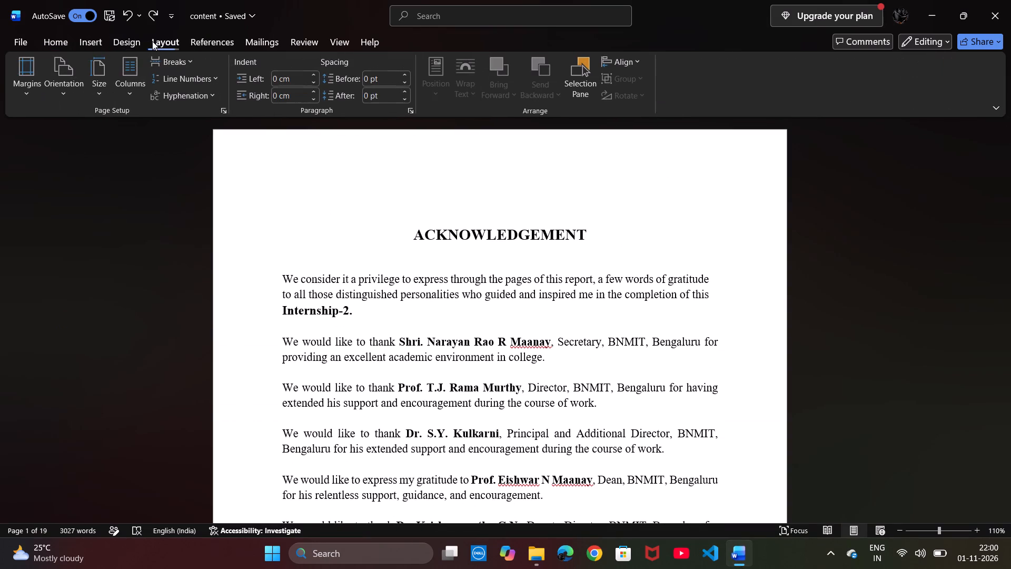
click(103, 42)
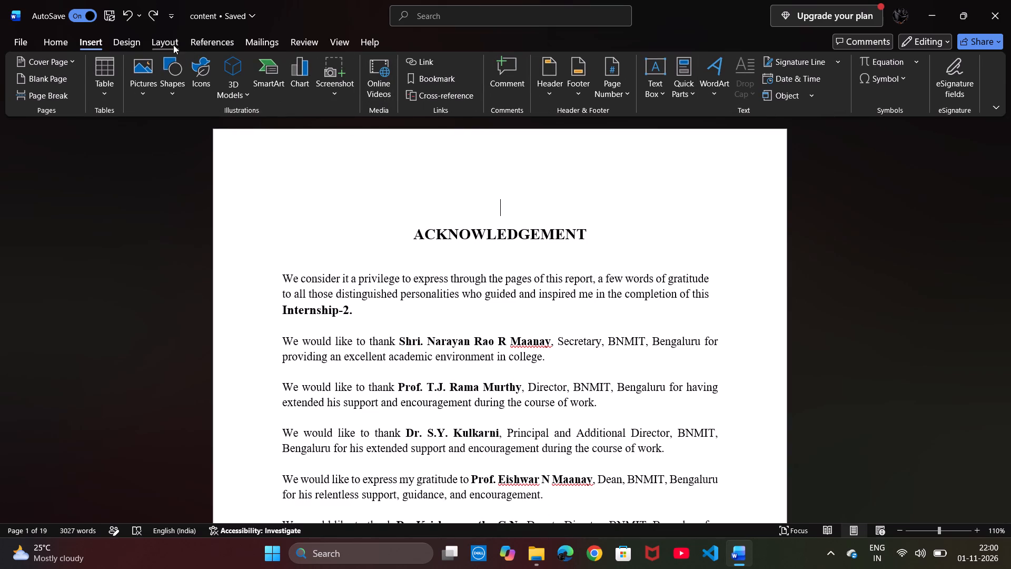
click(144, 39)
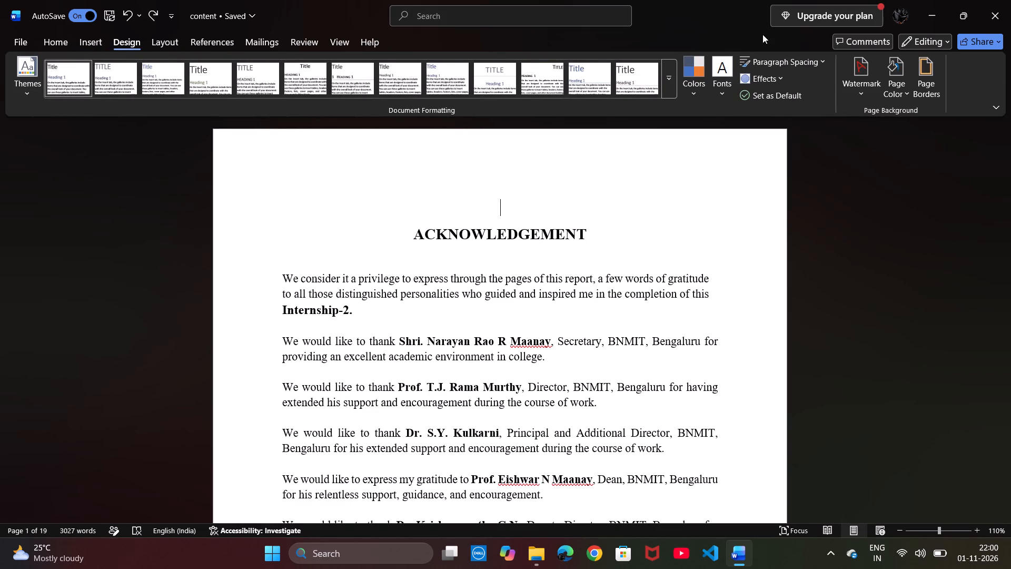
click(926, 78)
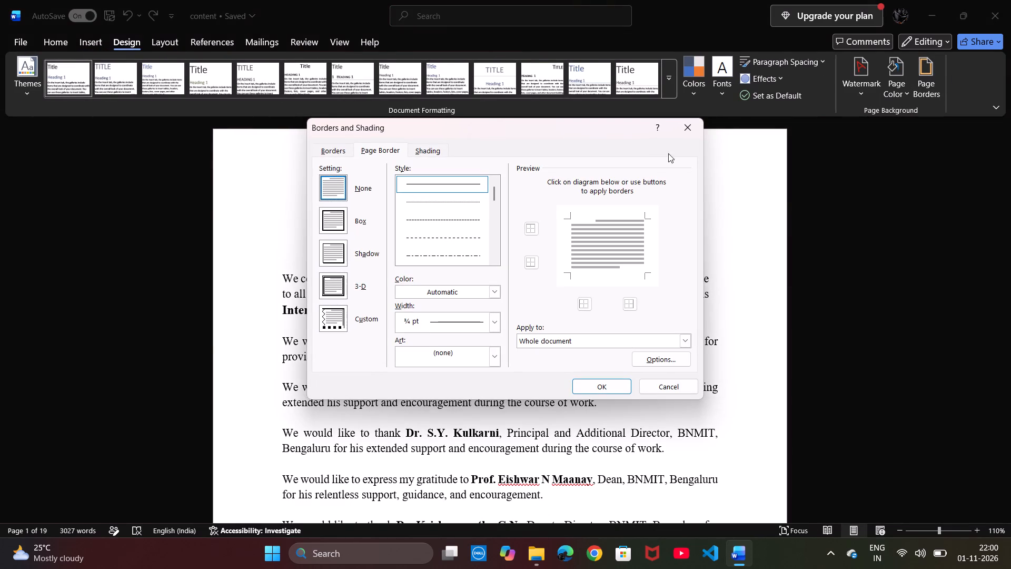
drag(492, 196, 492, 202)
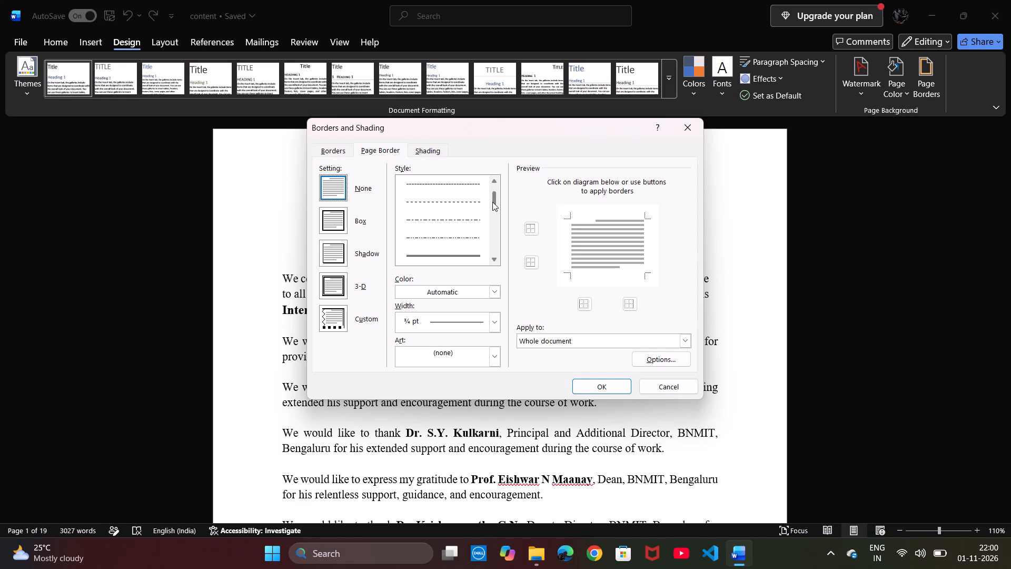
drag(492, 202, 492, 205)
drag(492, 205, 494, 207)
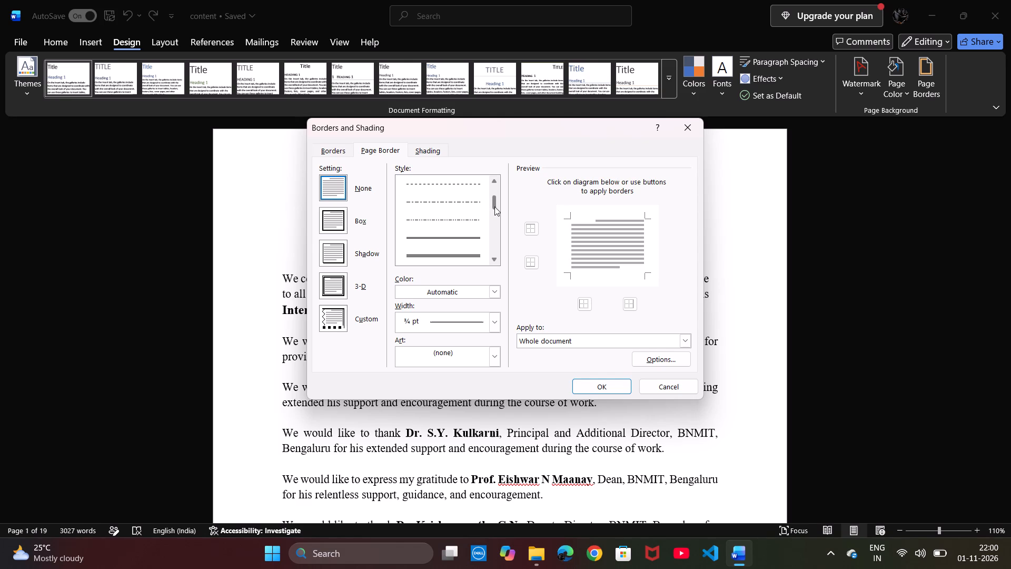
drag(494, 207, 494, 212)
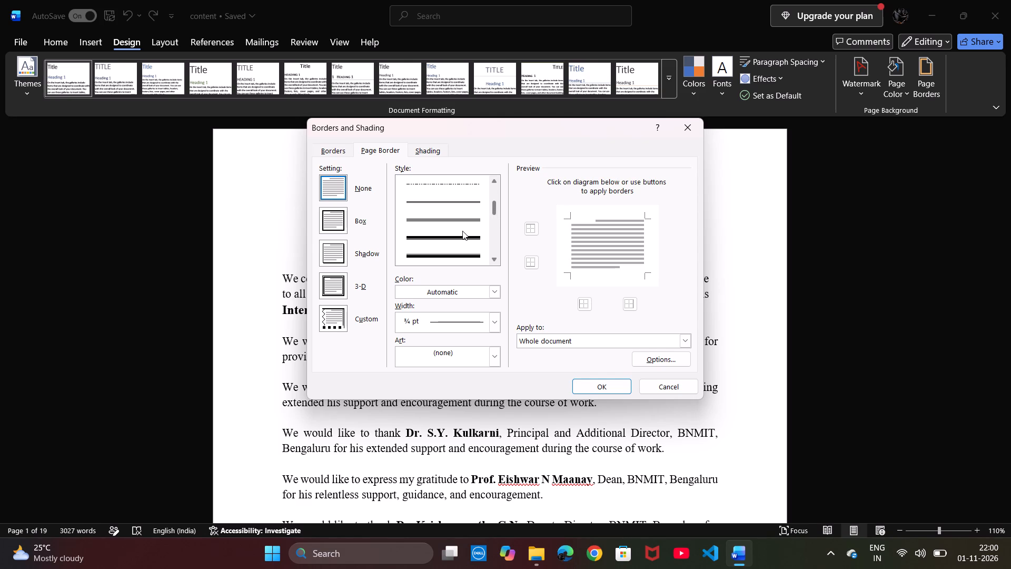
click(458, 233)
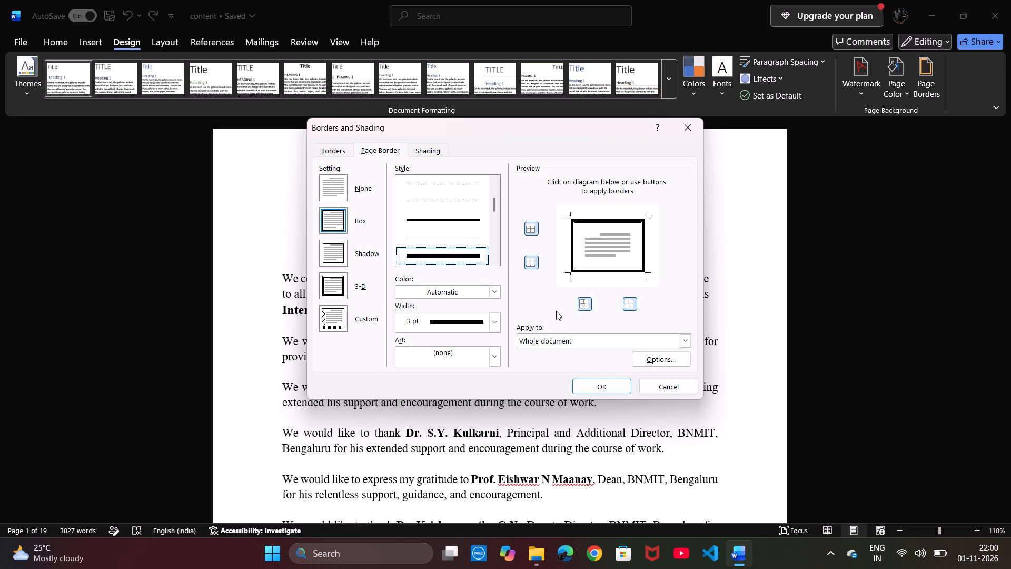
click(678, 340)
click(628, 369)
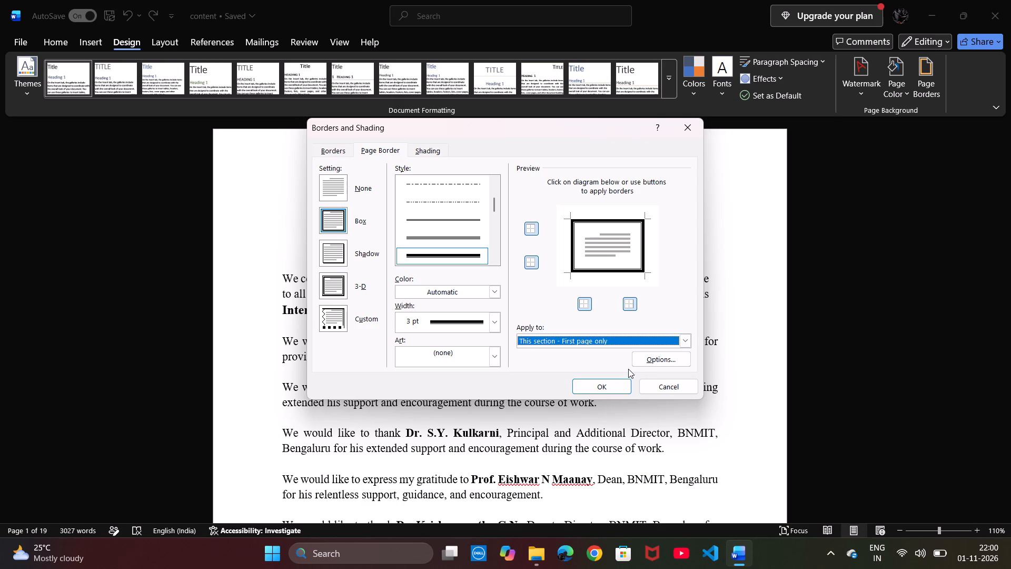
Set the page border's top and bottom margins to 1 pt in the border options.
click(652, 366)
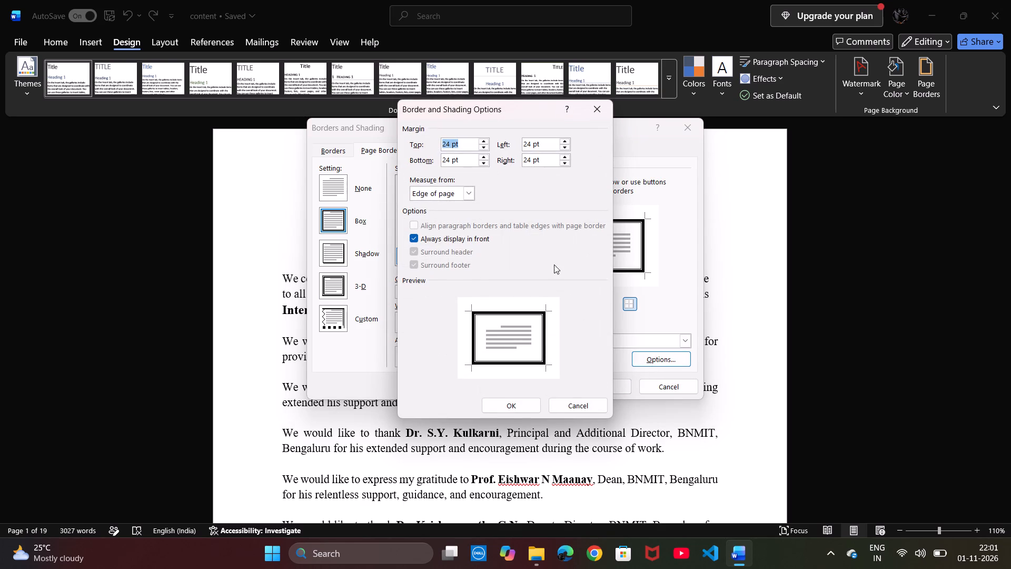
click(452, 142)
key(BackSpace)
key(BackSpace)
key(BackSpace)
text(1)
key(space)
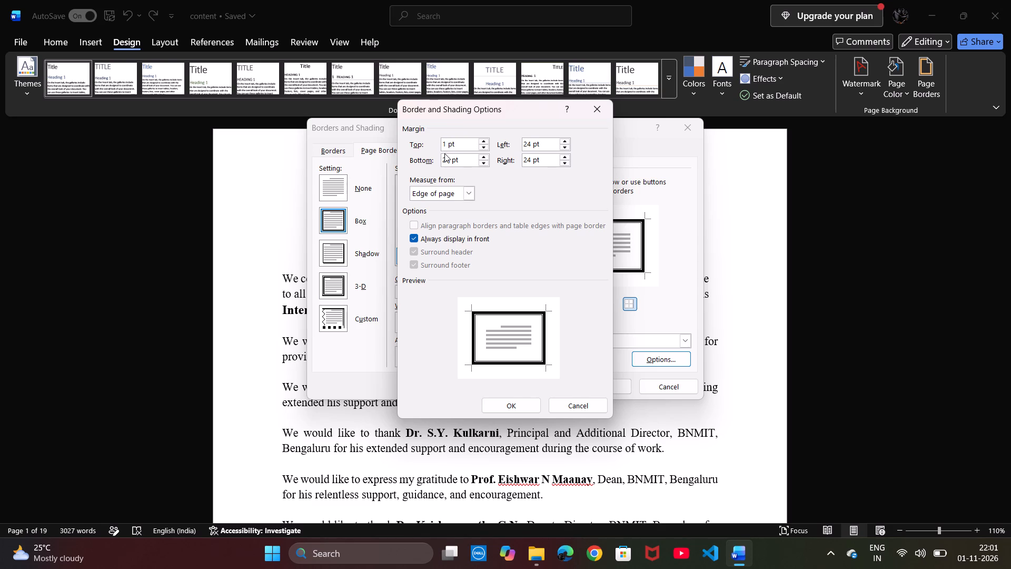
click(450, 160)
key(BackSpace)
key(BackSpace)
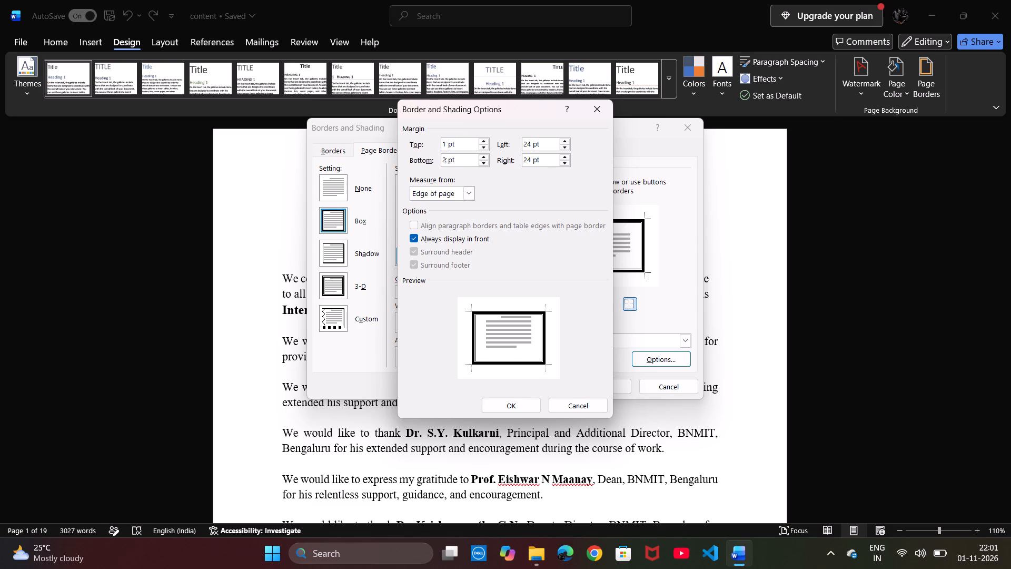
key(1)
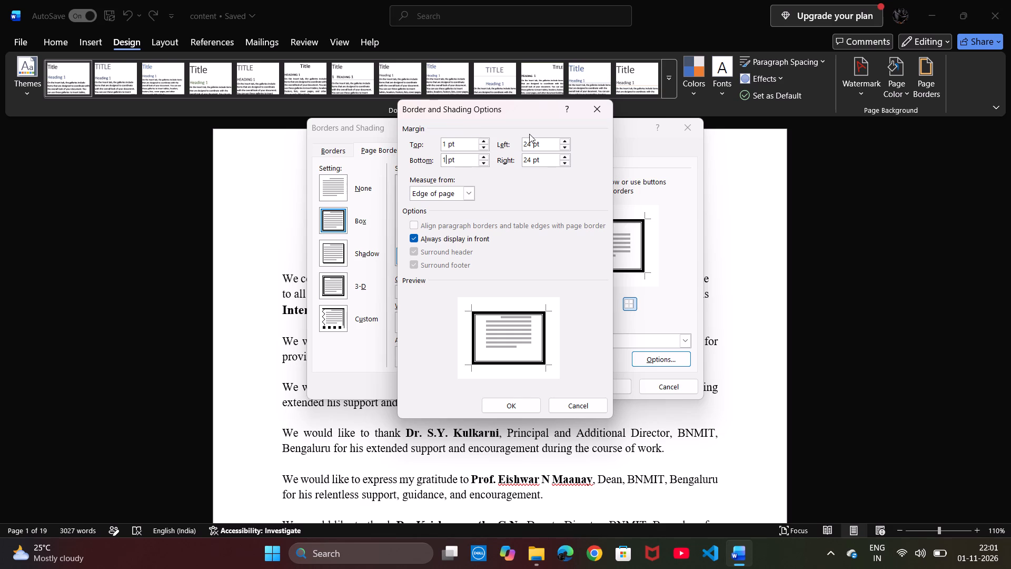
Set the page border's left and right margins to 4 pt.
click(531, 141)
key(BackSpace)
key(BackSpace)
key(4)
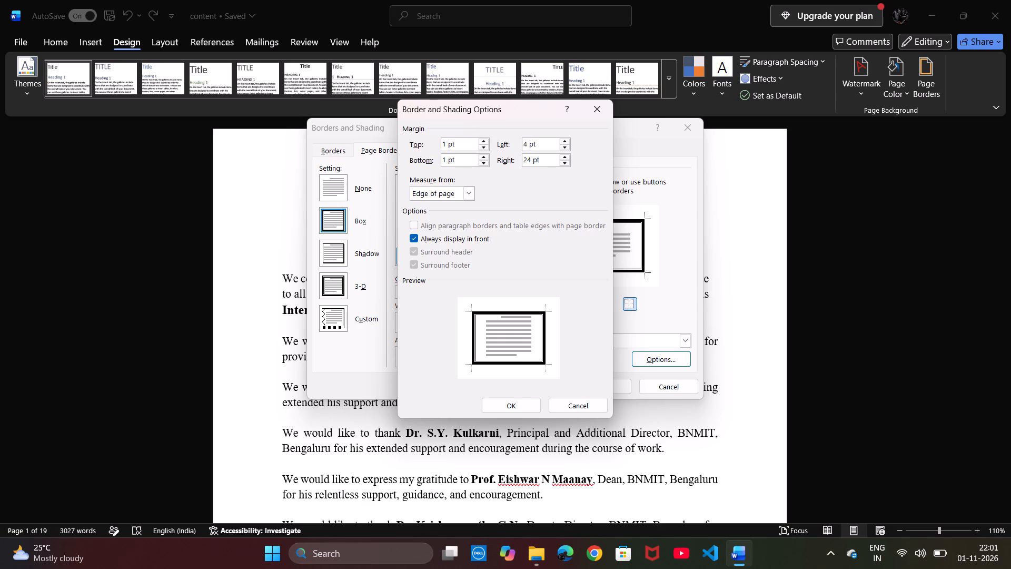
click(529, 160)
key(BackSpace)
Set the page border margins to be measured from Text.
click(414, 227)
click(465, 193)
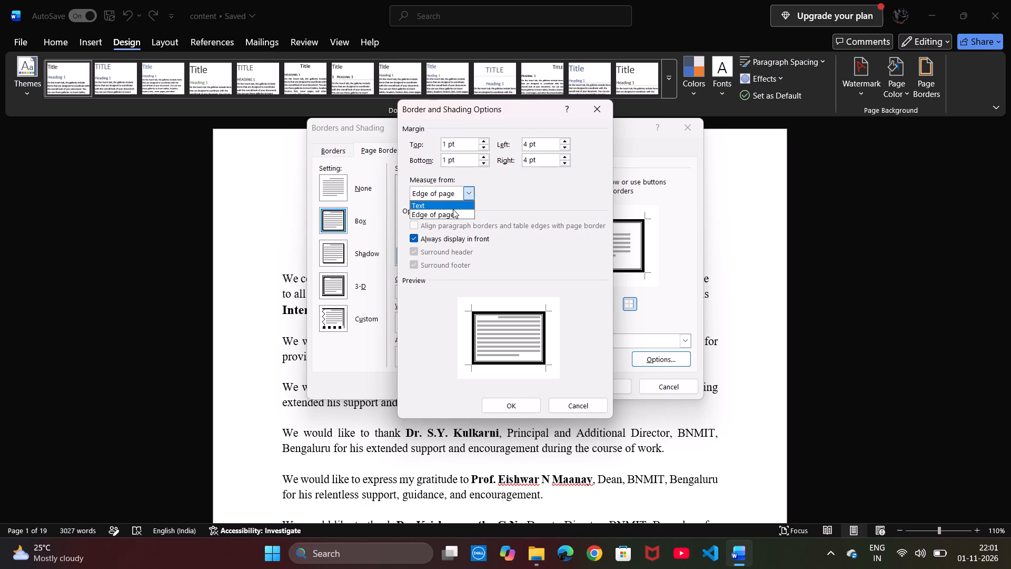
click(448, 208)
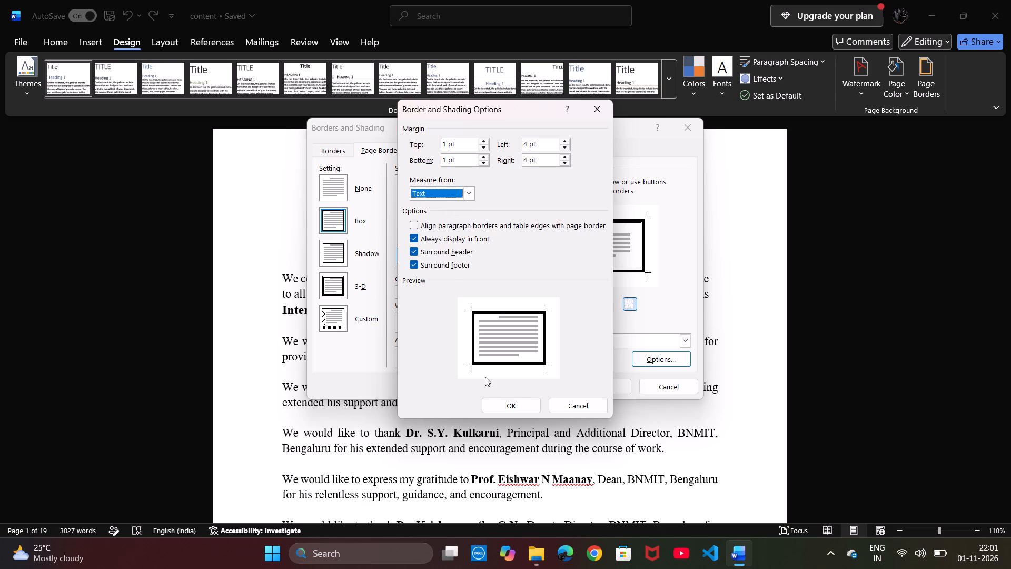
Accept the border options and apply the configured page border to the Acknowledgement page.
click(510, 409)
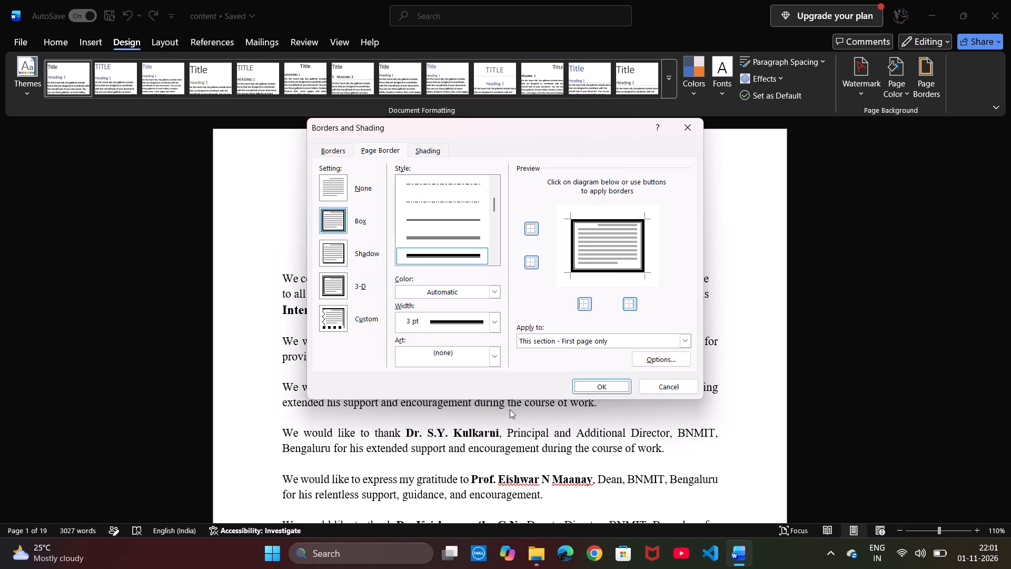
click(594, 385)
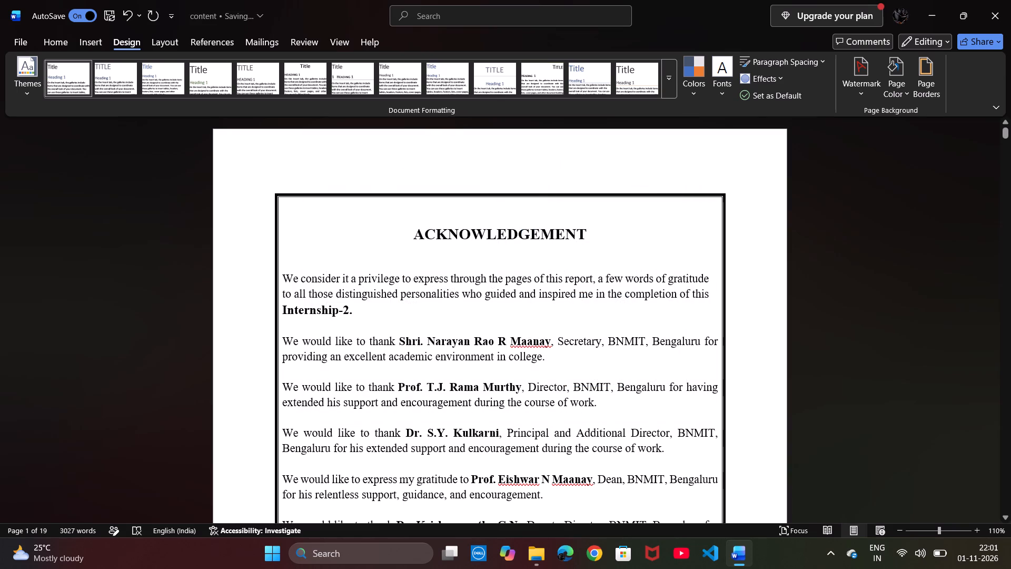
Review the Acknowledgement border, then check the headers and footer page numbers through Chapter 4.
click(541, 357)
scroll(541, 357, down, 3)
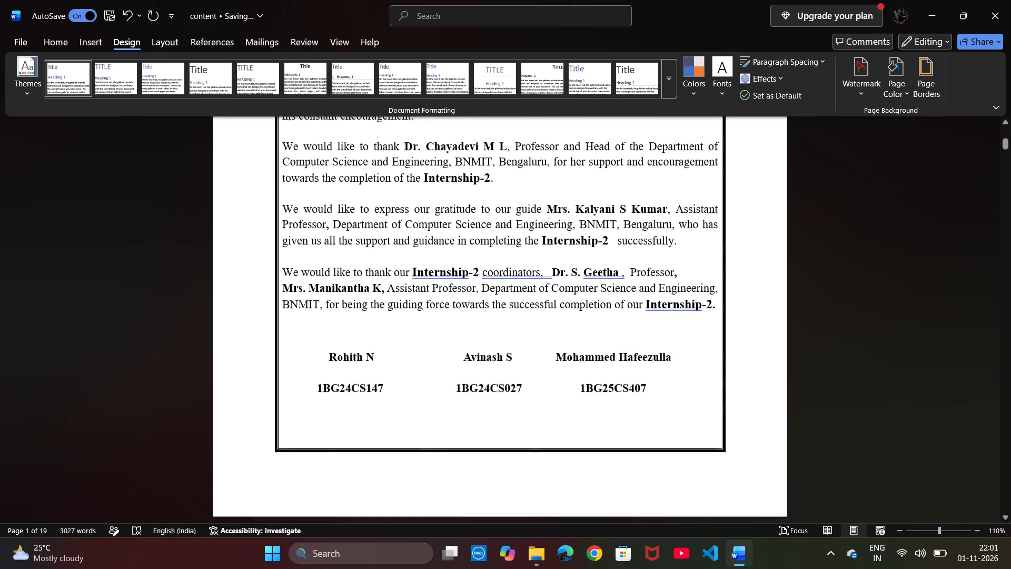
scroll(541, 357, down, 3)
scroll(541, 357, up, 3)
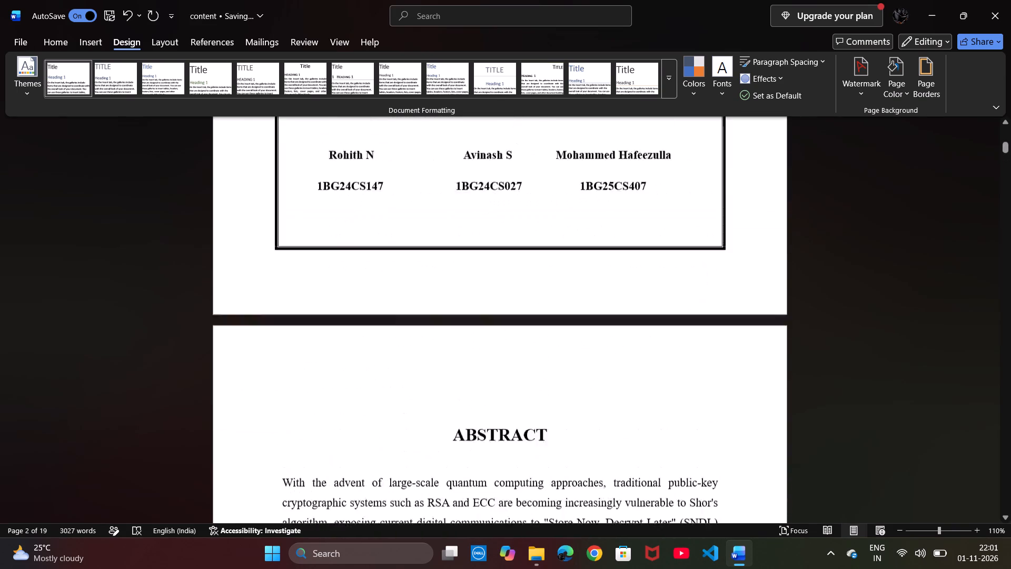
scroll(541, 357, up, 1)
scroll(541, 357, down, 5)
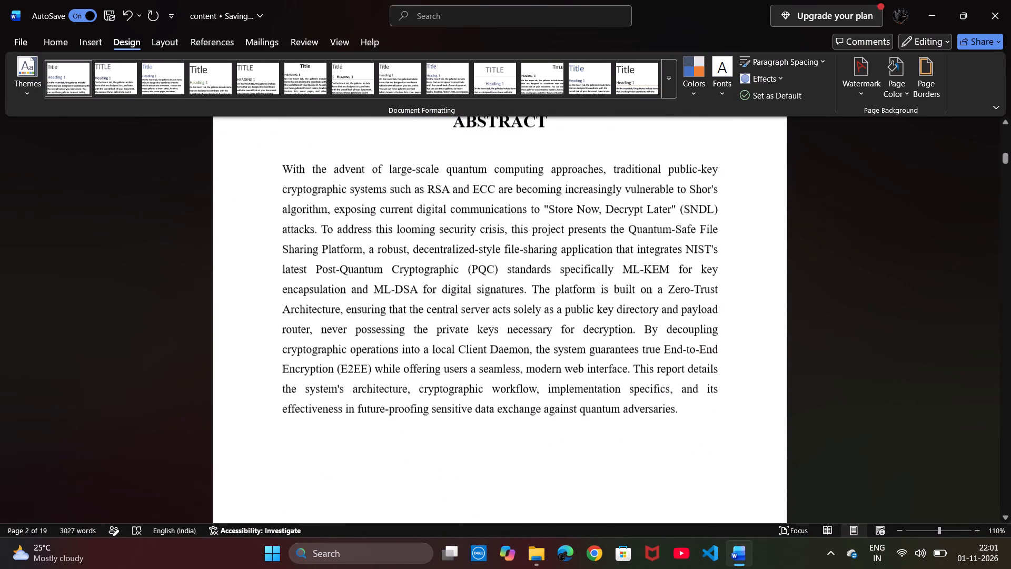
scroll(541, 357, down, 4)
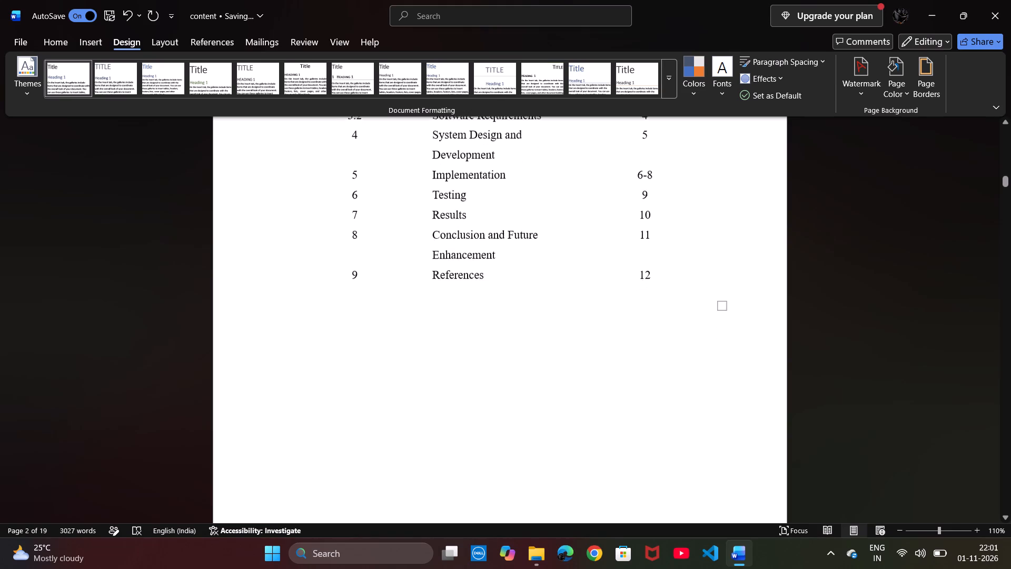
click(541, 357)
scroll(541, 357, down, 4)
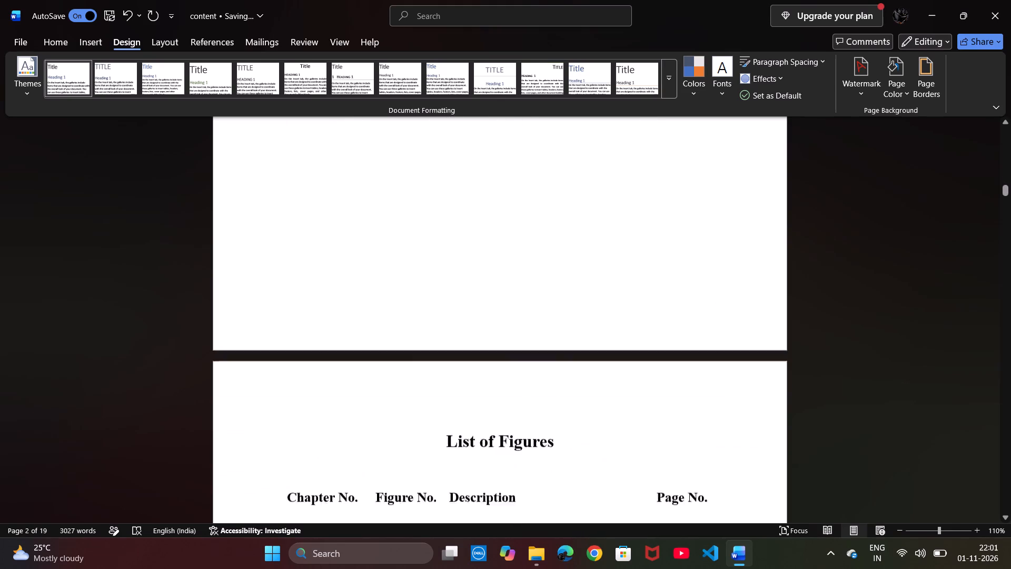
scroll(541, 357, down, 4)
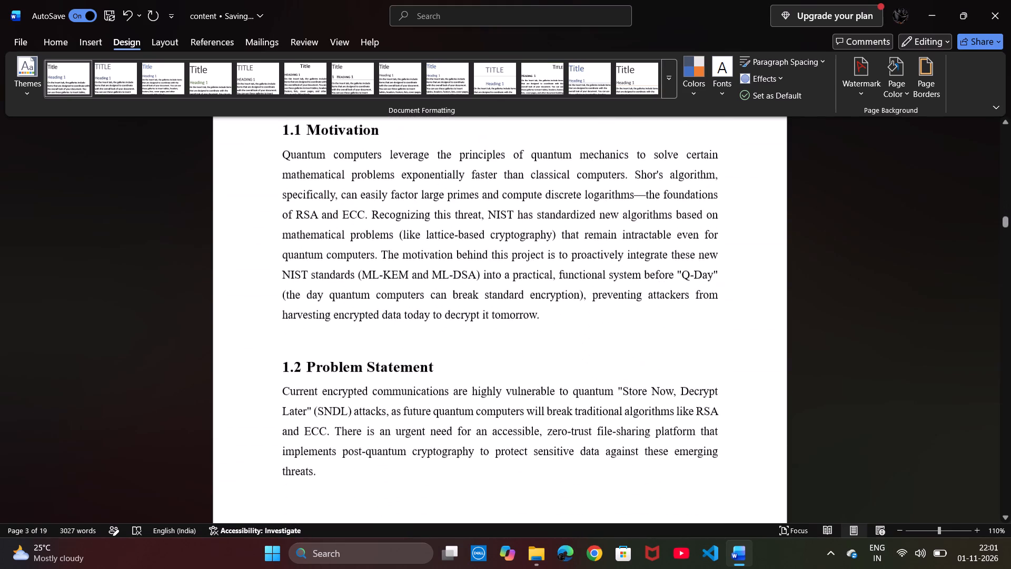
scroll(541, 357, down, 3)
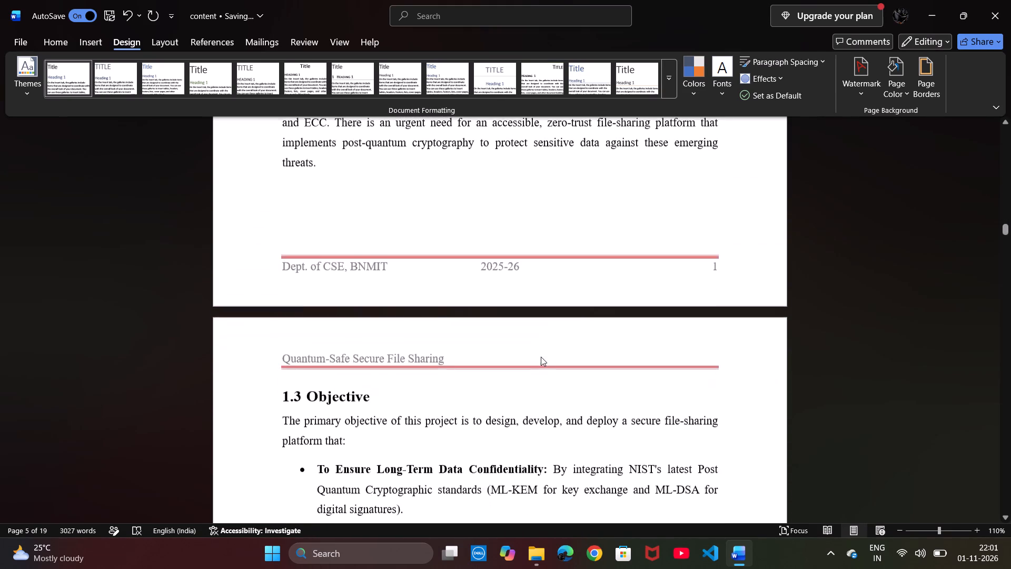
scroll(541, 357, down, 4)
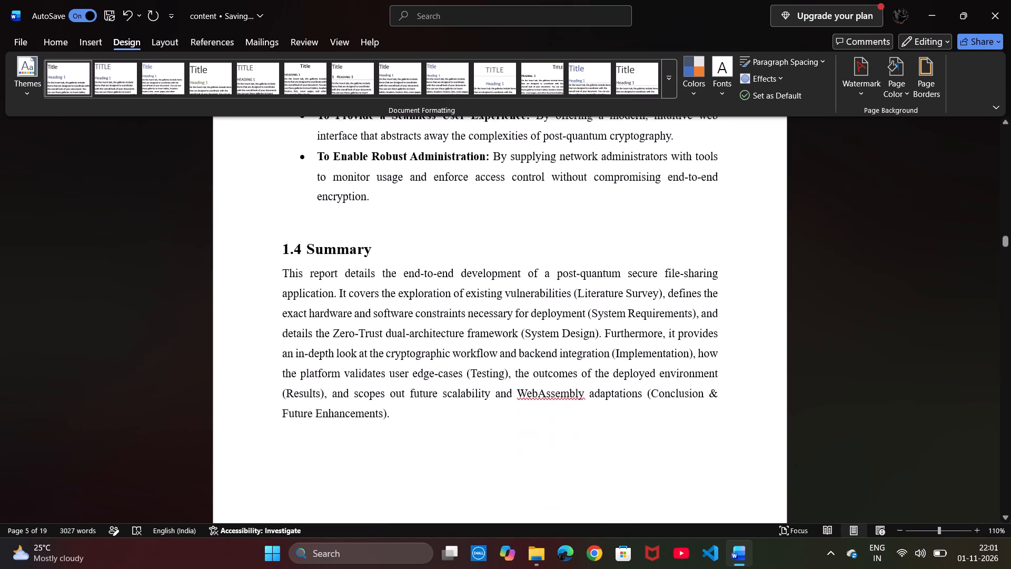
scroll(541, 357, down, 4)
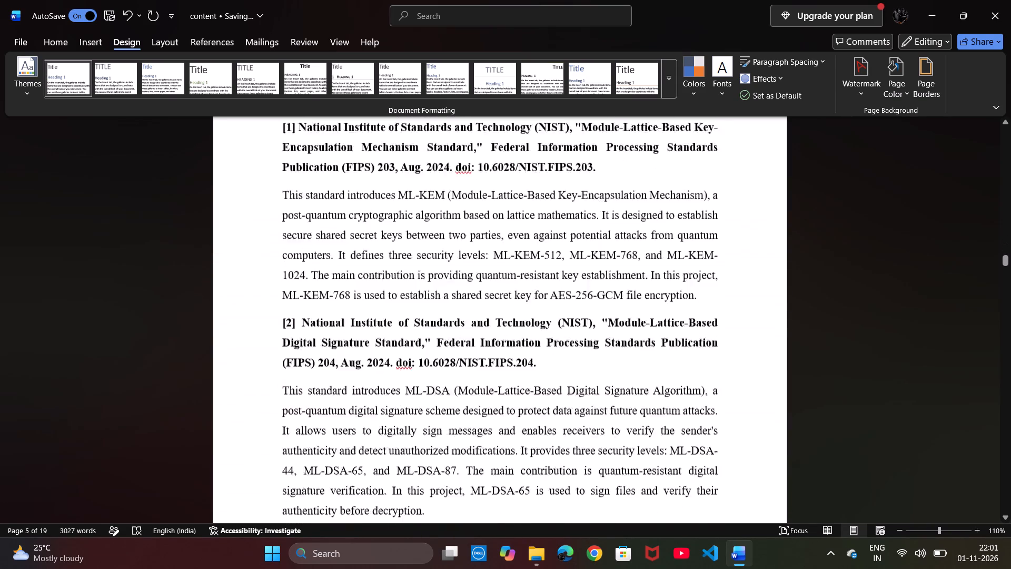
scroll(541, 357, down, 2)
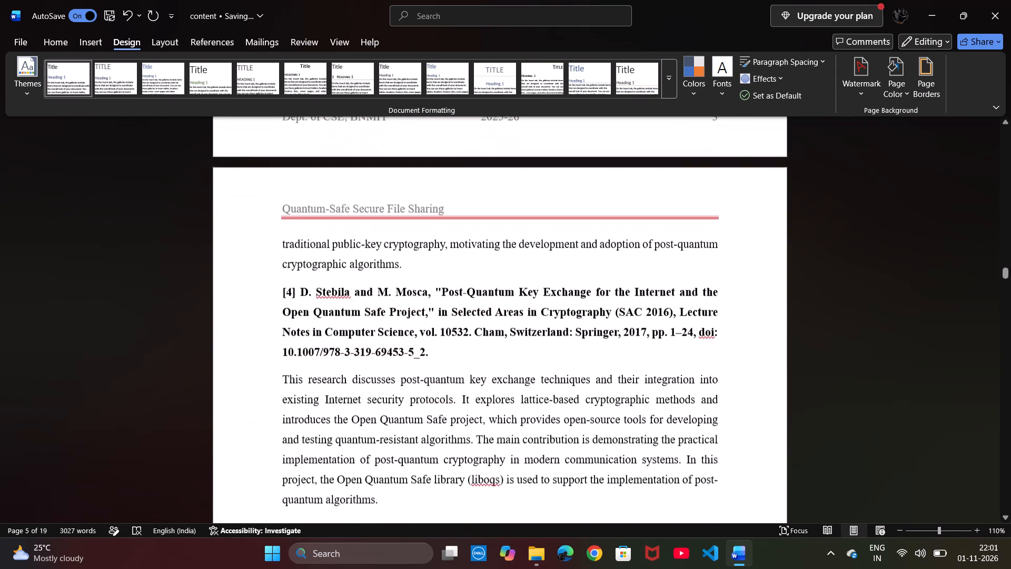
scroll(541, 357, down, 3)
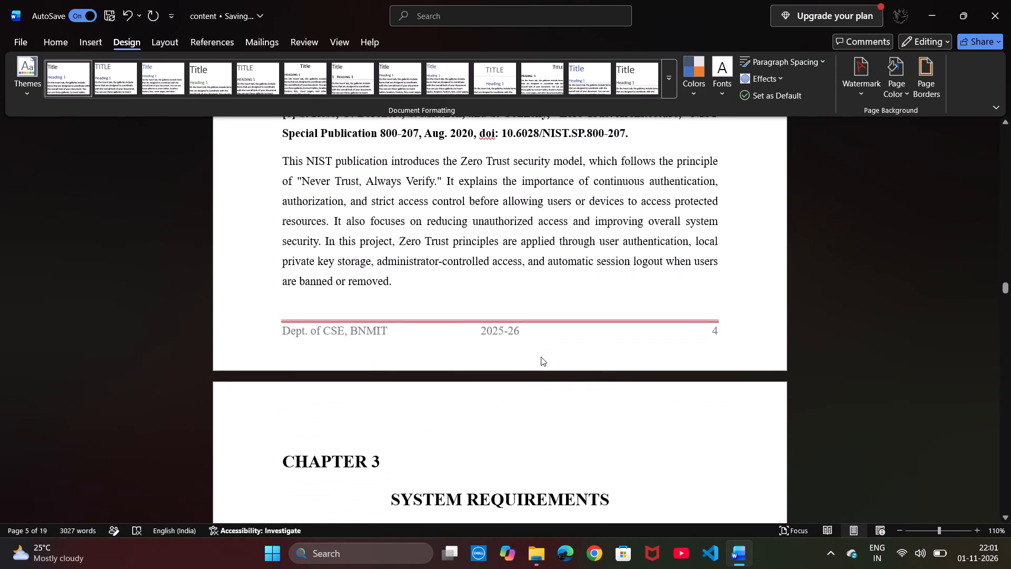
scroll(541, 357, down, 4)
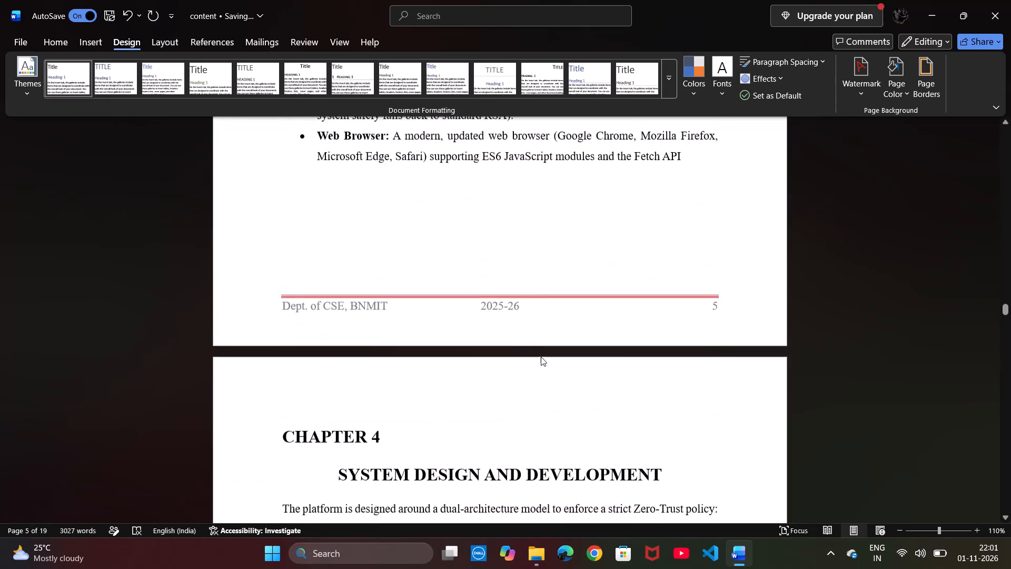
scroll(541, 357, down, 3)
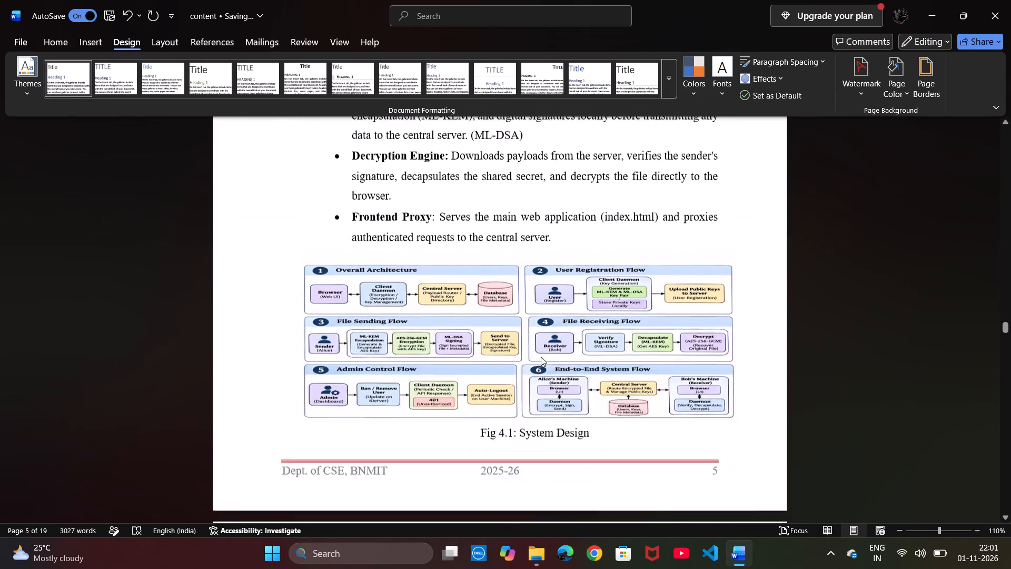
scroll(541, 357, down, 2)
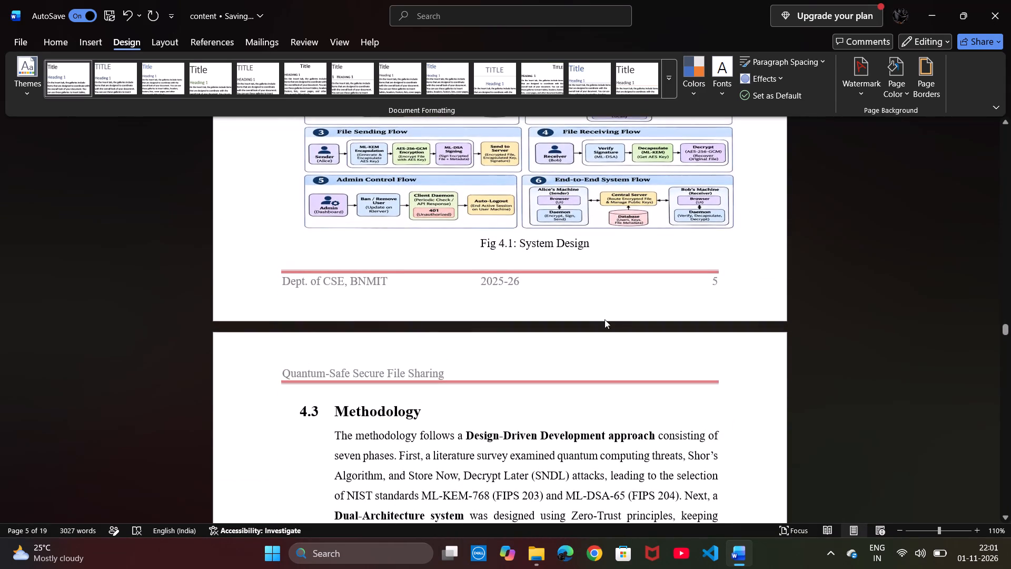
click(718, 285)
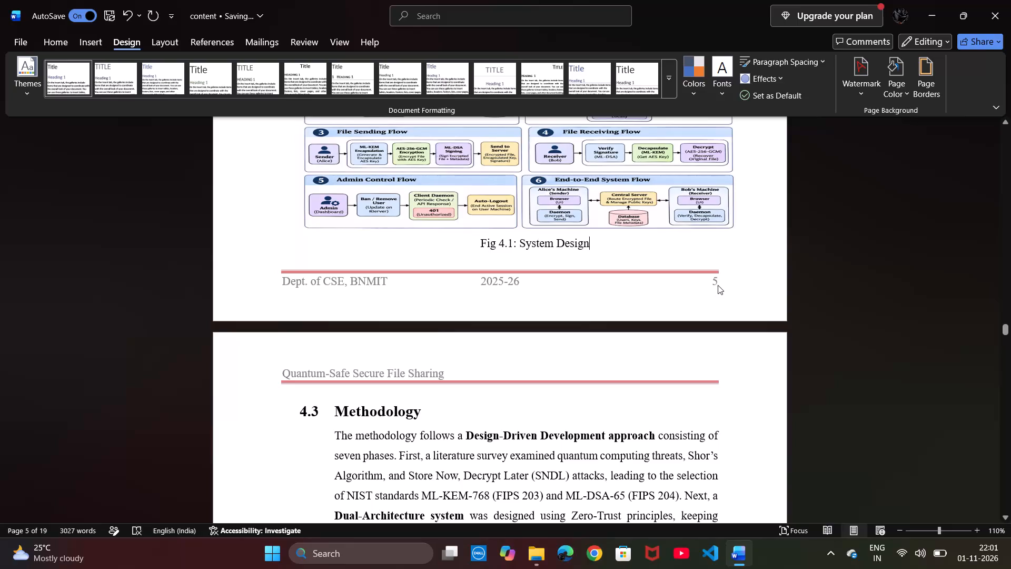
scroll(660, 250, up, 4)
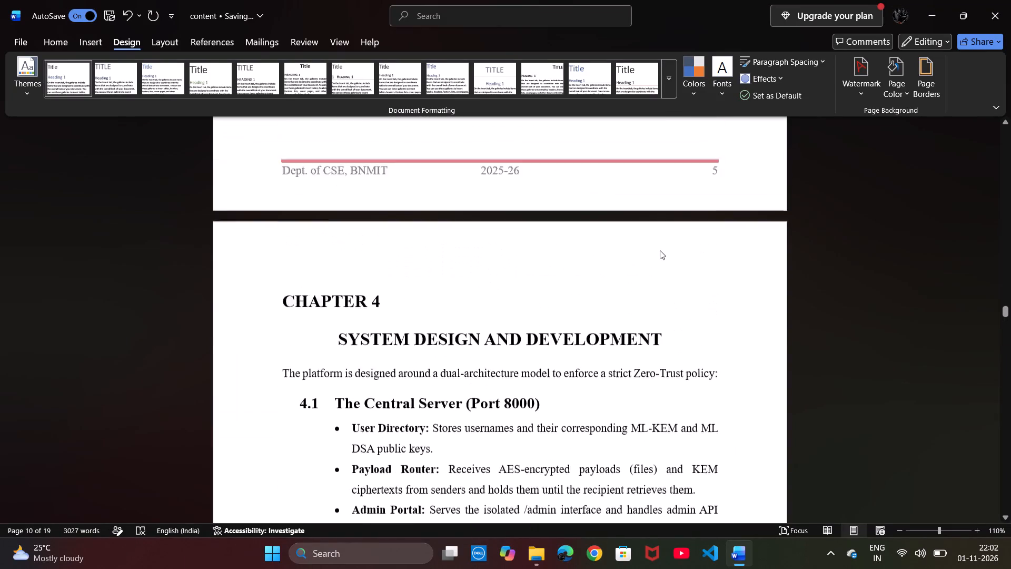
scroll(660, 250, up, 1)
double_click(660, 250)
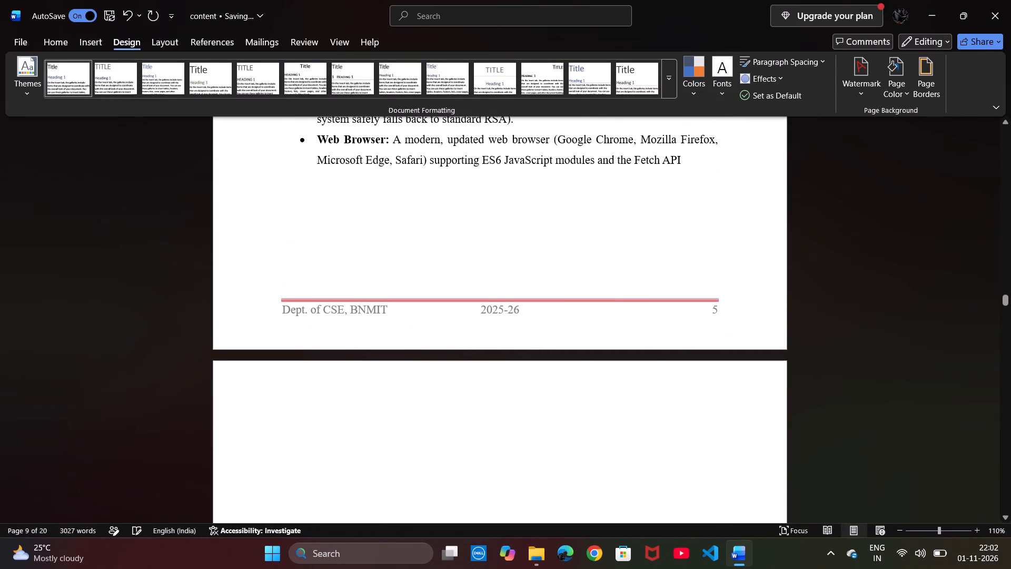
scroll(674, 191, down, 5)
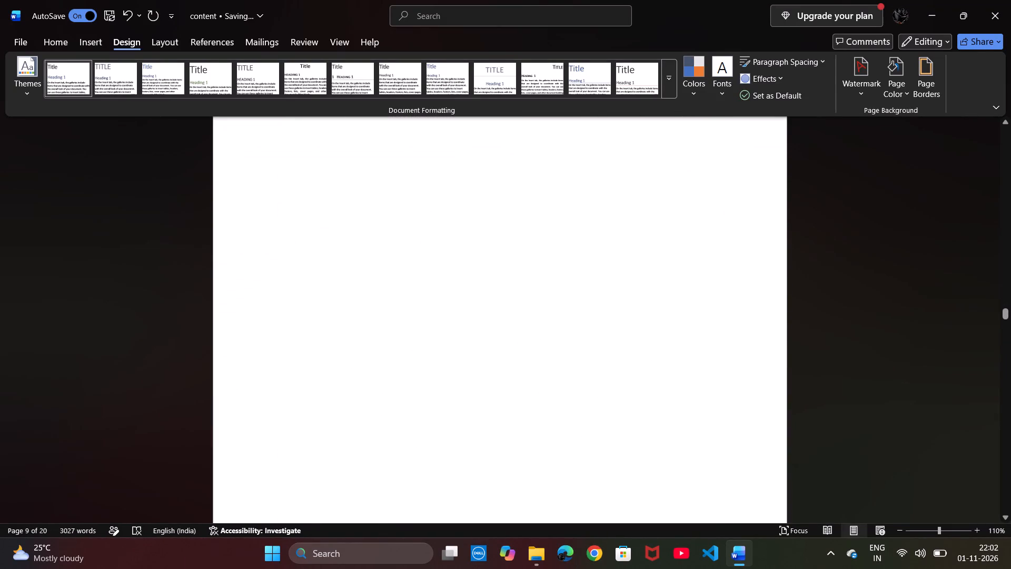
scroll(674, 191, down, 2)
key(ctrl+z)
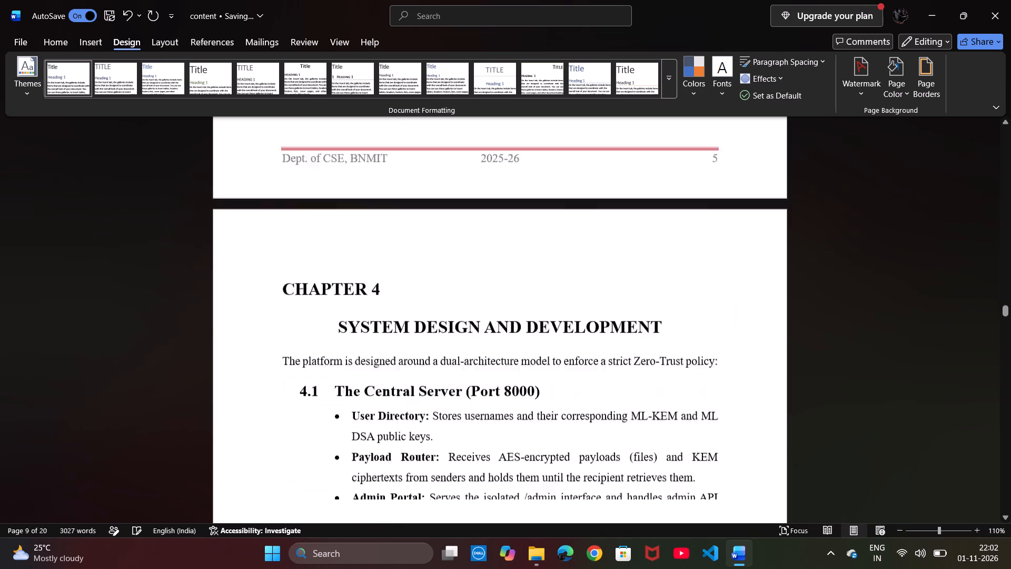
Insert a page break after the Web Browser bullet that ends Chapter 3's Software Requirements section.
click(689, 145)
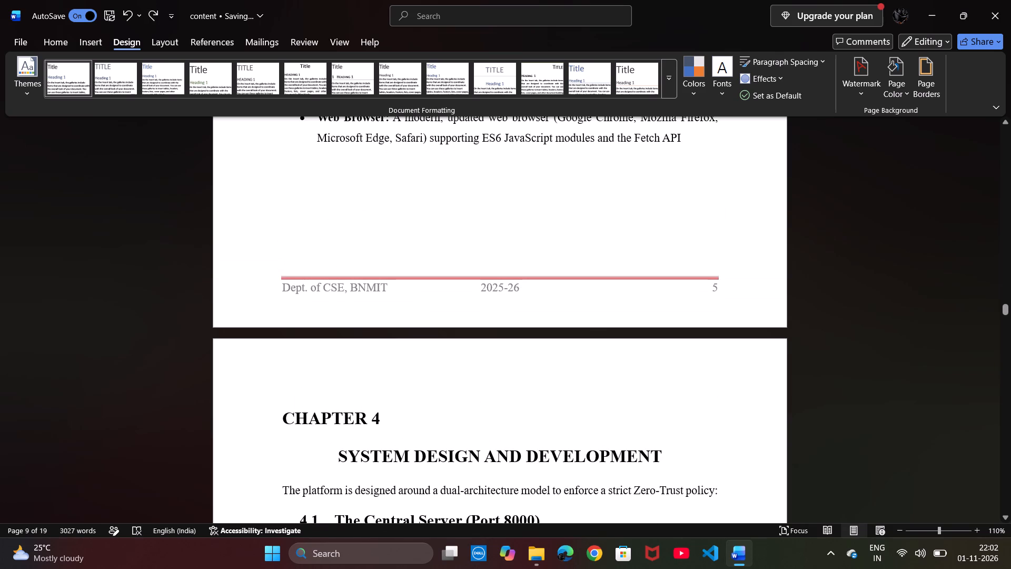
click(160, 47)
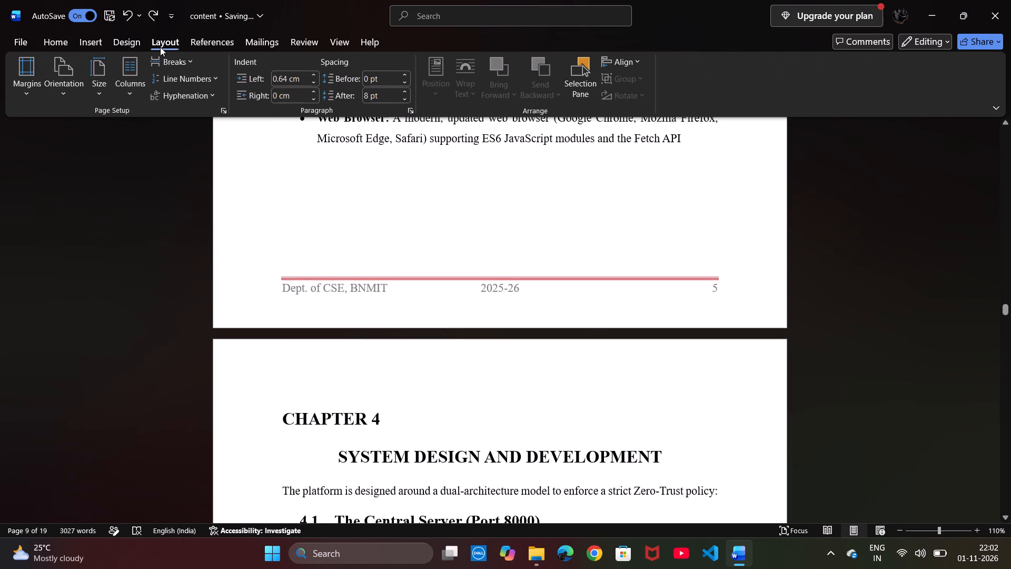
click(169, 60)
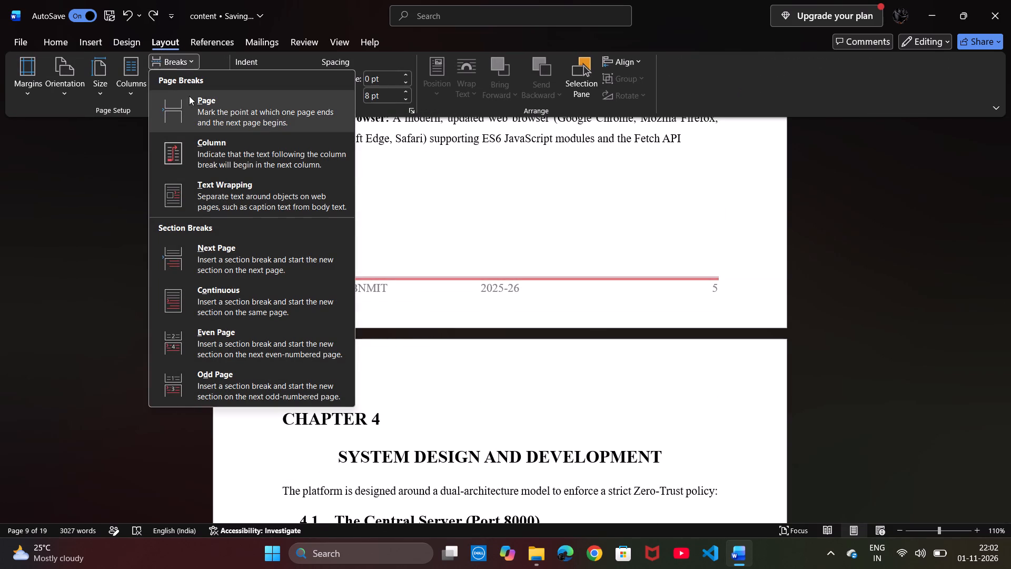
click(194, 102)
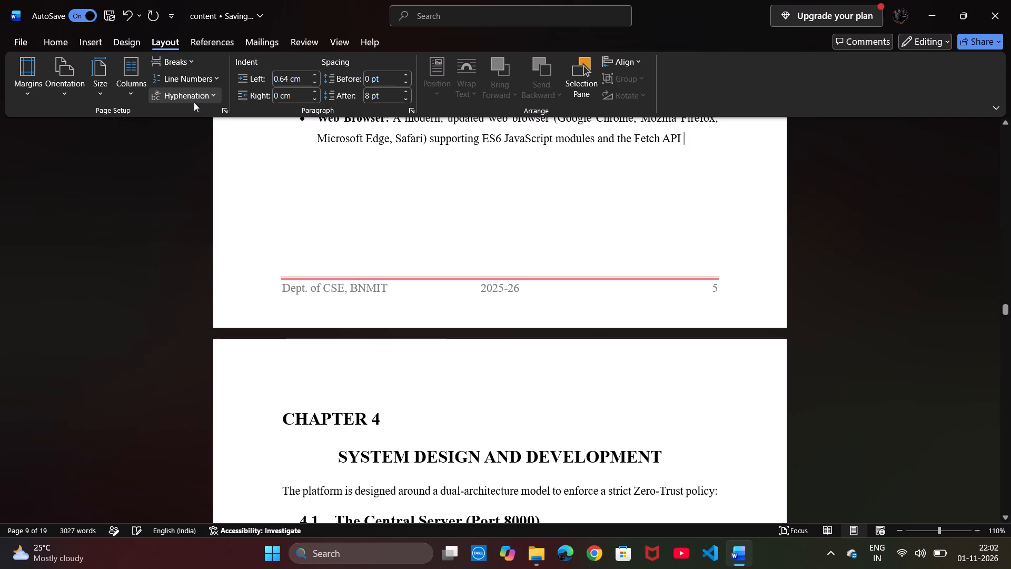
Open the headers and footers around Chapter 4, compare the page numbers of Sections 7 and 8, and return to the body text.
double_click(394, 375)
scroll(394, 375, down, 5)
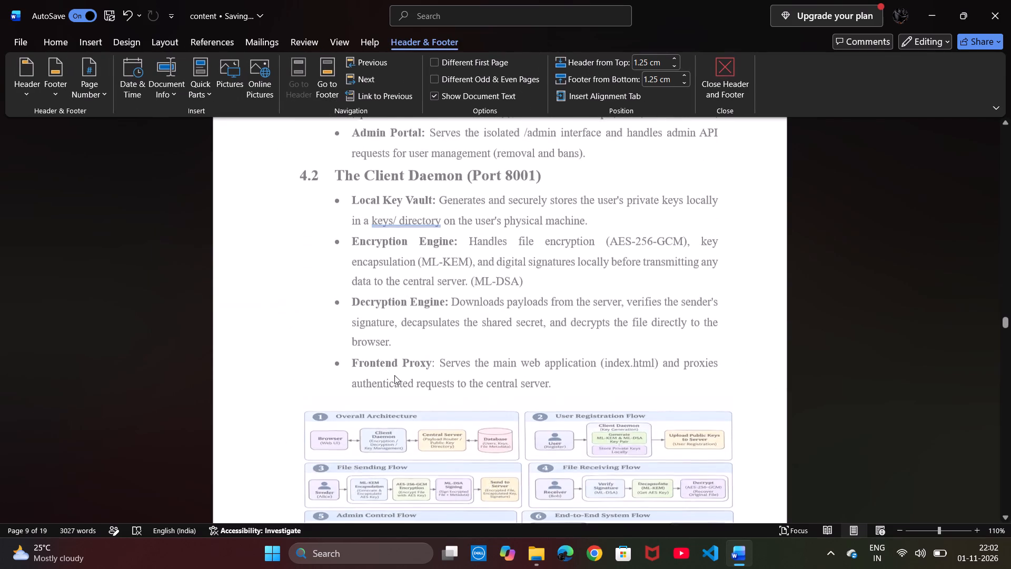
scroll(445, 386, down, 3)
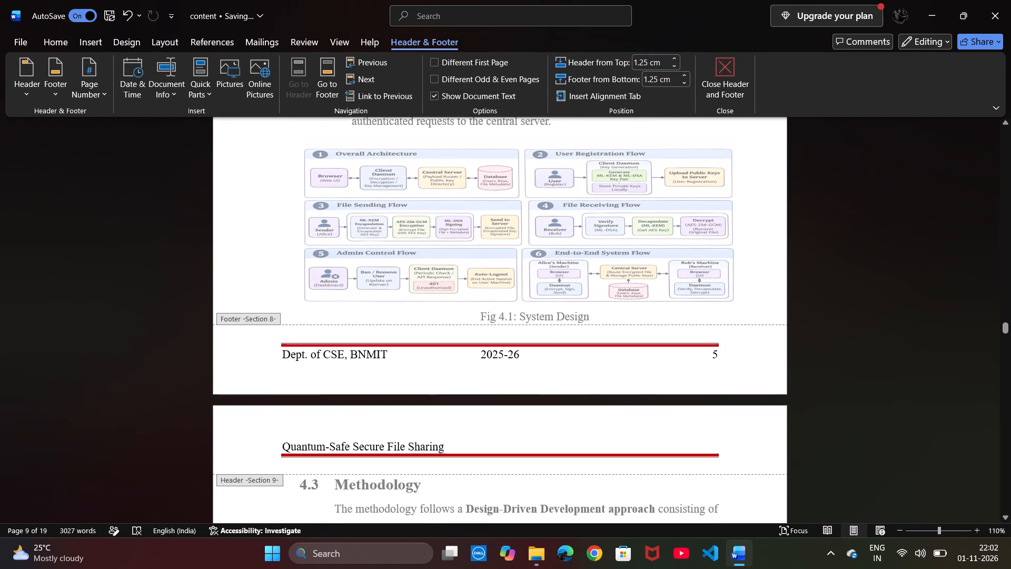
click(500, 359)
scroll(443, 237, up, 4)
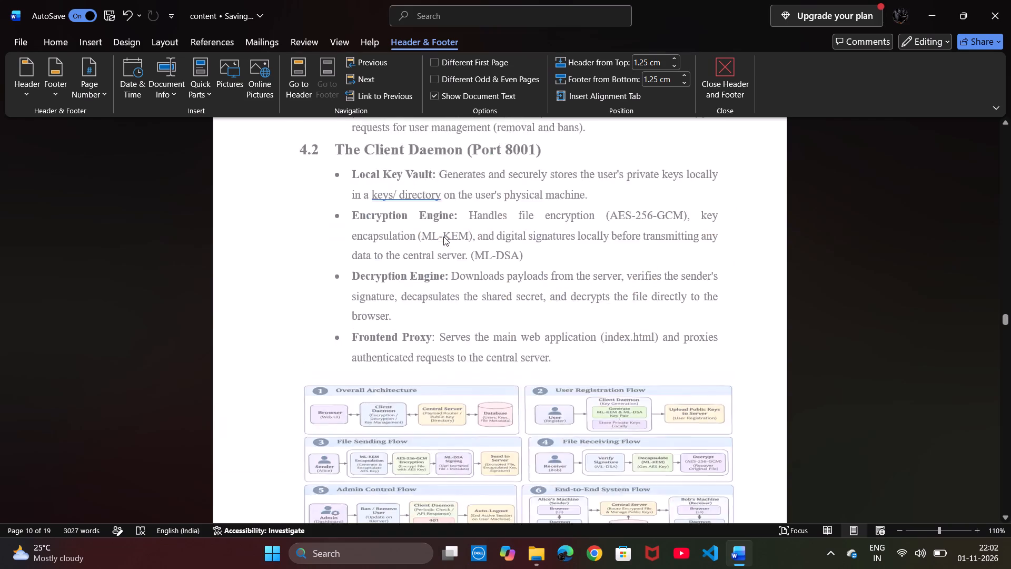
scroll(443, 237, up, 1)
scroll(443, 237, down, 3)
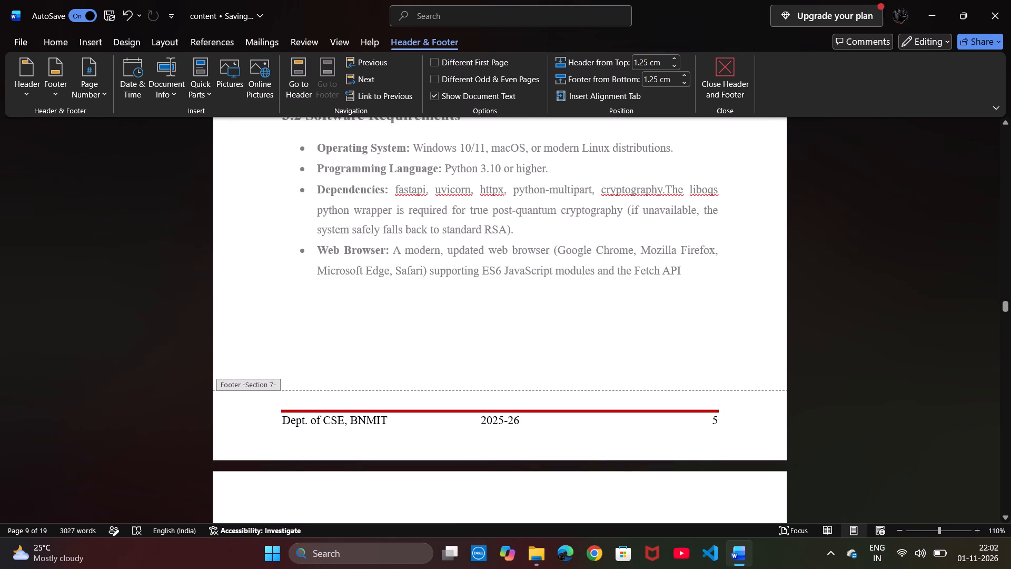
click(739, 427)
double_click(739, 427)
double_click(703, 339)
click(629, 90)
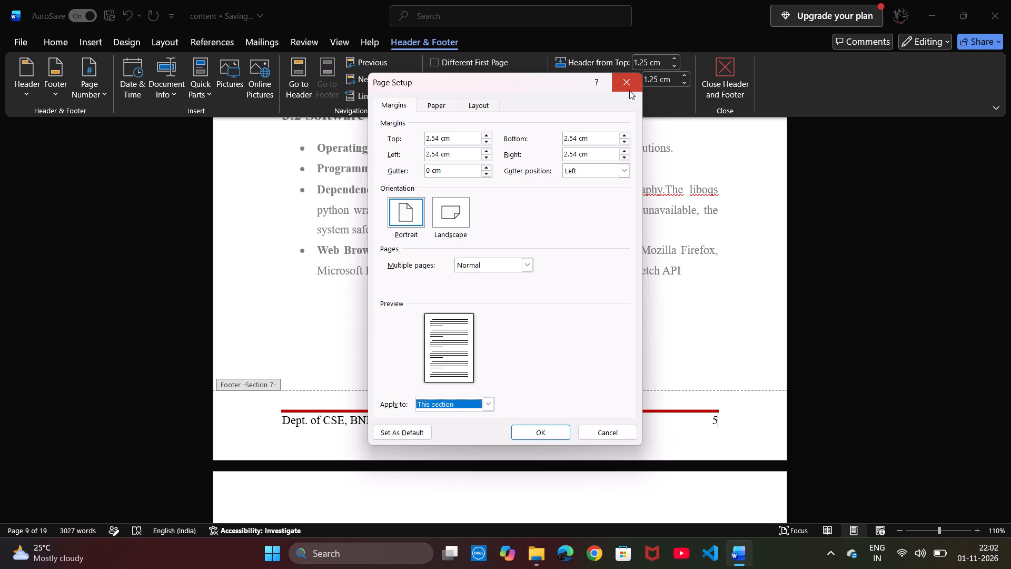
double_click(569, 242)
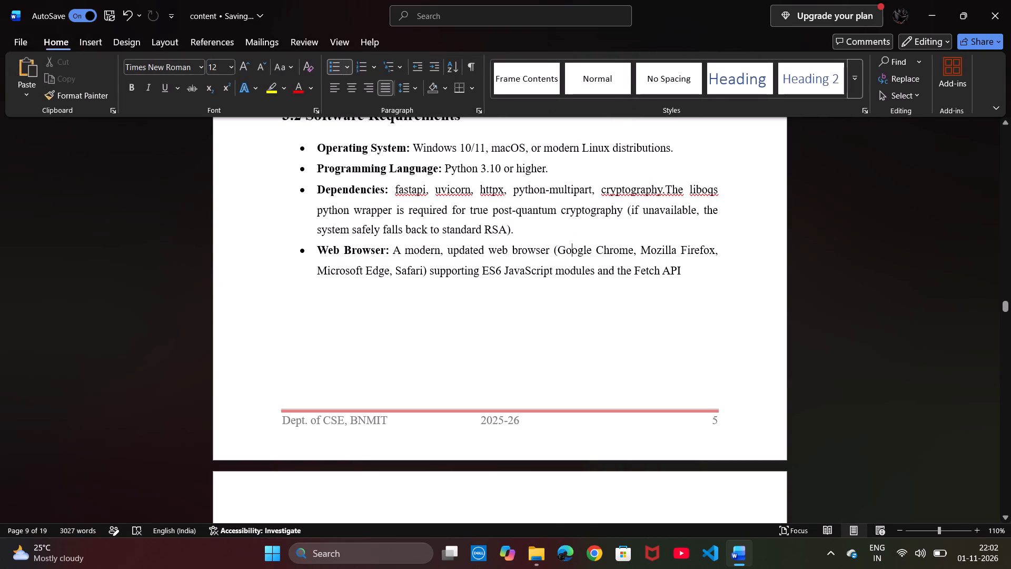
Change the page number in the Section 8 footer, below the Fig 4.1 System Design page of Chapter 4, to 6.
scroll(569, 242, up, 4)
scroll(569, 242, down, 3)
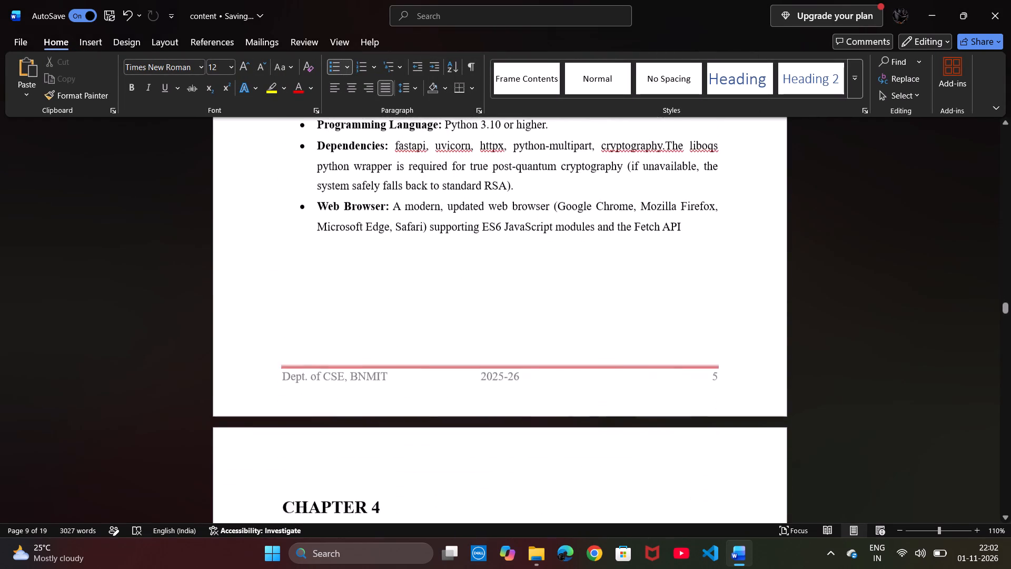
scroll(569, 242, down, 2)
scroll(569, 242, up, 1)
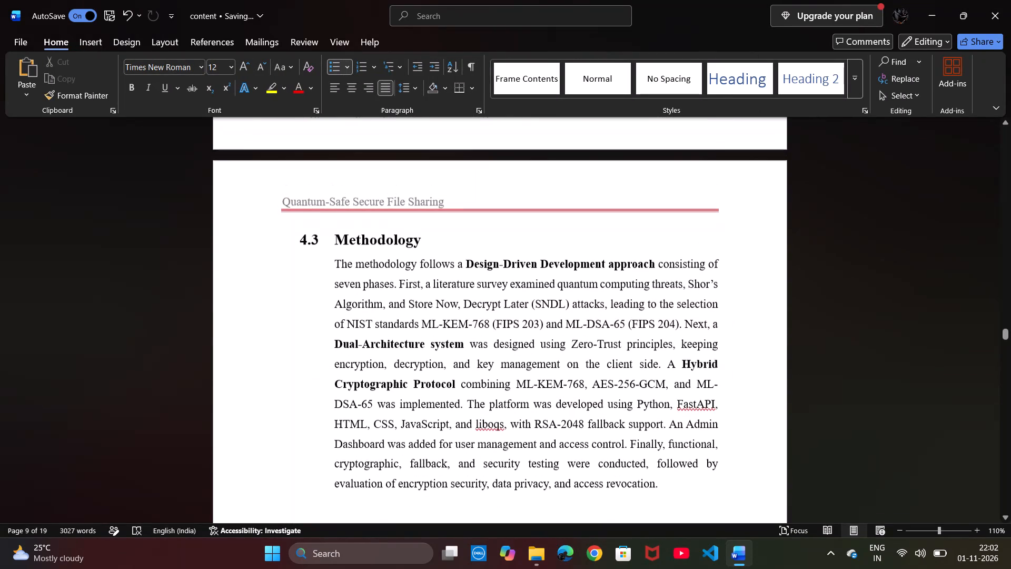
scroll(569, 242, up, 1)
click(717, 155)
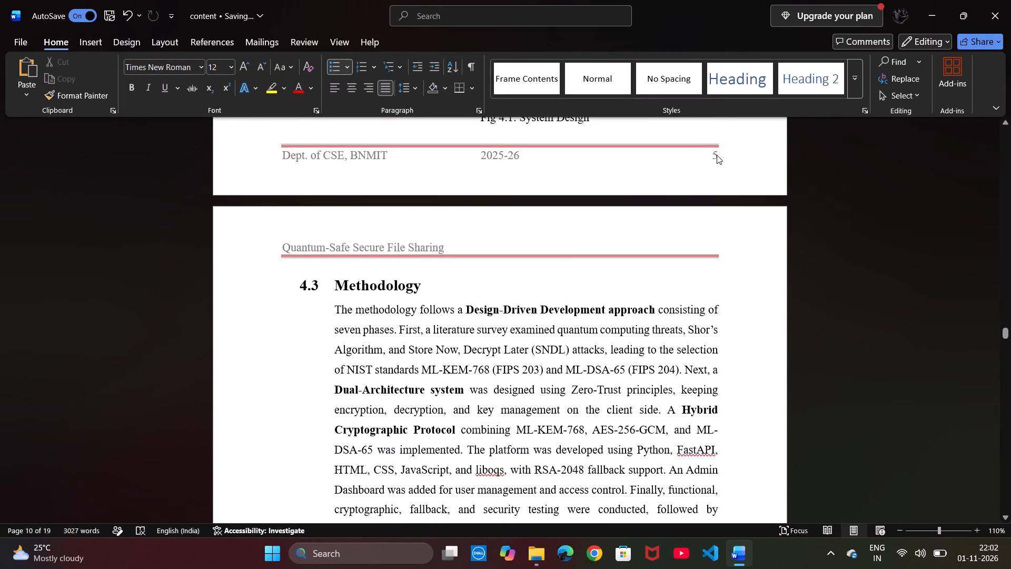
double_click(717, 155)
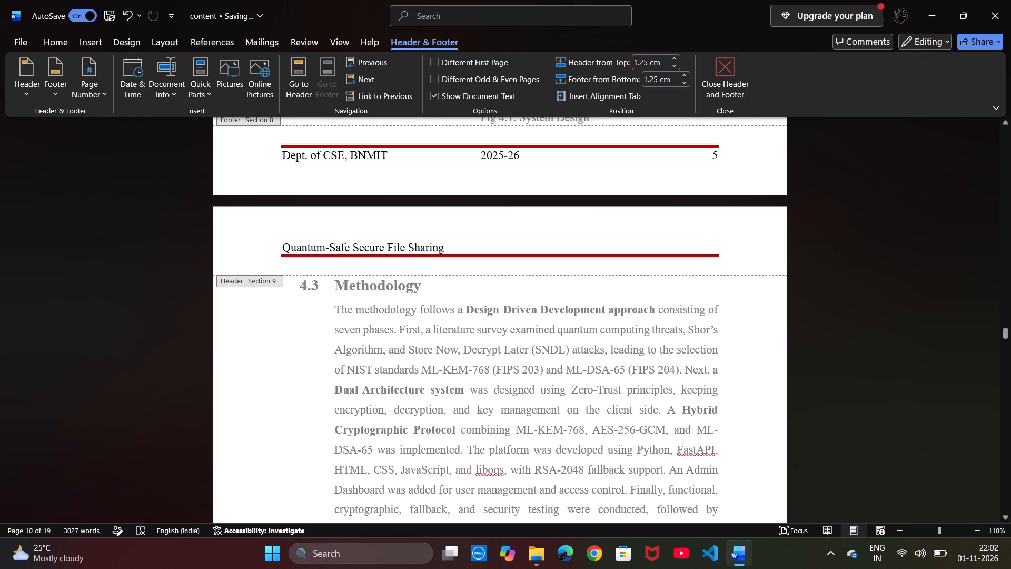
click(726, 156)
key(BackSpace)
key(6)
Change the page number in the Section 9 footer, below the Fig 4.2 Methodology page, to 7.
scroll(726, 156, up, 3)
scroll(726, 156, down, 1)
scroll(726, 156, up, 1)
scroll(726, 156, down, 1)
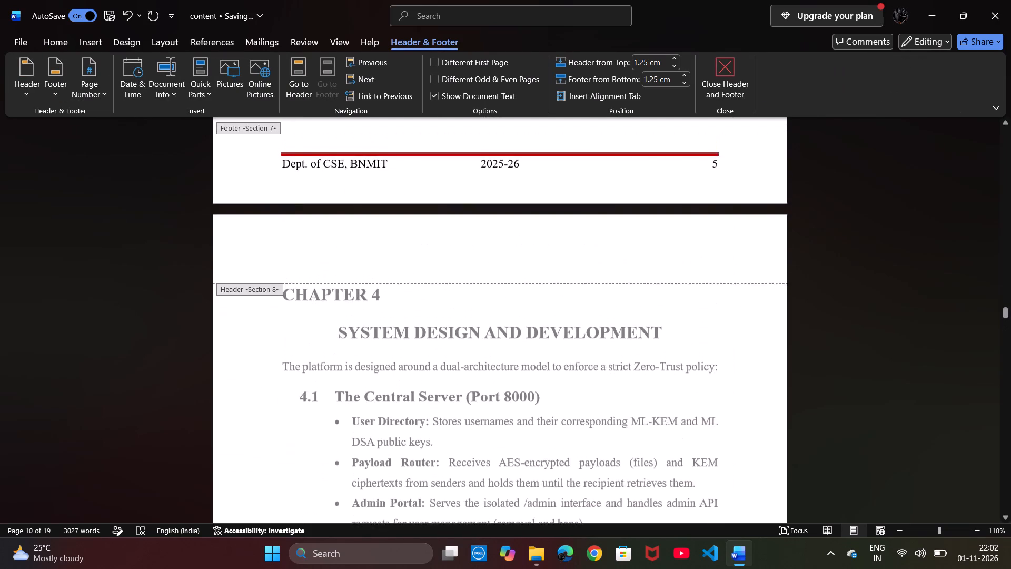
scroll(726, 156, down, 2)
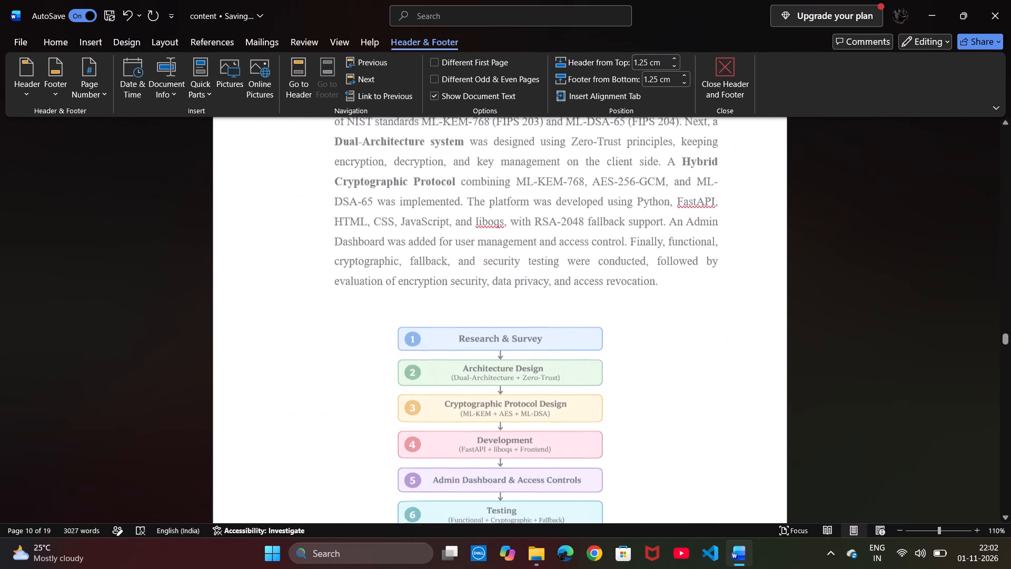
scroll(726, 156, down, 1)
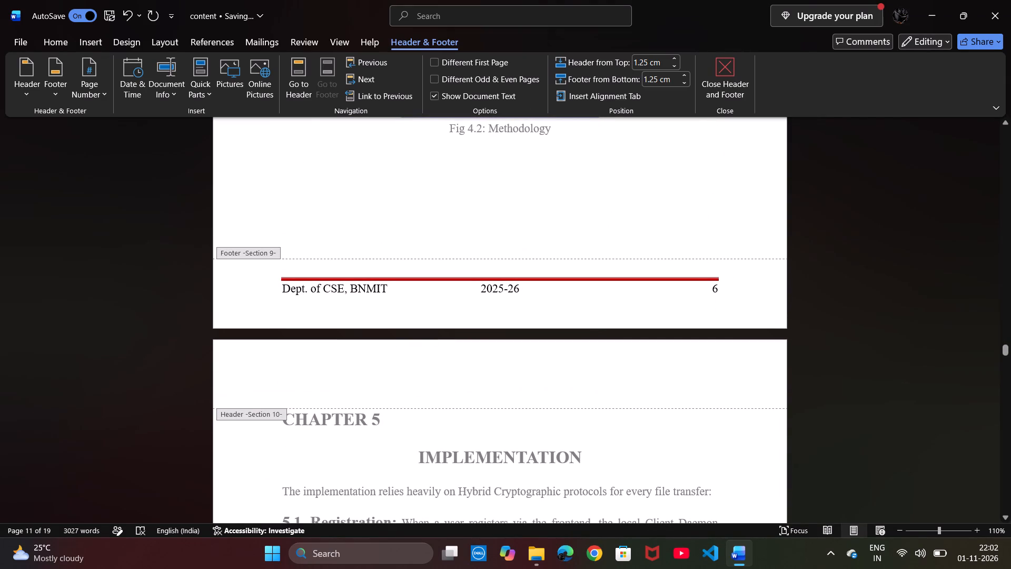
click(733, 288)
key(BackSpace)
key(7)
Change the page number in the Section 10 footer, on the first page of Chapter 5 Implementation, to 8.
scroll(733, 288, up, 4)
scroll(733, 288, down, 1)
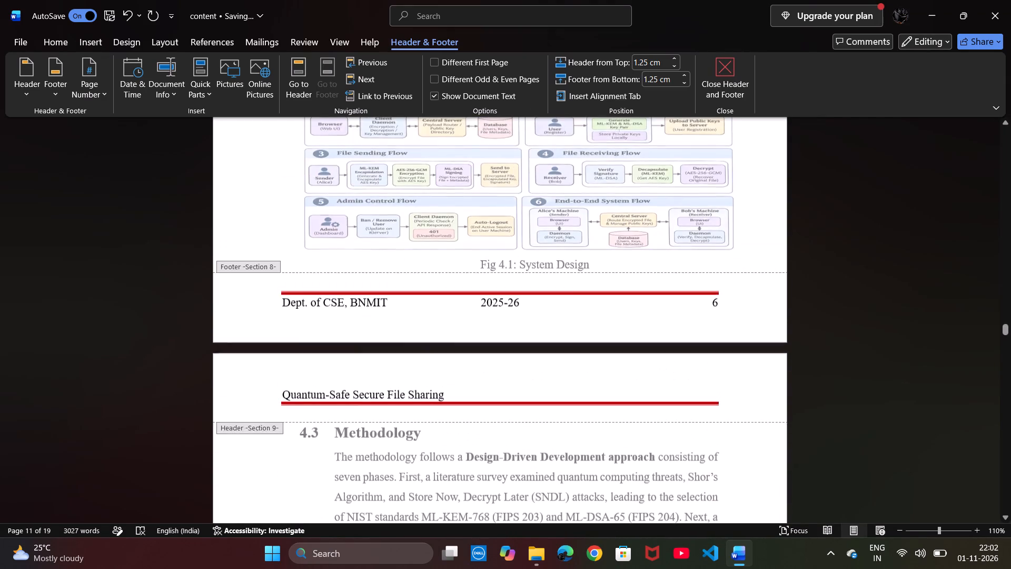
scroll(733, 288, down, 5)
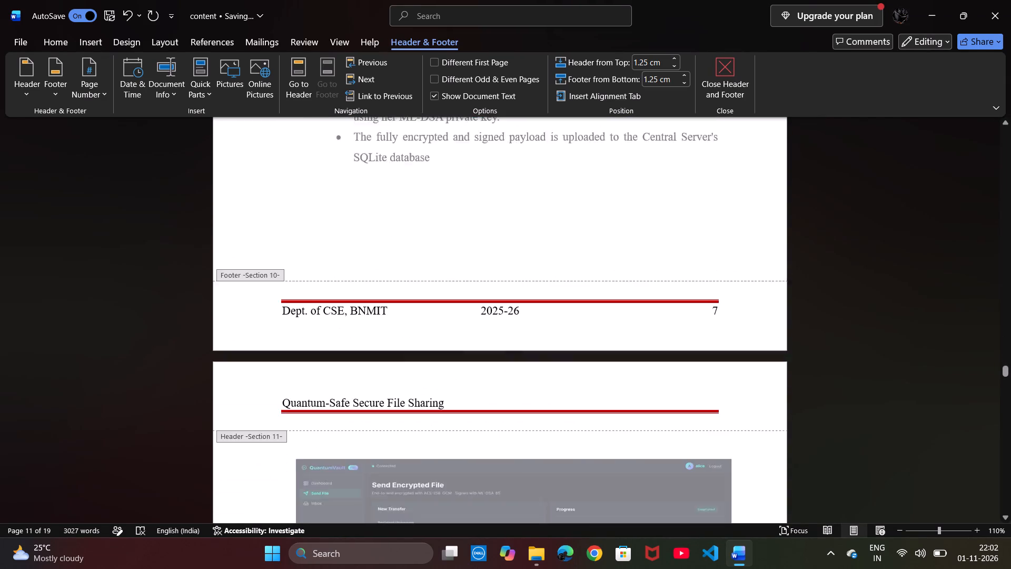
scroll(733, 288, down, 1)
click(728, 222)
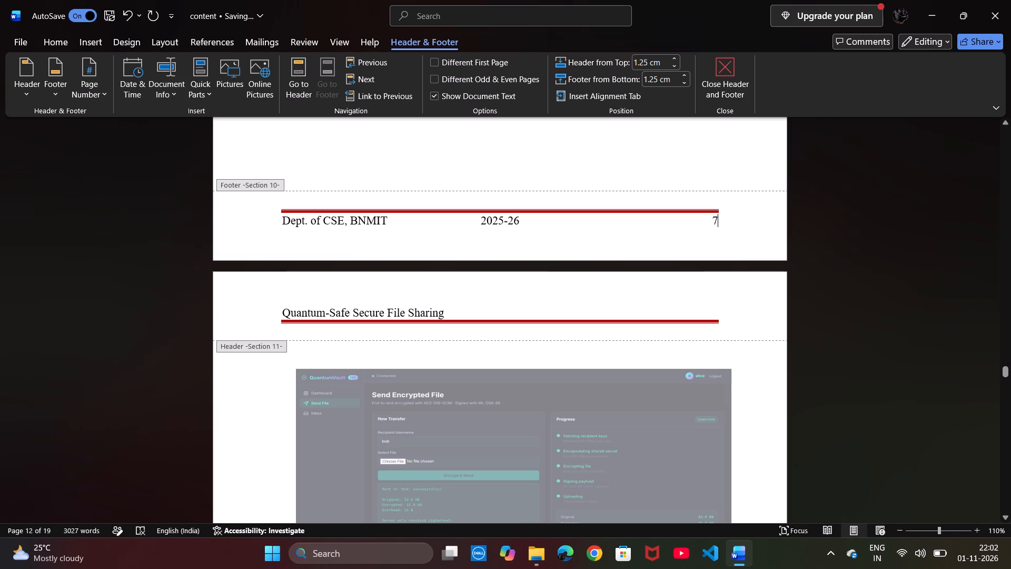
key(BackSpace)
key(8)
Change the page number in the Section 11 footer, below Fig 5.3 Receiving File from Alice, to 9.
scroll(728, 222, down, 4)
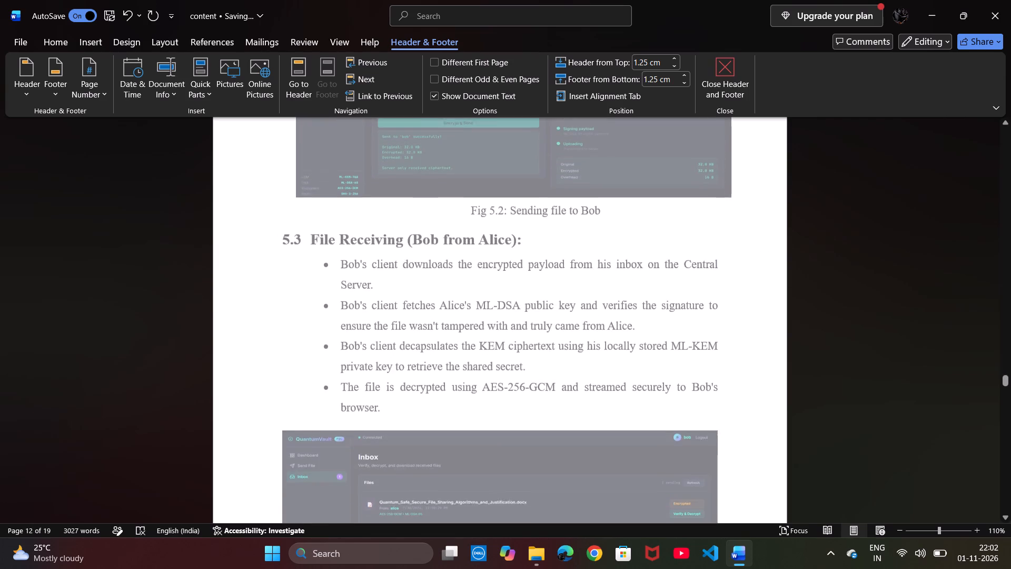
scroll(728, 222, down, 2)
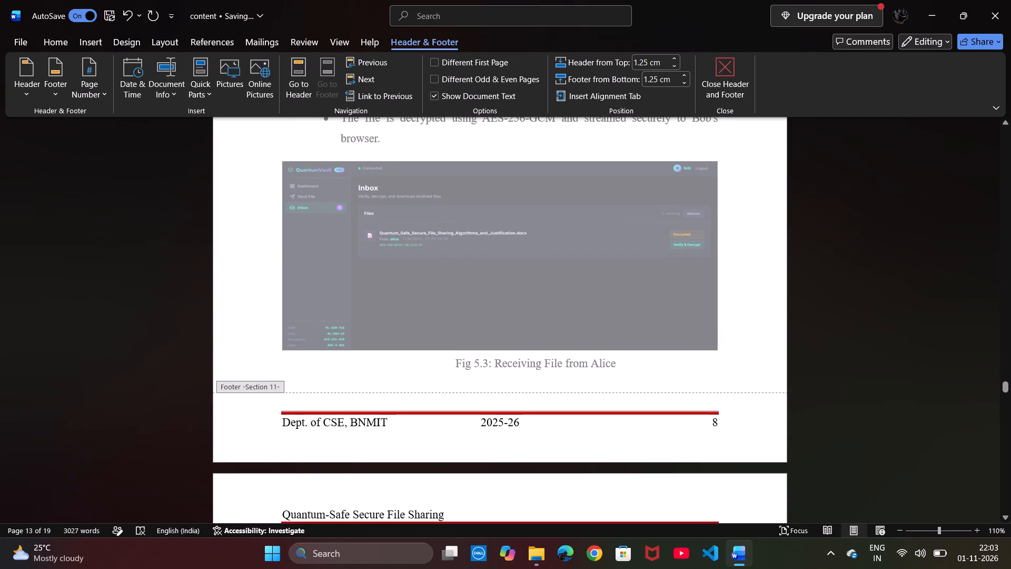
click(734, 417)
key(BackSpace)
key(8)
key(BackSpace)
key(9)
Change the page number in the Section 12 footer, below Fig 5.5 Admin Dashboard, to 10.
scroll(734, 417, down, 4)
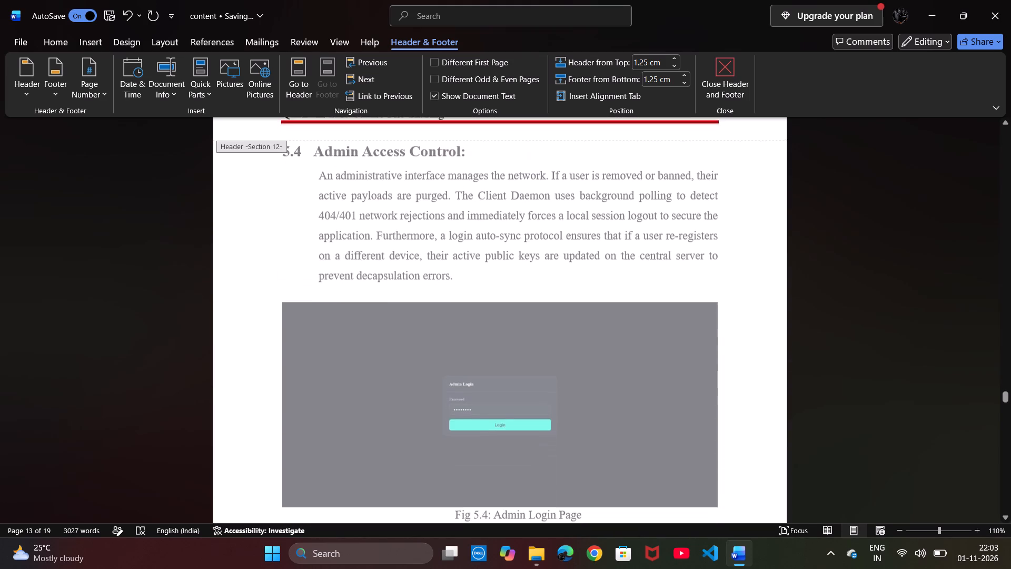
scroll(734, 417, down, 5)
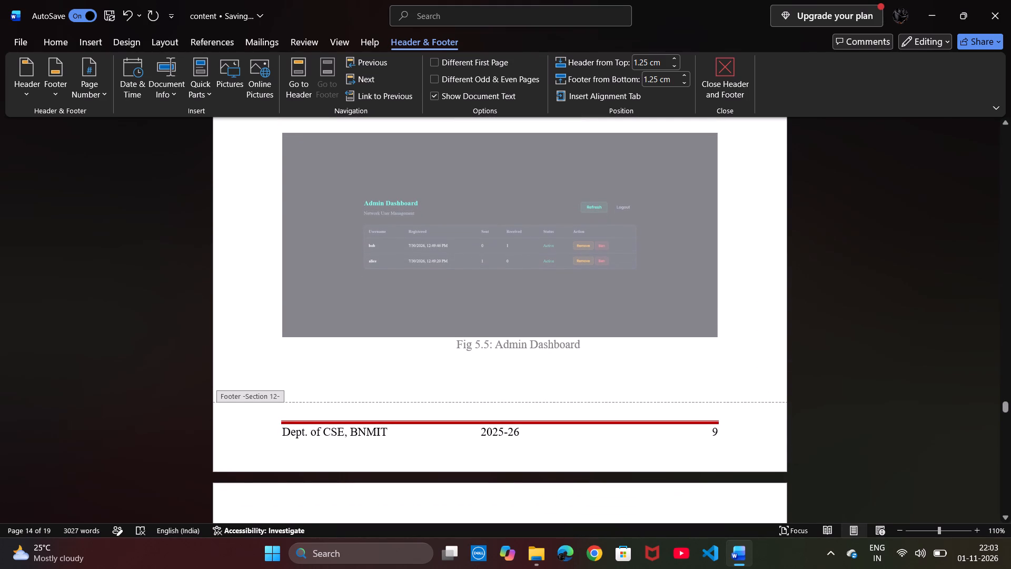
click(721, 430)
key(BackSpace)
text(10)
Change the page number in the Section 13 footer, on the first page of Chapter 6 Testing, to 11.
scroll(721, 430, down, 4)
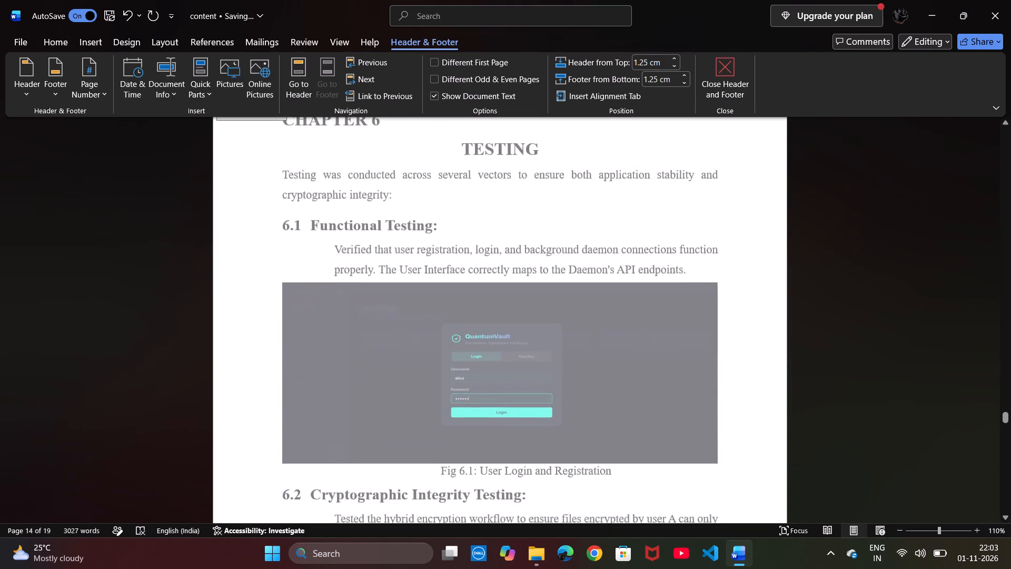
scroll(721, 430, down, 4)
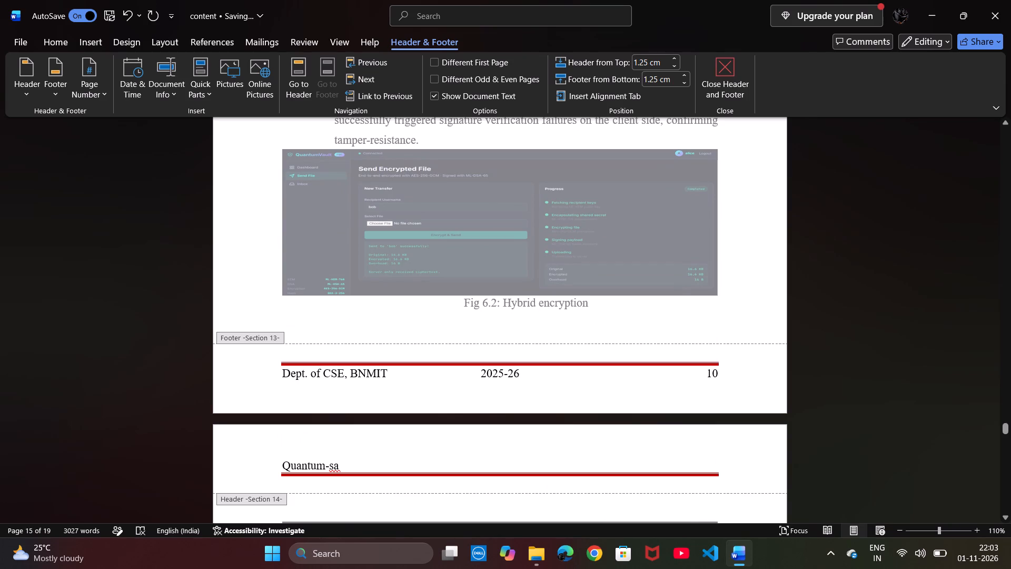
click(722, 370)
key(BackSpace)
key(1)
Change the page number in the Section 14 footer, below Fig 6.4 Admin access to remove or ban, to 12.
scroll(722, 370, up, 3)
scroll(722, 370, down, 1)
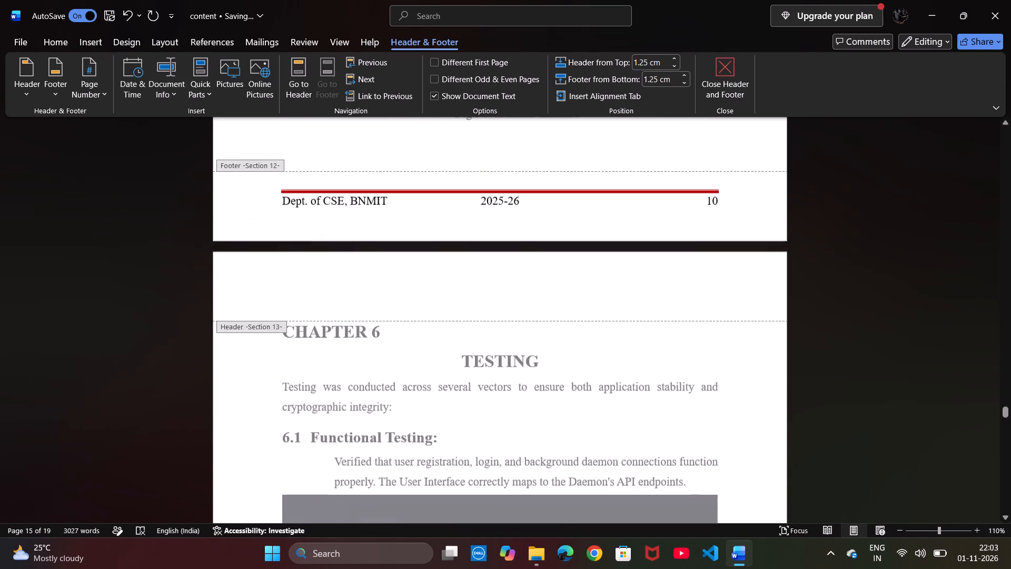
scroll(722, 370, down, 4)
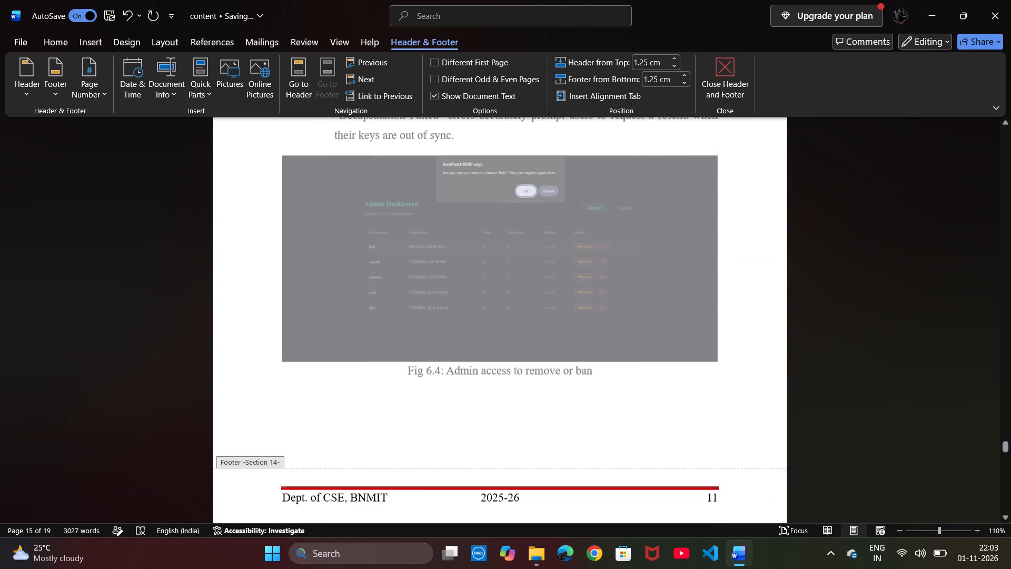
scroll(722, 370, down, 1)
click(720, 284)
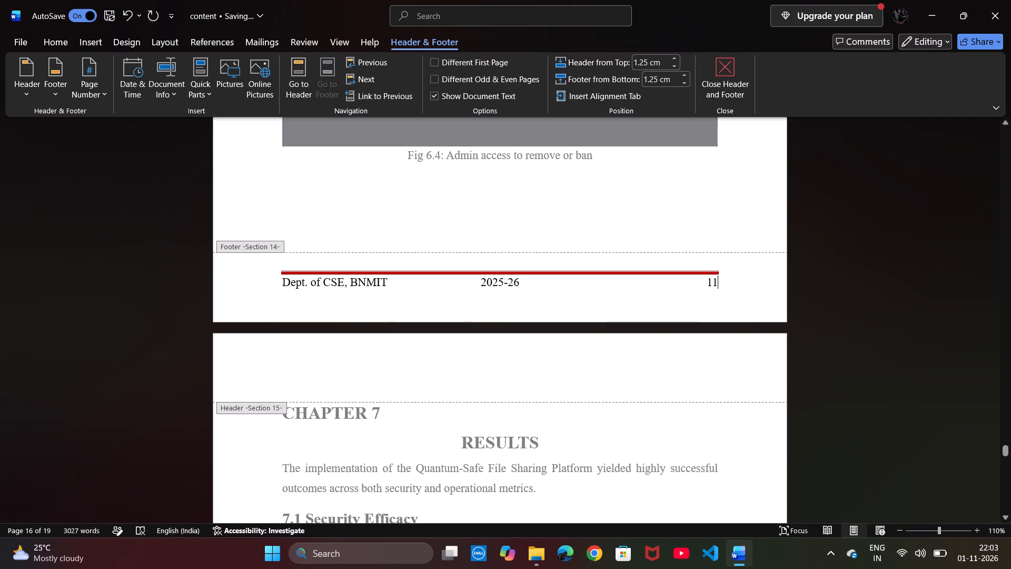
key(BackSpace)
key(2)
Change the page number in the Section 15 footer, on the Chapter 7 Results page, to 13.
scroll(720, 284, down, 3)
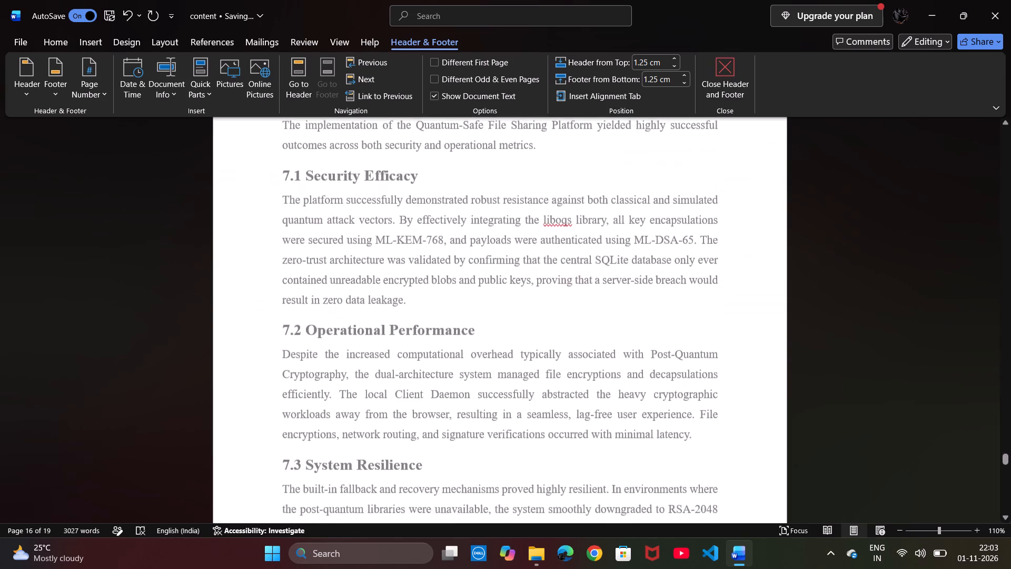
scroll(720, 284, down, 3)
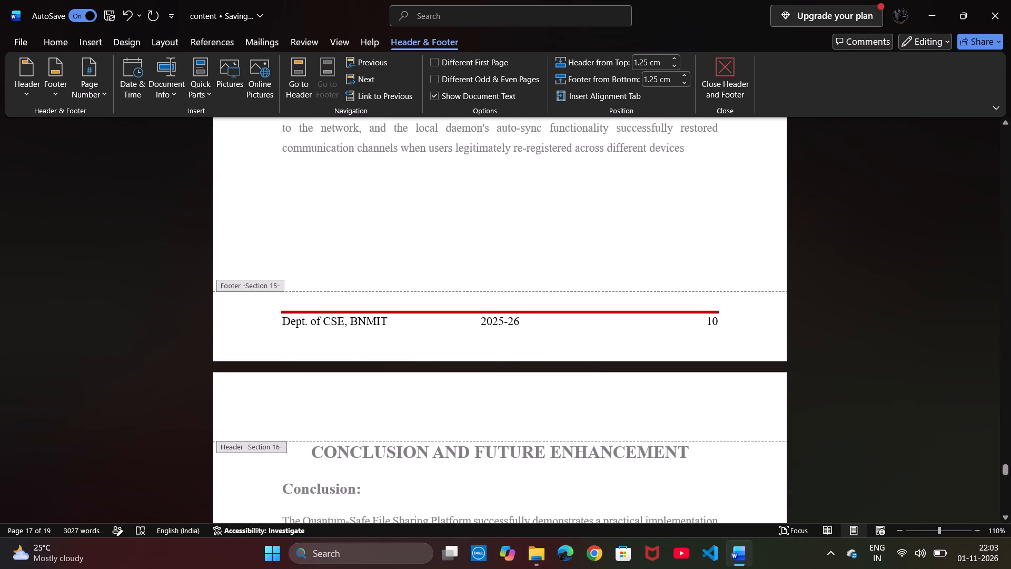
click(724, 328)
key(BackSpace)
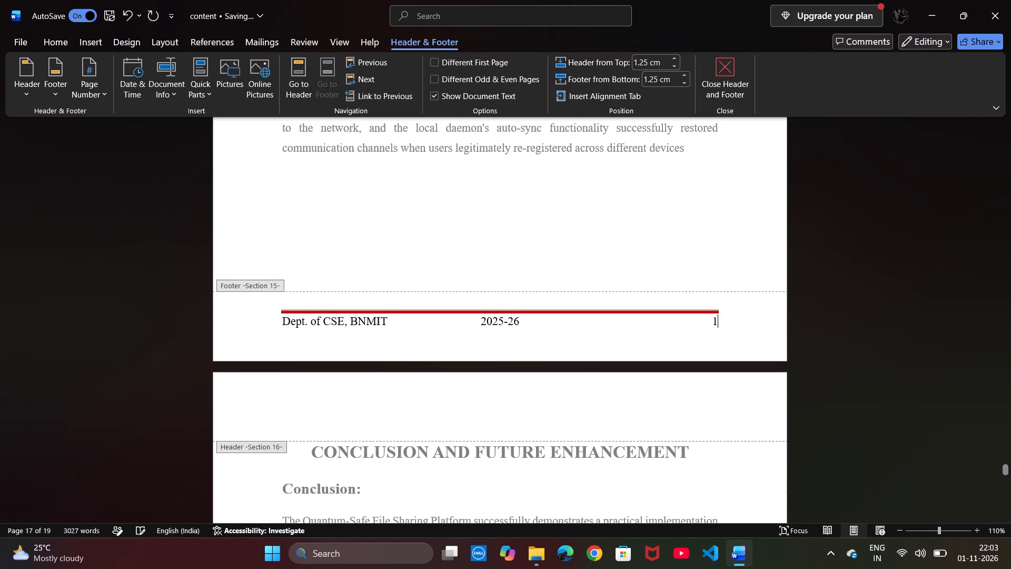
key(3)
Change the page number in the Section 16 footer, on the Conclusion and Future Enhancement page, to 14.
scroll(724, 328, down, 6)
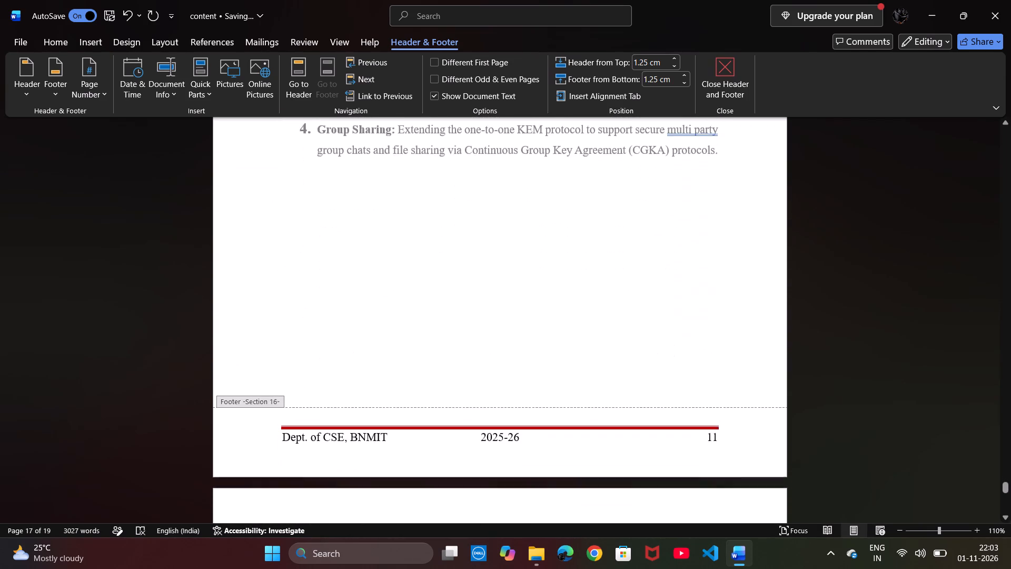
scroll(724, 328, down, 1)
click(722, 416)
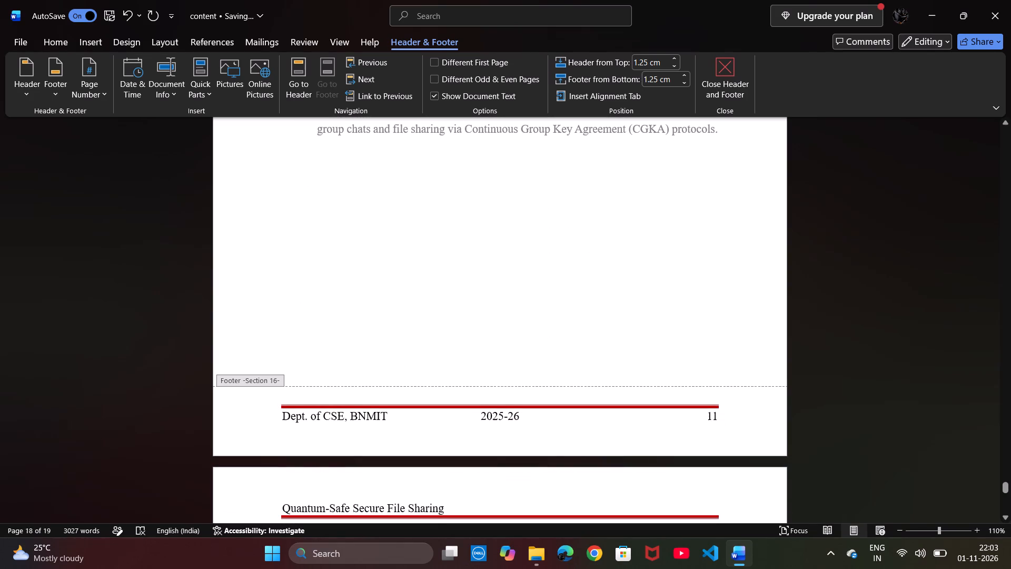
key(BackSpace)
key(5)
scroll(722, 416, up, 2)
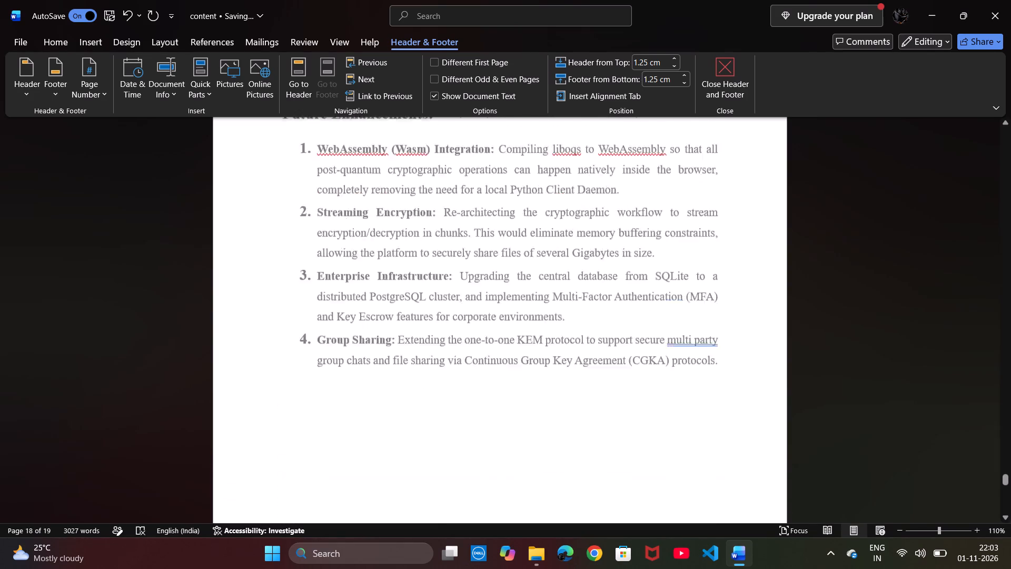
scroll(722, 416, up, 1)
scroll(722, 416, down, 1)
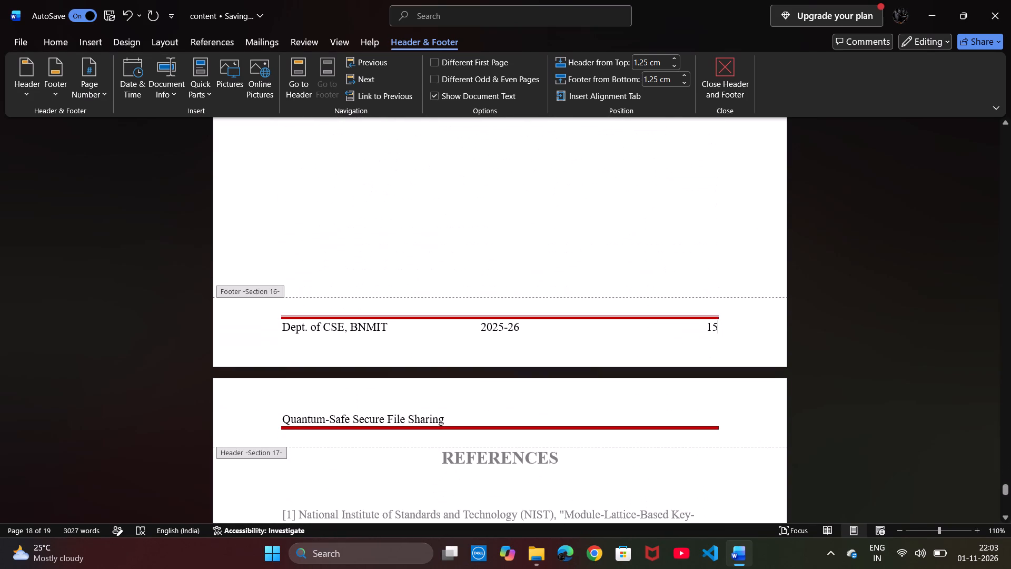
key(BackSpace)
key(4)
Check the References page at the document's end, leave footer editing, and look back over the Conclusion page.
scroll(722, 416, down, 5)
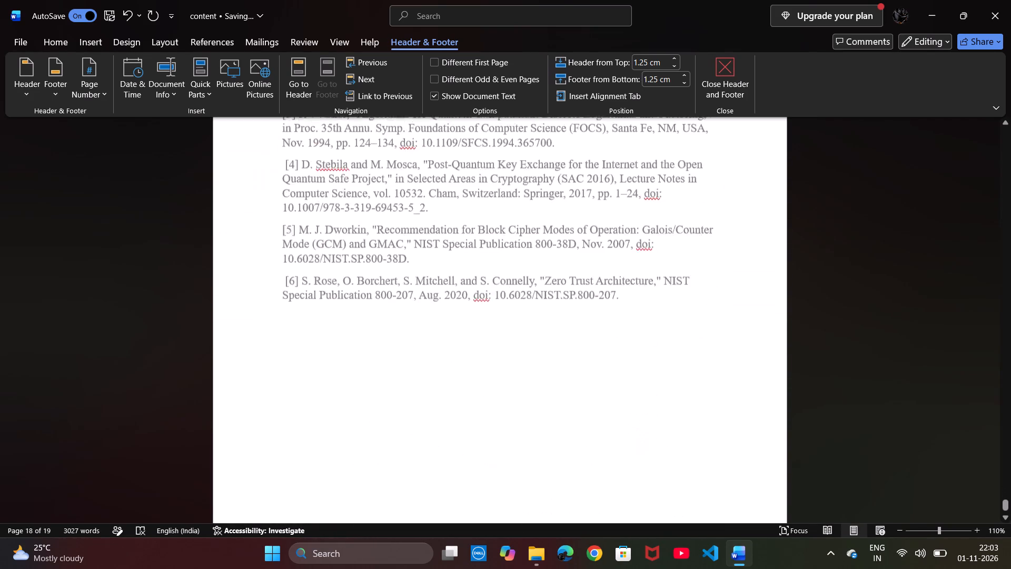
scroll(722, 416, down, 4)
double_click(641, 413)
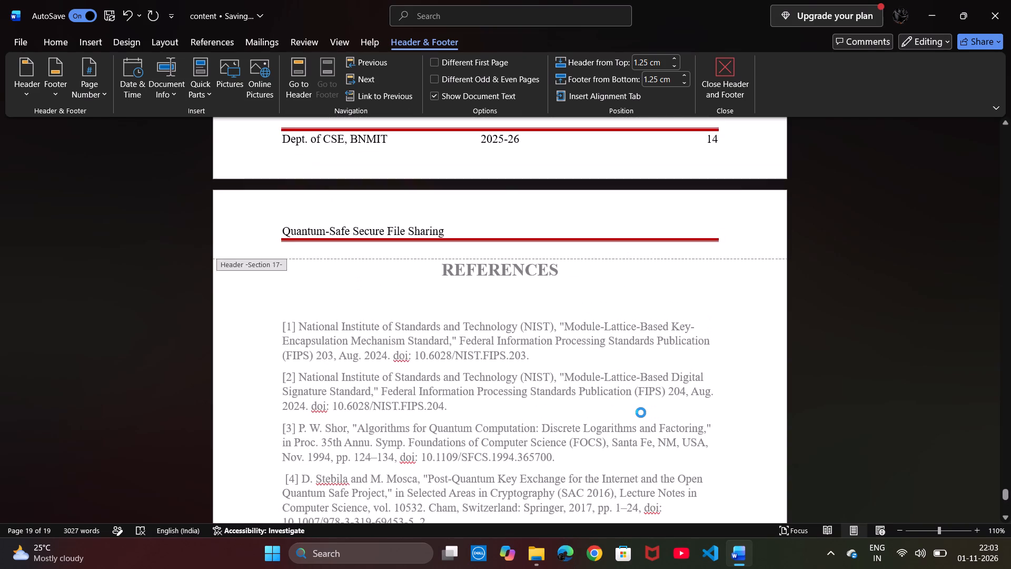
double_click(641, 413)
scroll(641, 413, up, 1)
click(641, 413)
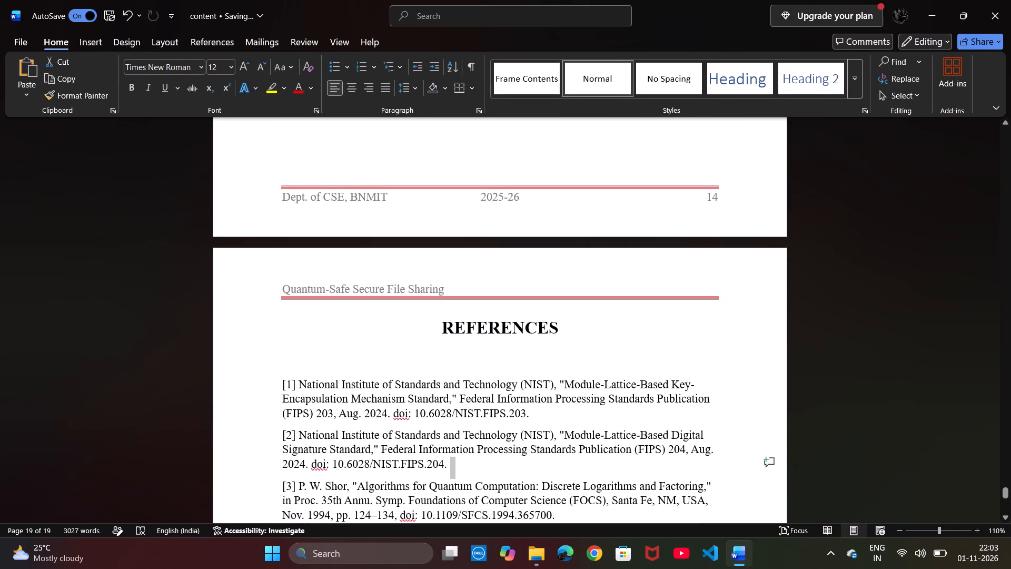
click(641, 413)
scroll(641, 413, up, 3)
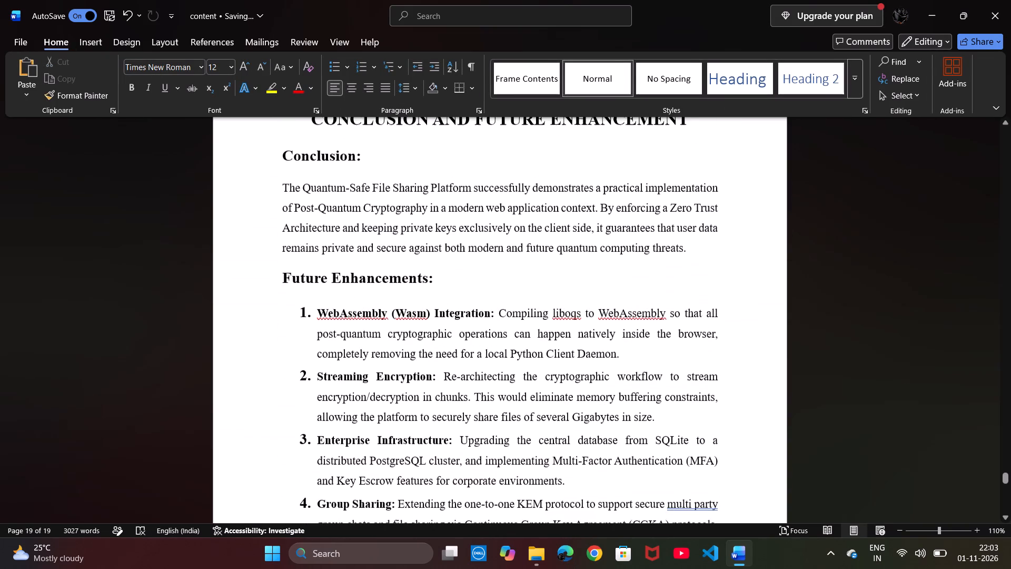
Review the report's headers and footer page numbers from the List of Figures through the end of Chapter 4.
scroll(641, 413, up, 10)
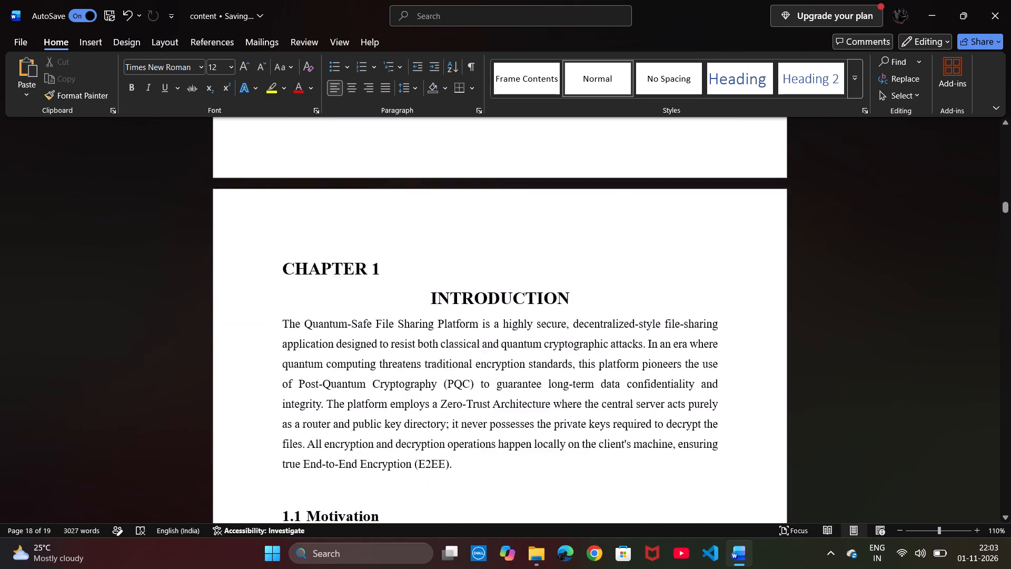
scroll(625, 306, down, 2)
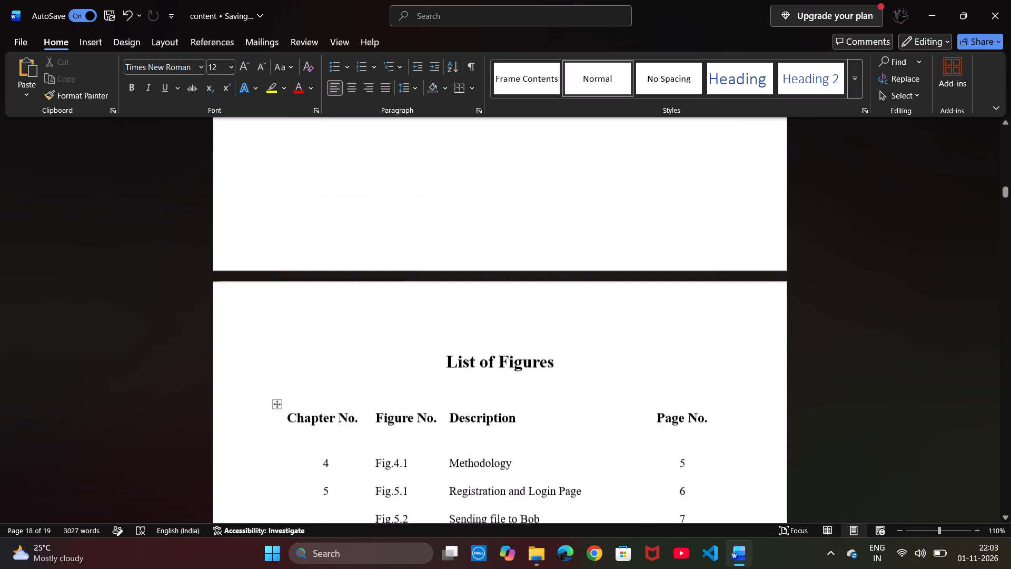
scroll(625, 306, down, 6)
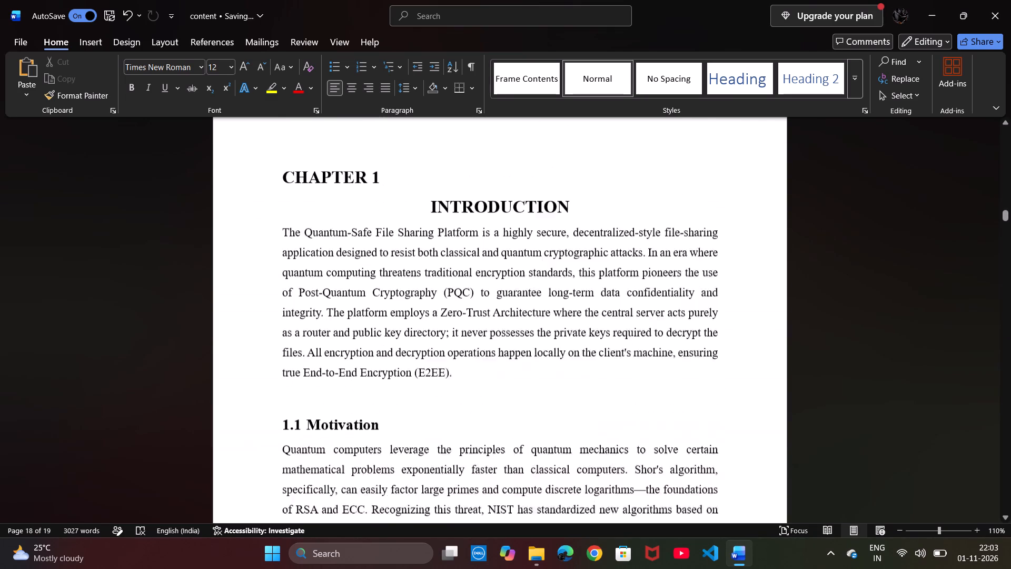
scroll(625, 306, down, 3)
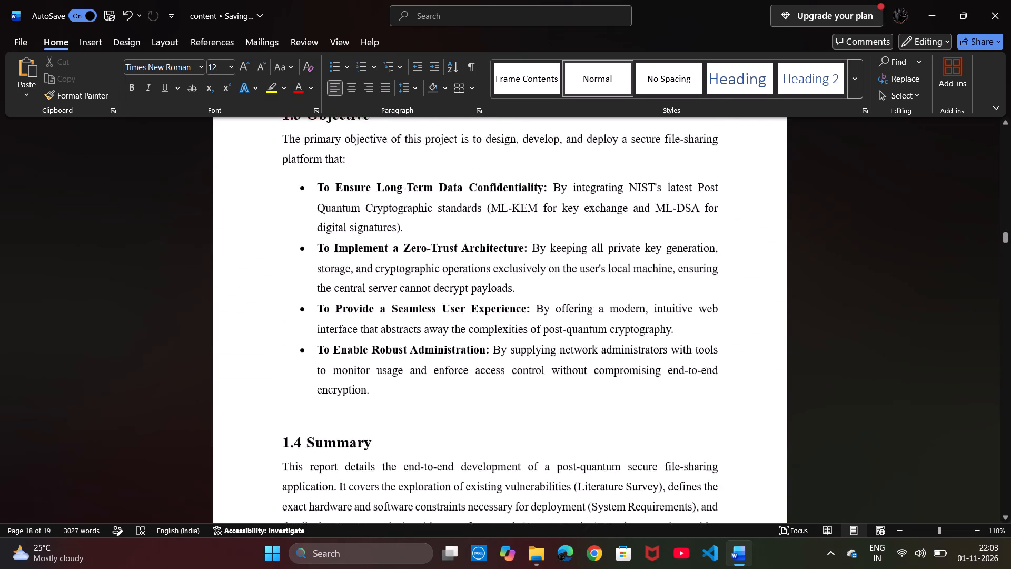
scroll(625, 306, down, 6)
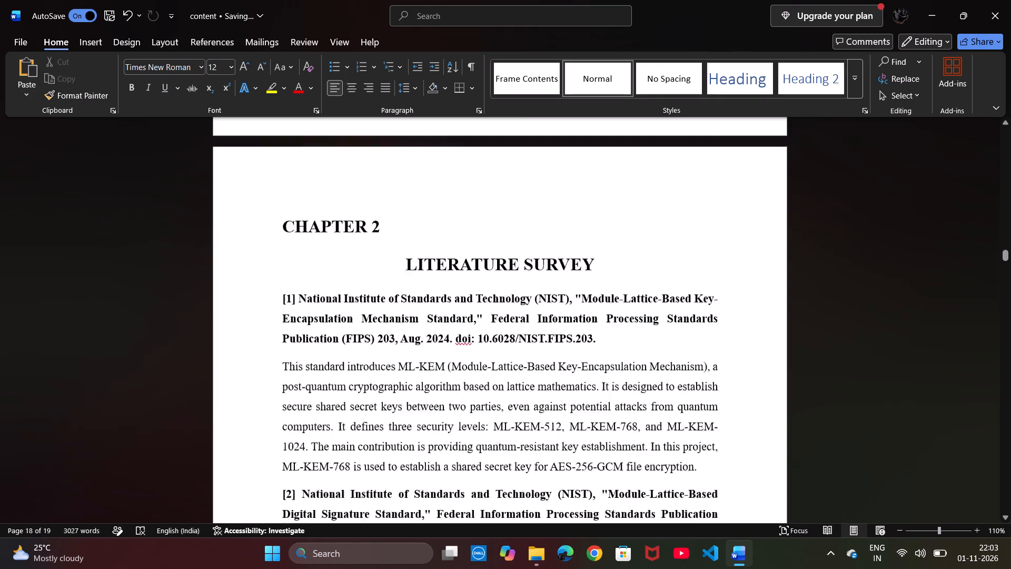
scroll(625, 306, down, 6)
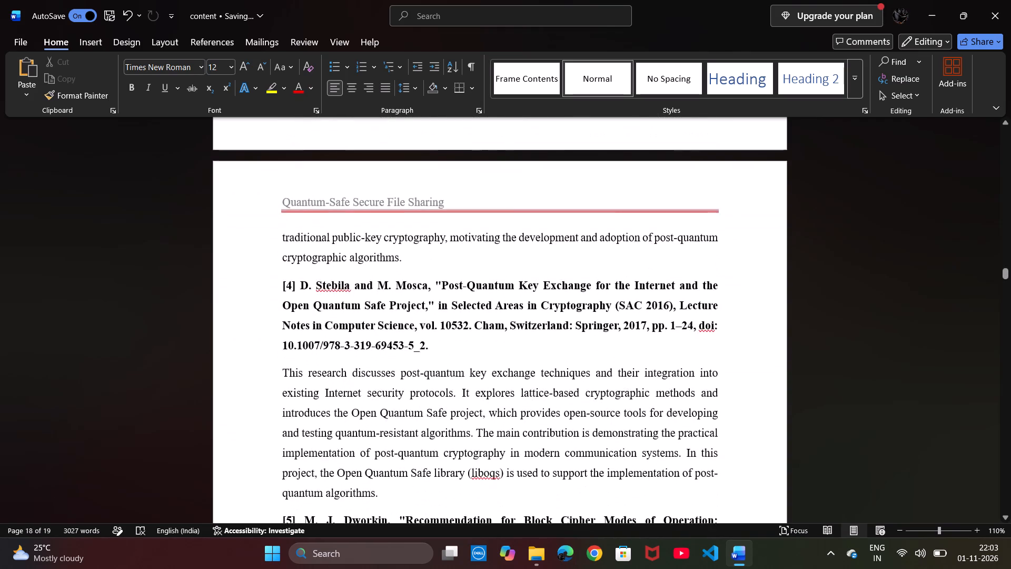
scroll(625, 306, down, 7)
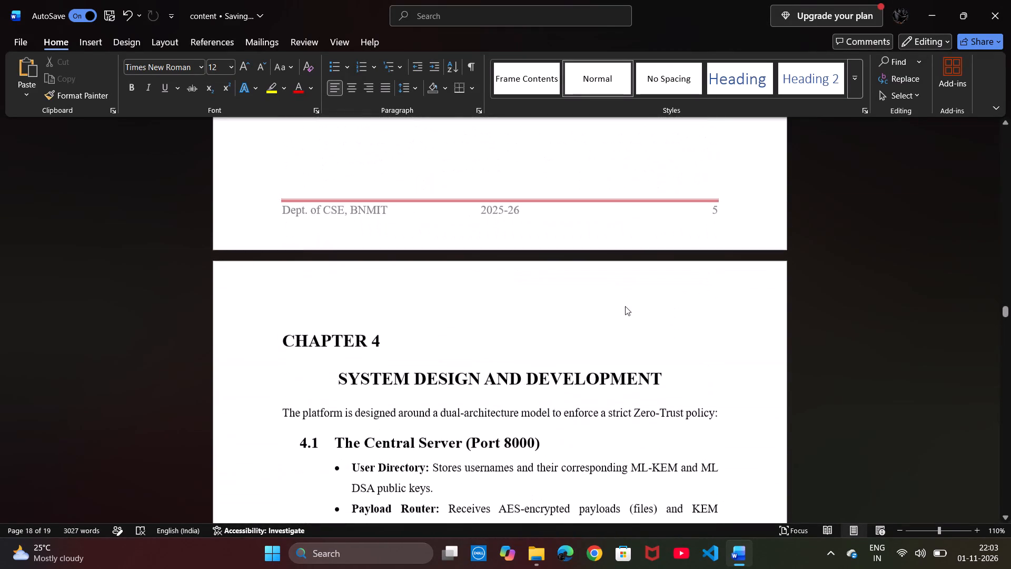
scroll(625, 306, down, 5)
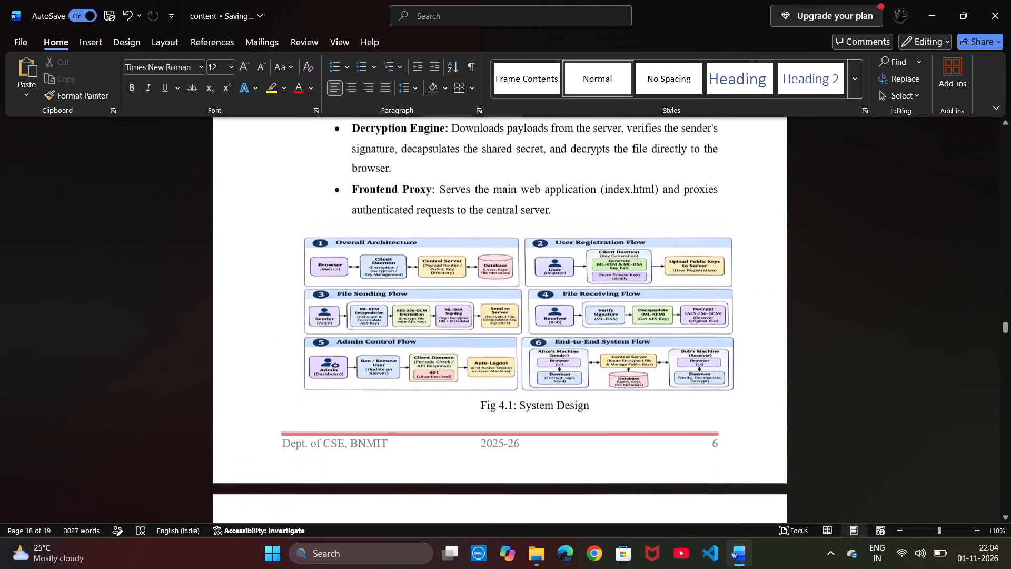
scroll(625, 306, down, 3)
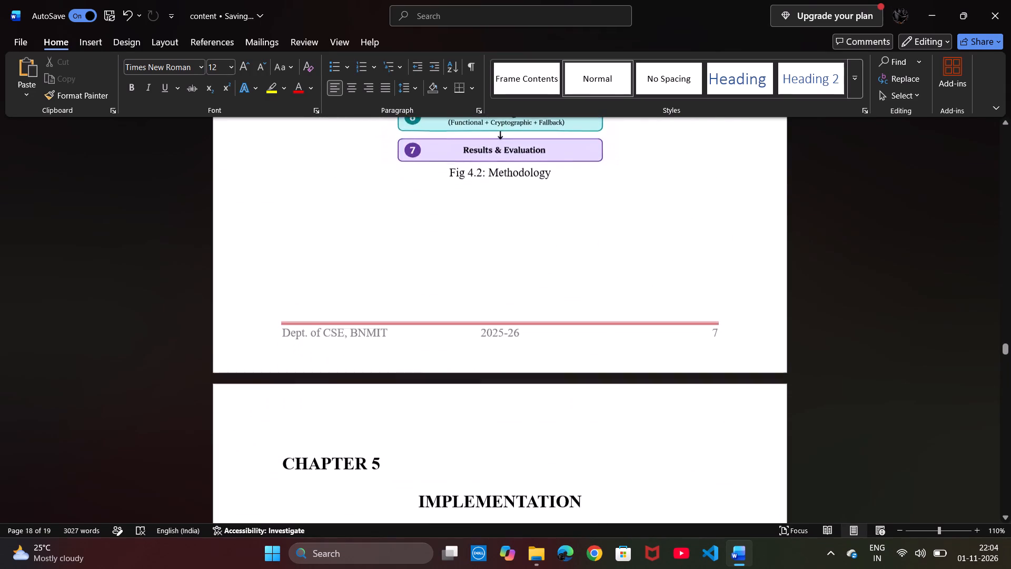
Review the figures, headers and footer page numbers from Chapter 5 Implementation through the end of Chapter 7.
scroll(625, 306, down, 3)
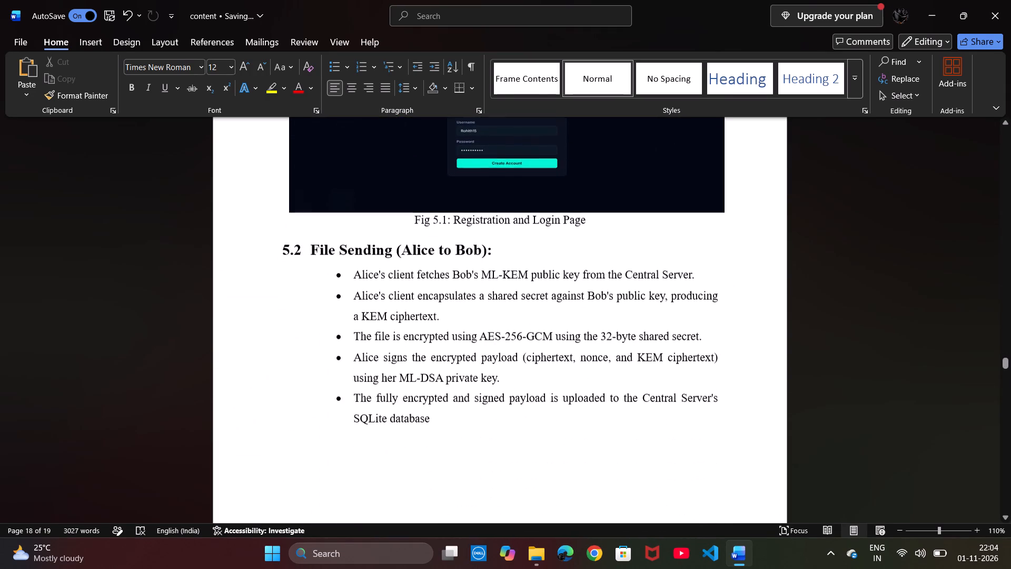
scroll(625, 306, down, 3)
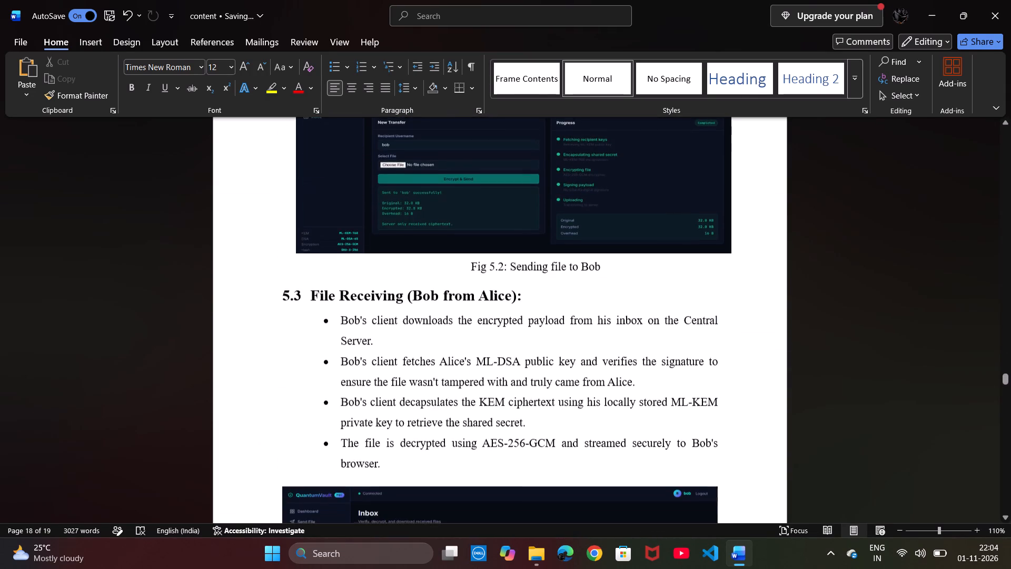
scroll(625, 306, down, 3)
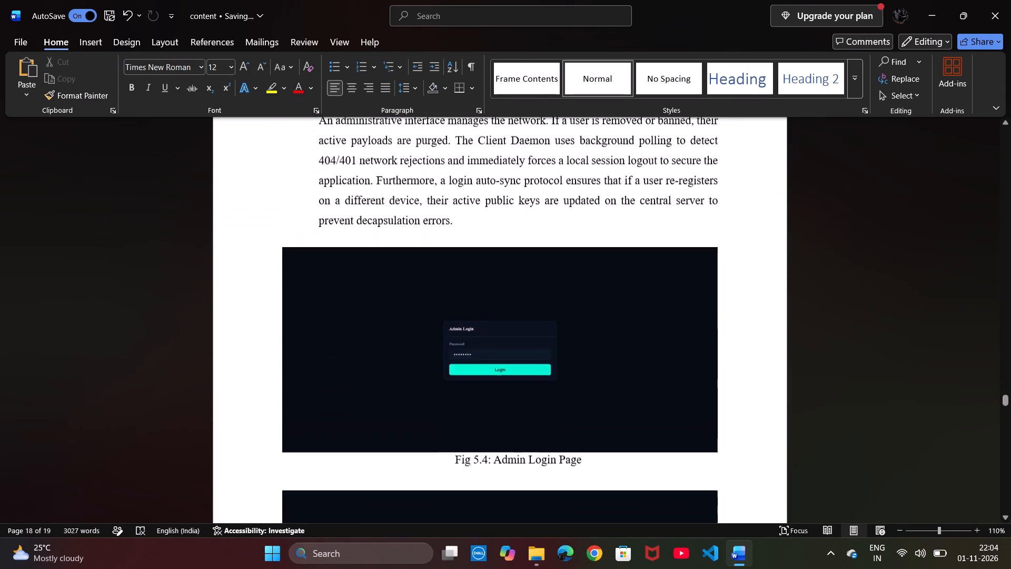
scroll(625, 306, down, 4)
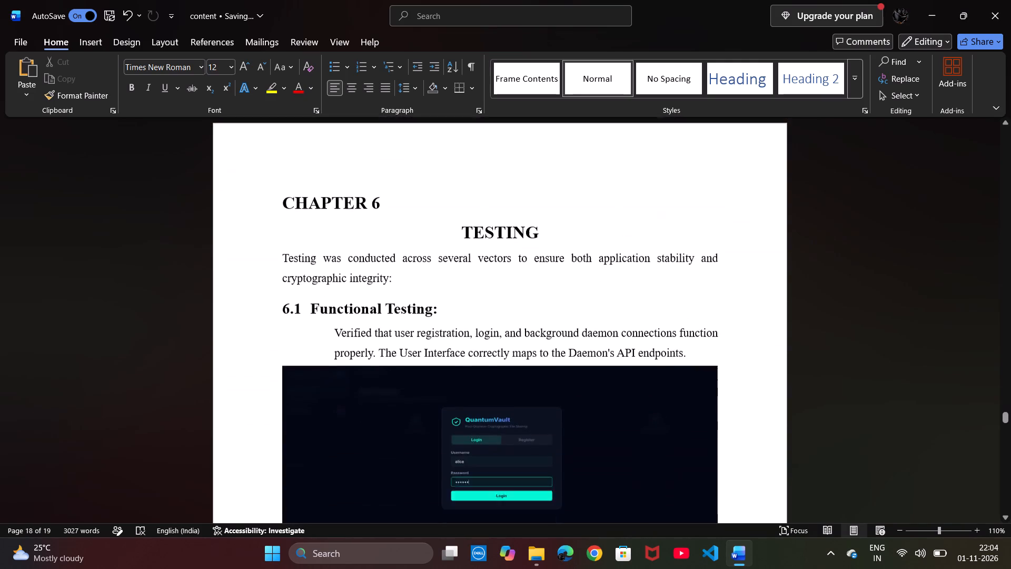
scroll(625, 306, down, 6)
scroll(625, 306, up, 1)
scroll(625, 306, down, 1)
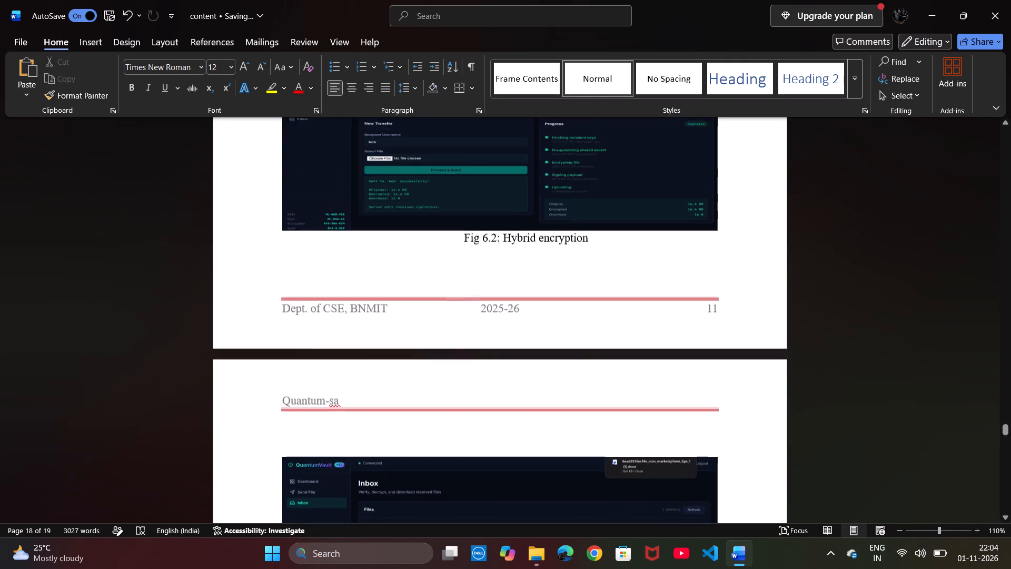
scroll(625, 306, down, 3)
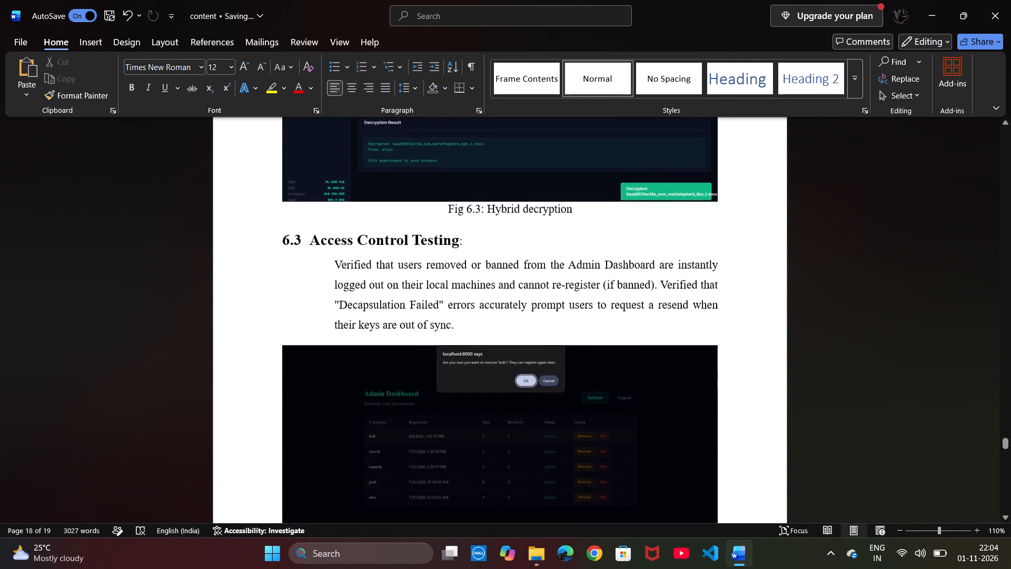
scroll(625, 306, down, 5)
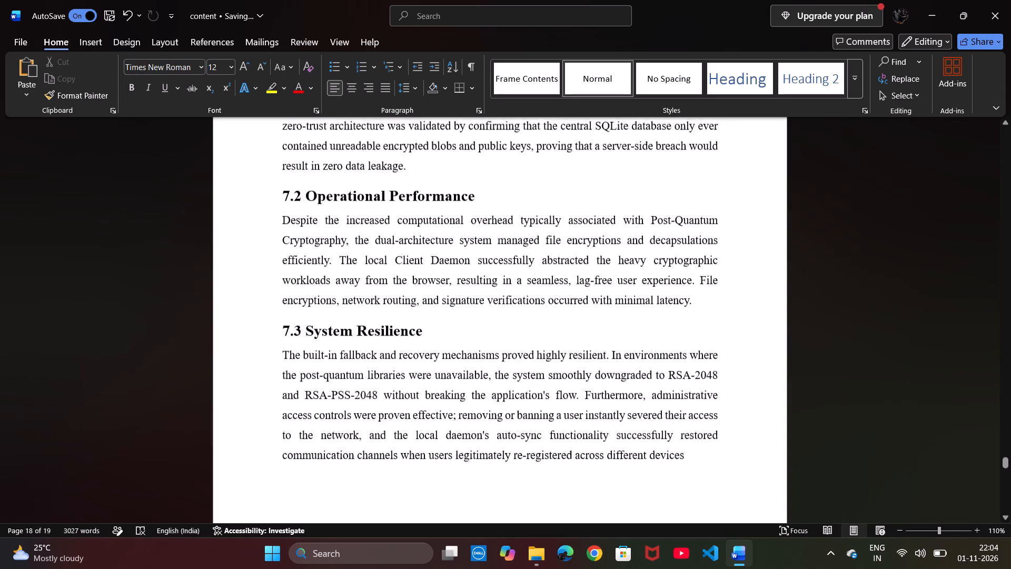
scroll(625, 306, down, 2)
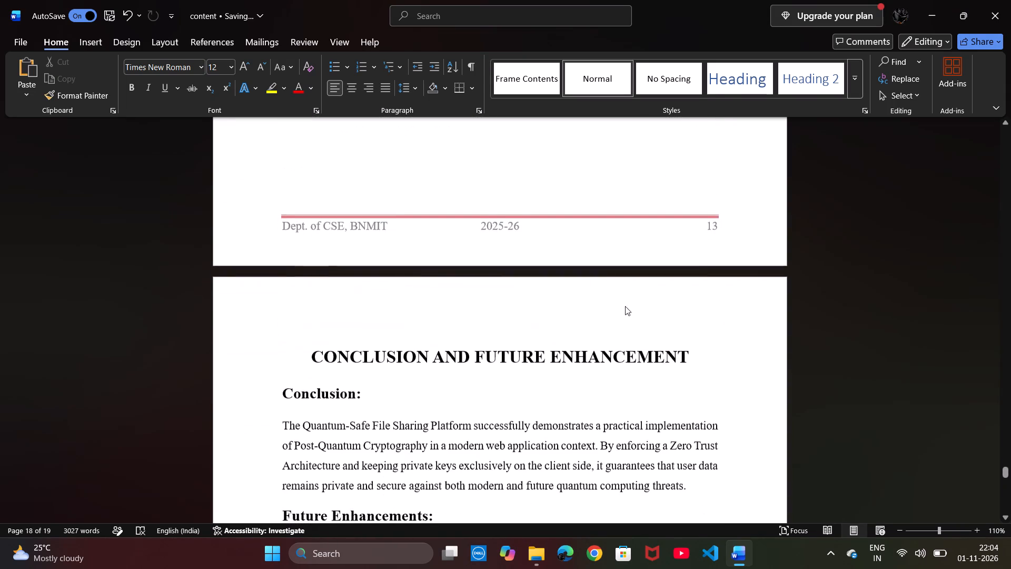
Check the footer of the Conclusion and Future Enhancement page and the References page down to the document's end.
scroll(625, 306, down, 3)
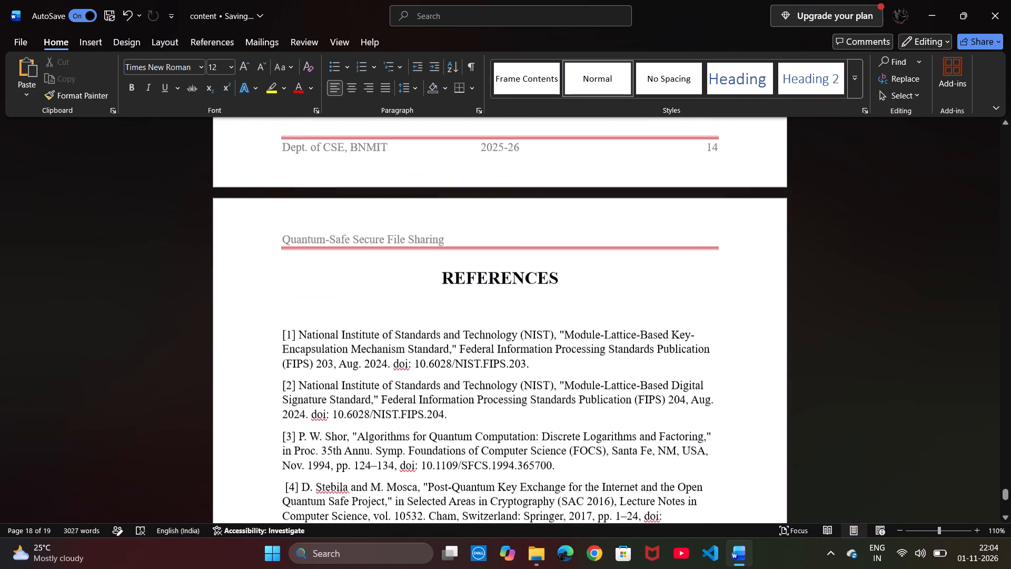
scroll(625, 306, down, 2)
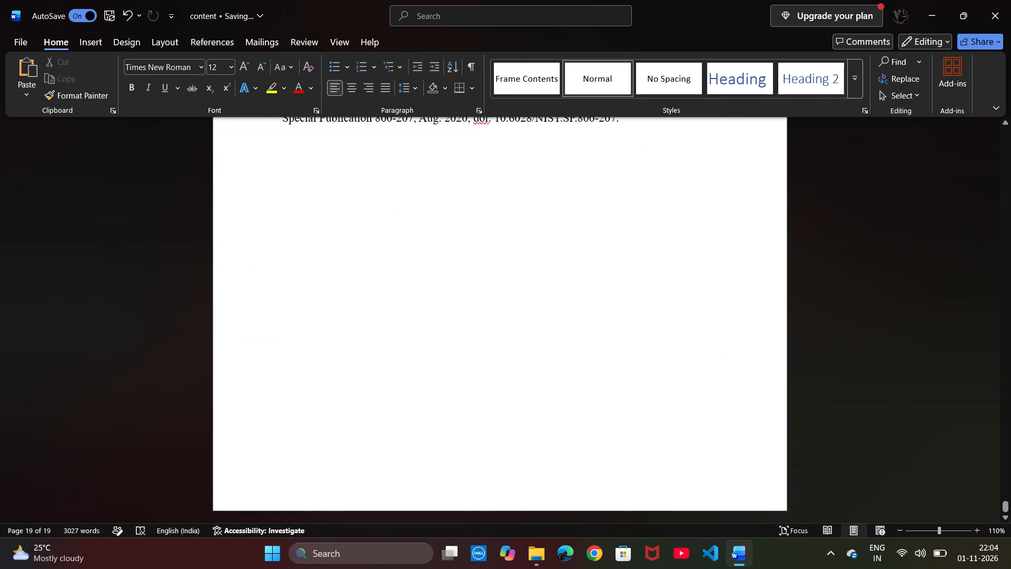
scroll(599, 297, down, 3)
double_click(578, 305)
scroll(578, 305, up, 2)
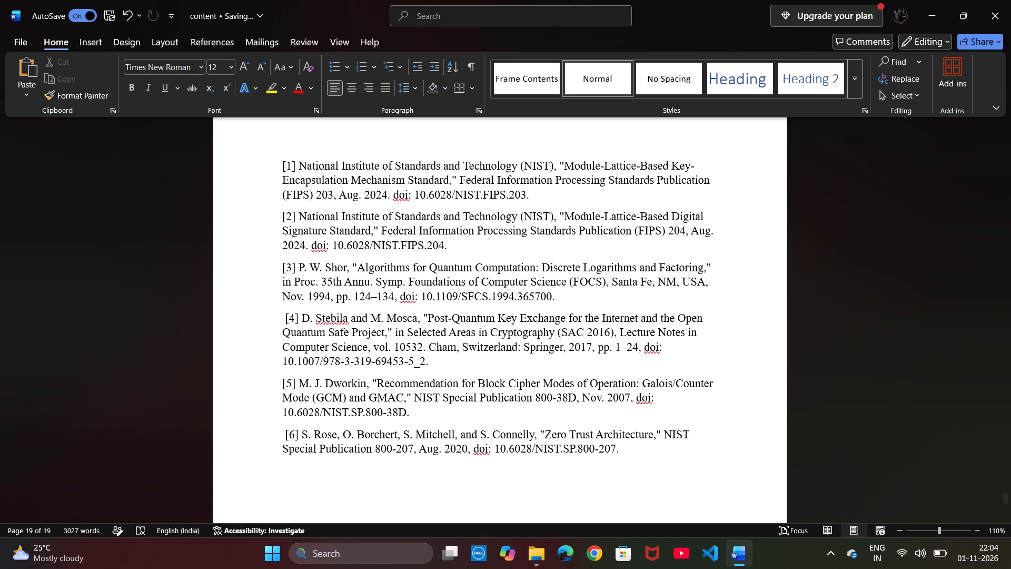
click(523, 284)
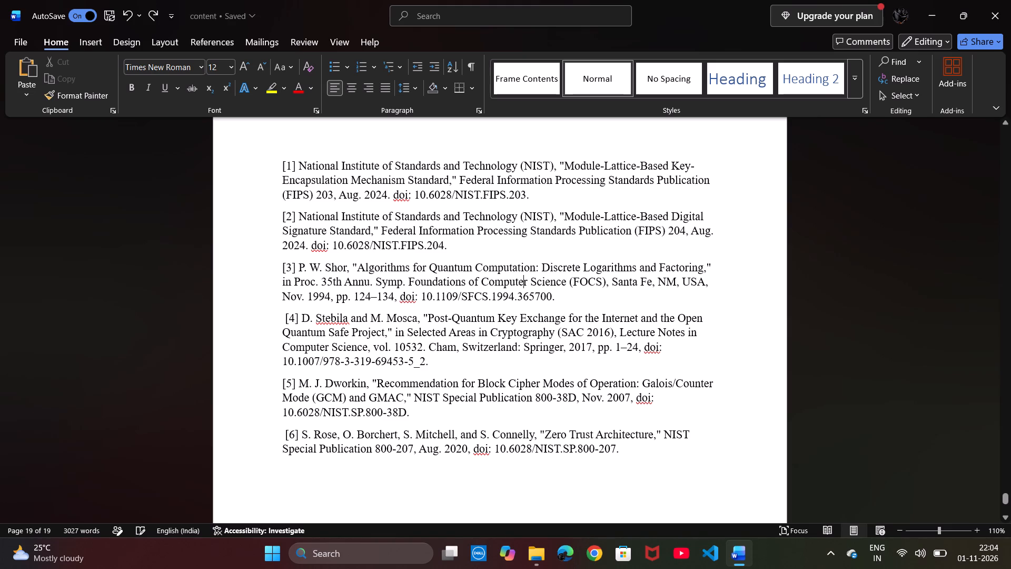
click(513, 336)
Look back to Chapter 6 and examine the header above Fig 6.3 and the layout of sections 6.1 and 6.2.
scroll(513, 336, up, 5)
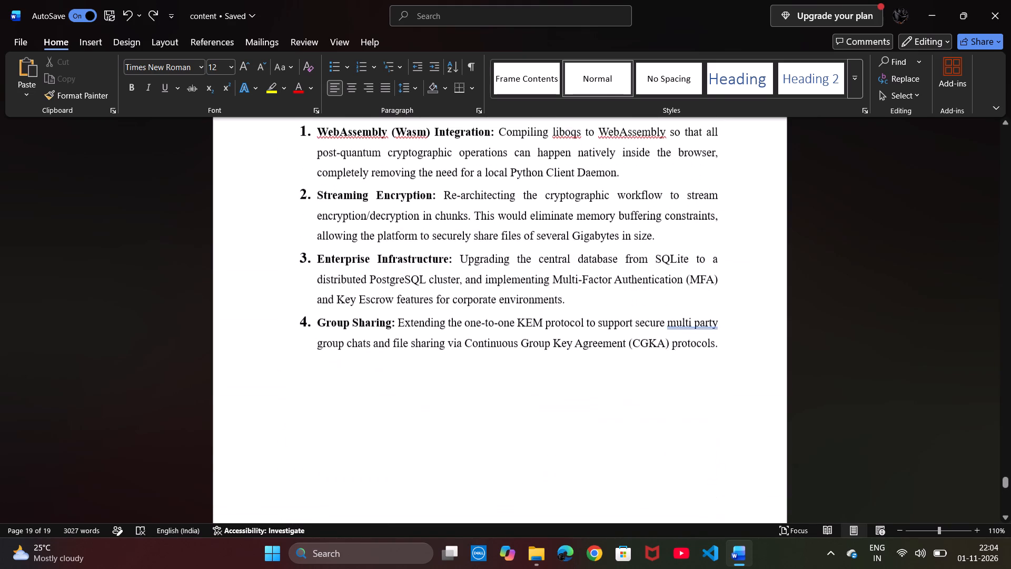
scroll(513, 336, up, 5)
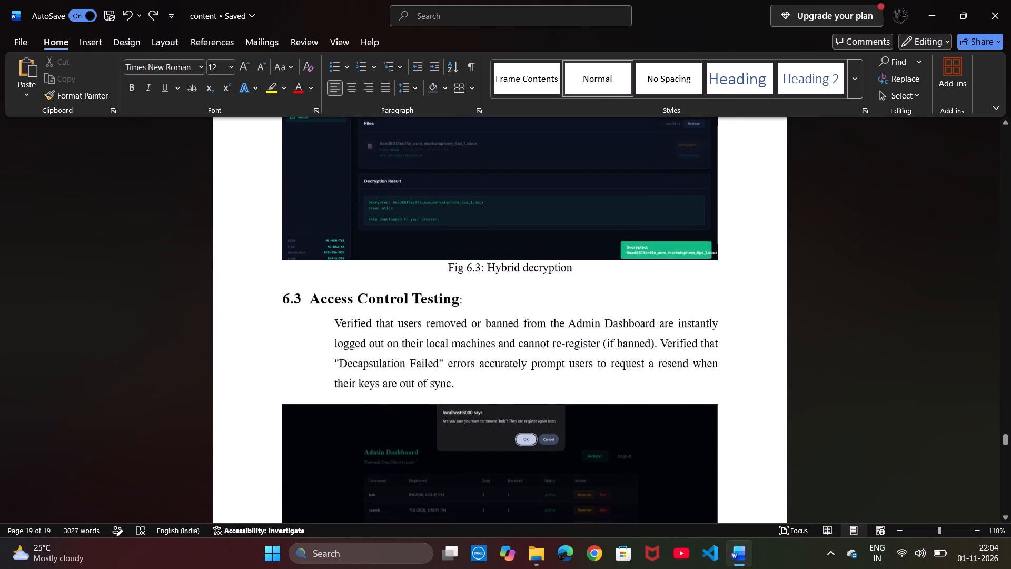
scroll(513, 336, up, 1)
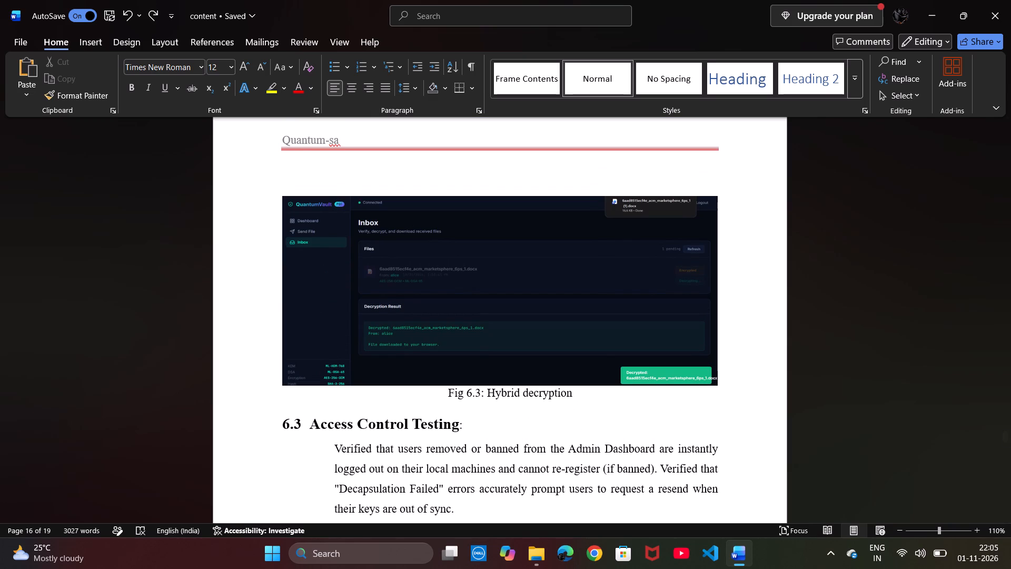
click(500, 318)
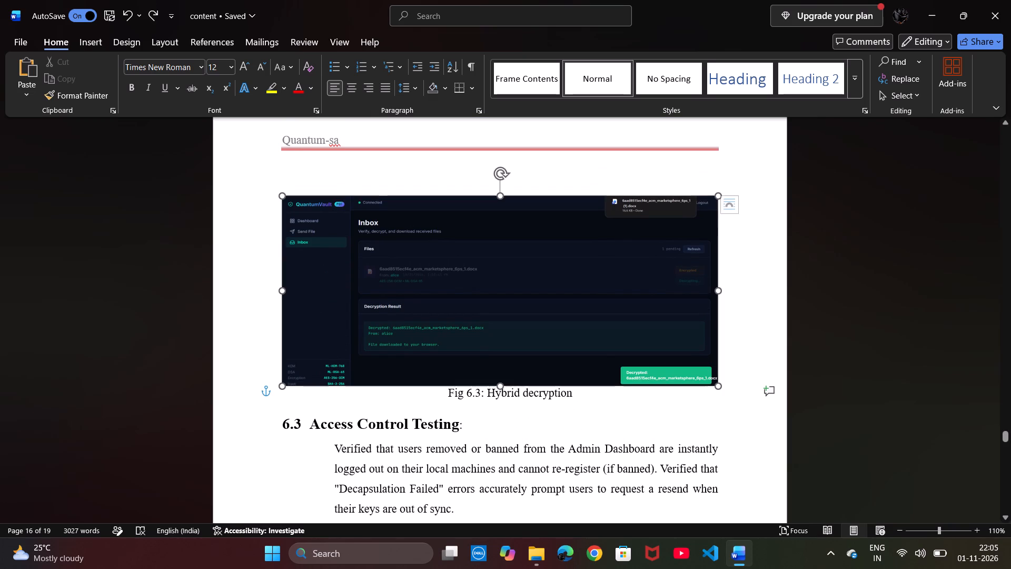
scroll(500, 318, up, 4)
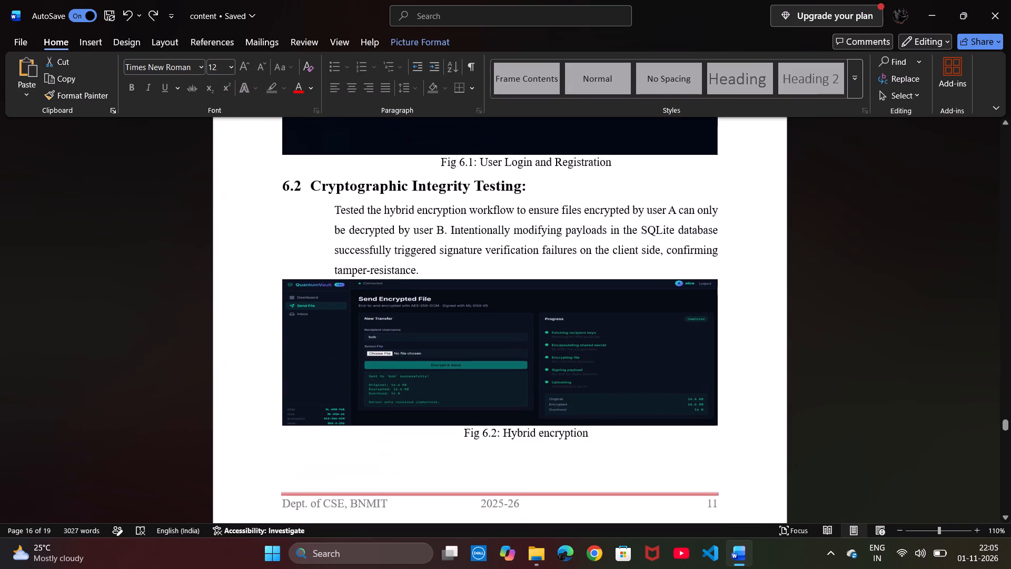
click(500, 318)
click(470, 247)
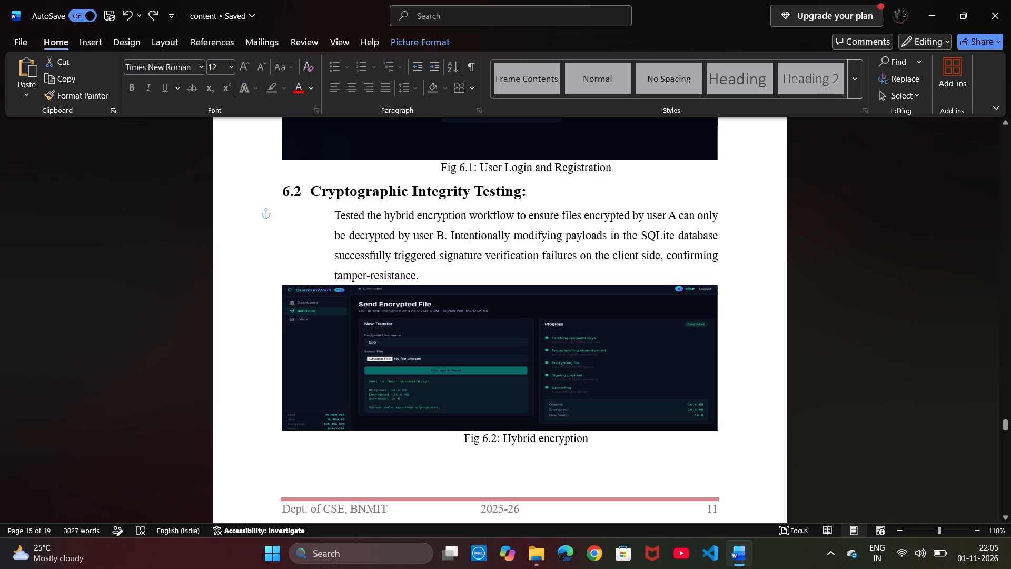
click(451, 236)
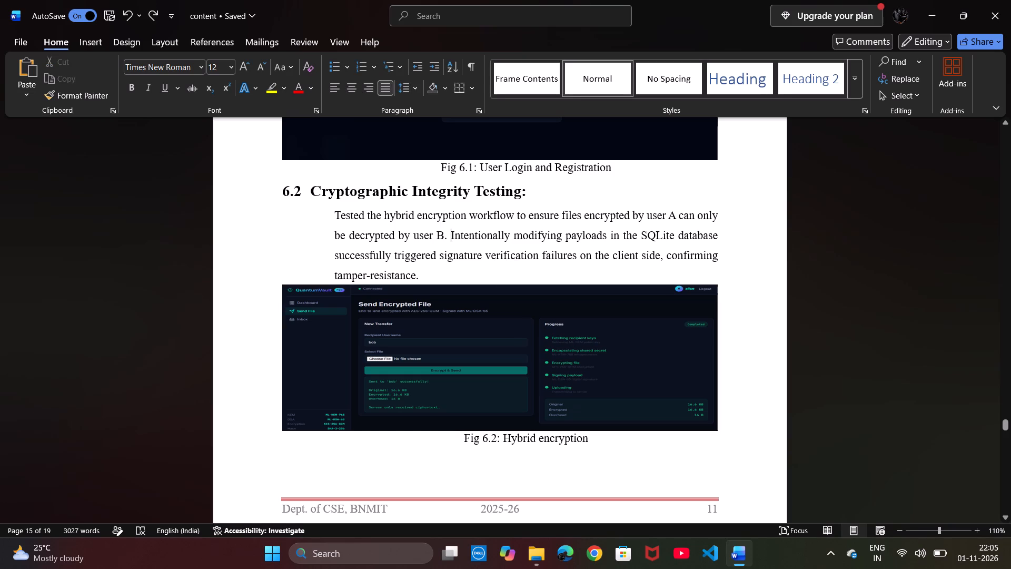
click(448, 236)
scroll(448, 236, up, 1)
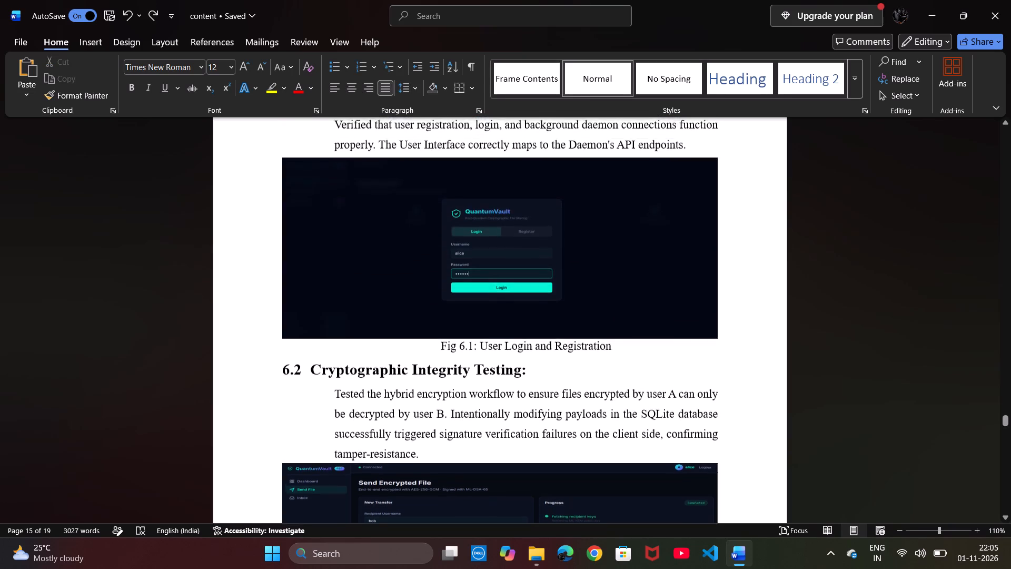
Look back from Chapter 6 through the earlier chapters to the Chapter 1 Introduction, checking page headers and footers.
scroll(448, 236, up, 8)
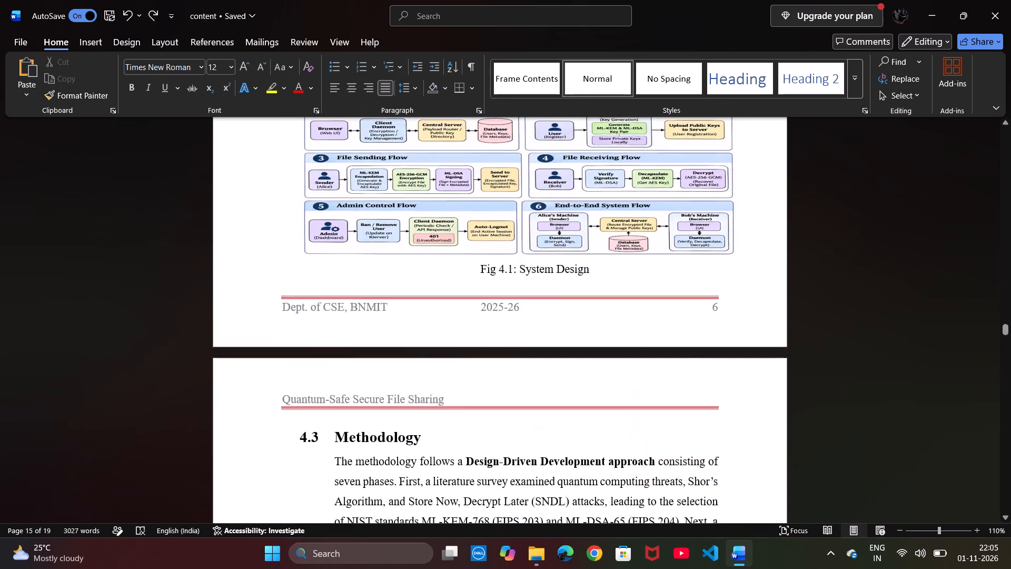
scroll(448, 236, up, 6)
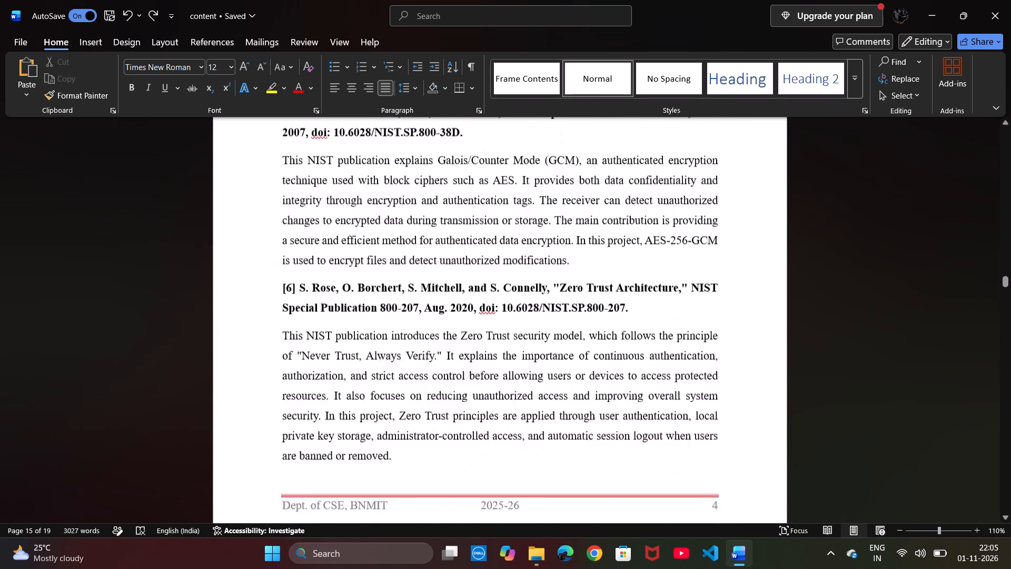
scroll(448, 236, up, 4)
scroll(467, 321, up, 4)
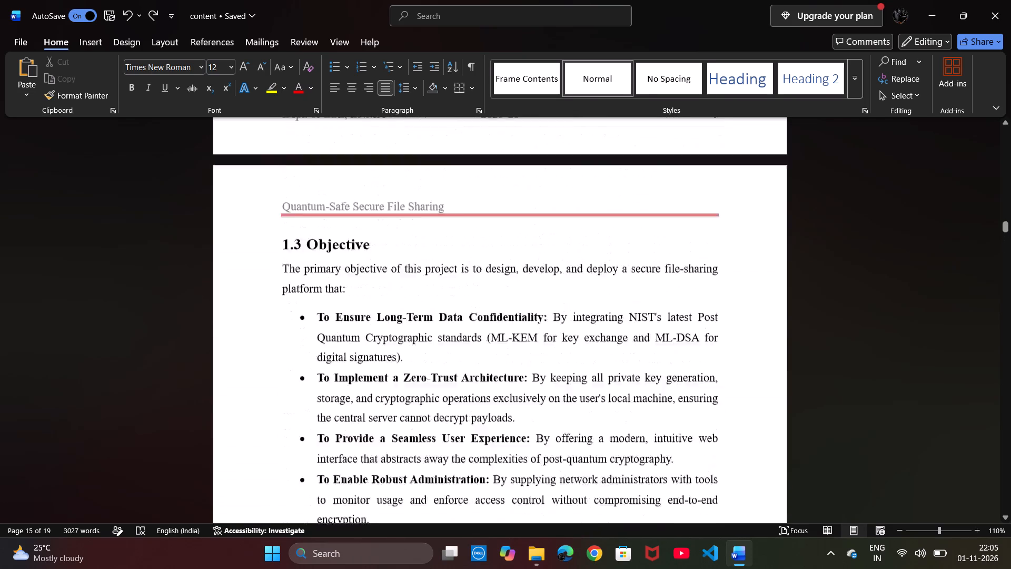
scroll(467, 321, down, 4)
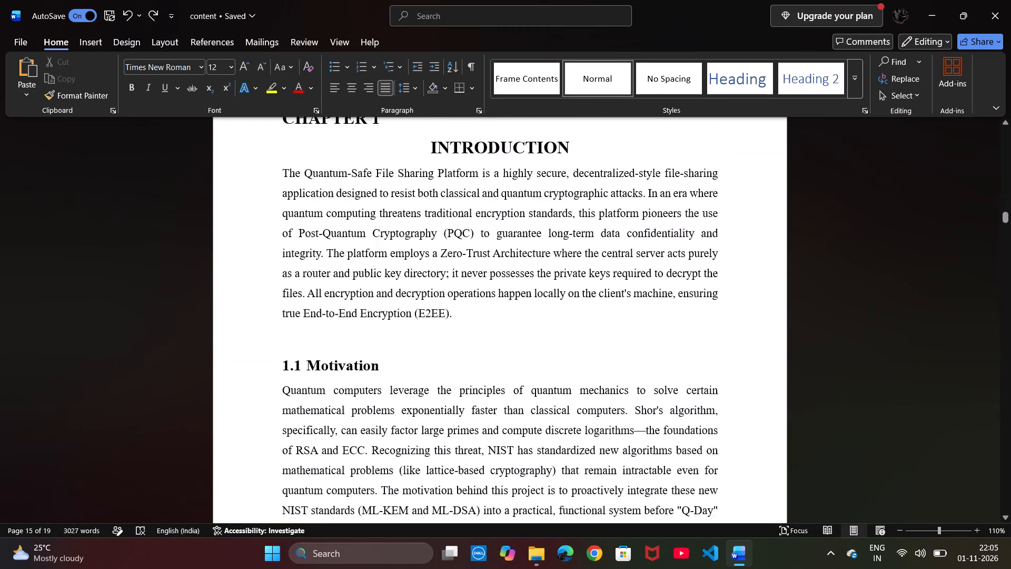
Recheck the page headers and footer numbers through Chapter 2 Literature Survey and Chapter 3 System Requirements.
scroll(467, 321, down, 6)
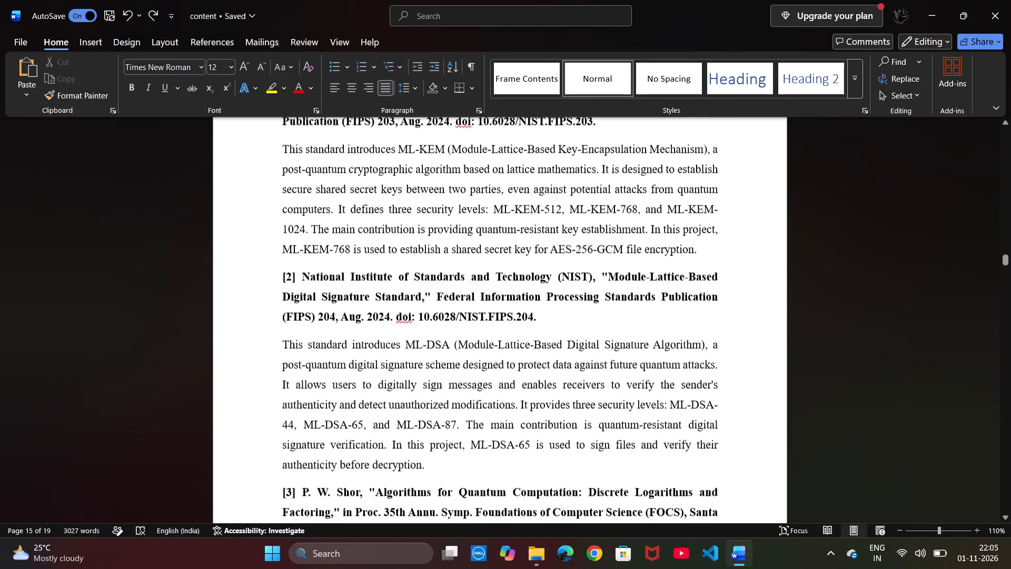
scroll(467, 321, up, 4)
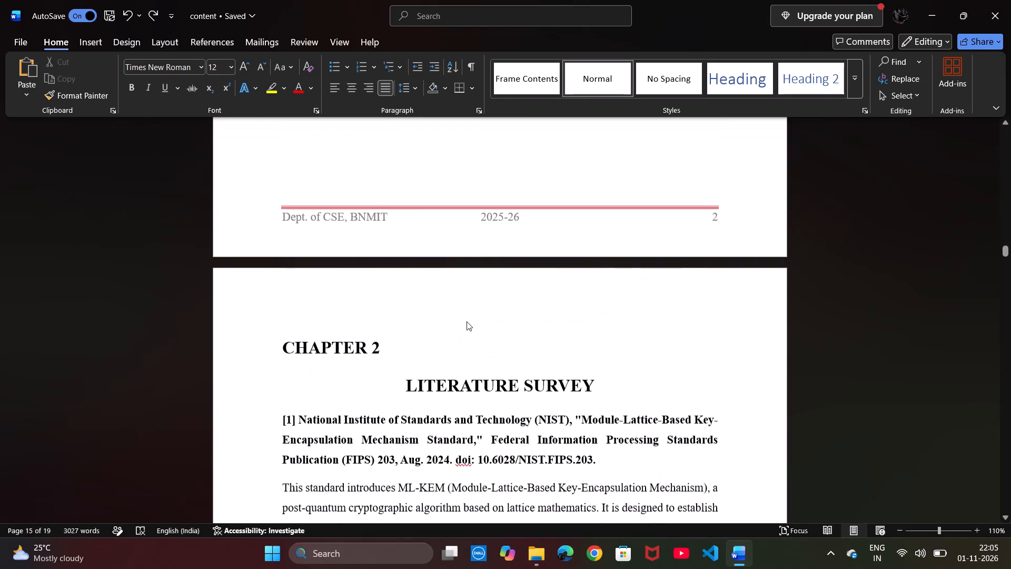
scroll(467, 321, down, 6)
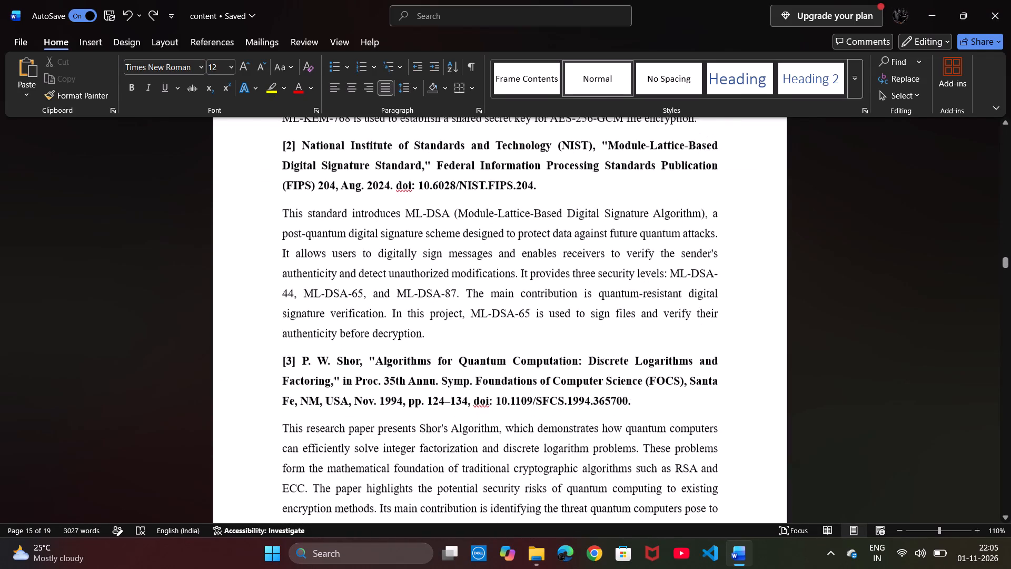
scroll(467, 321, down, 5)
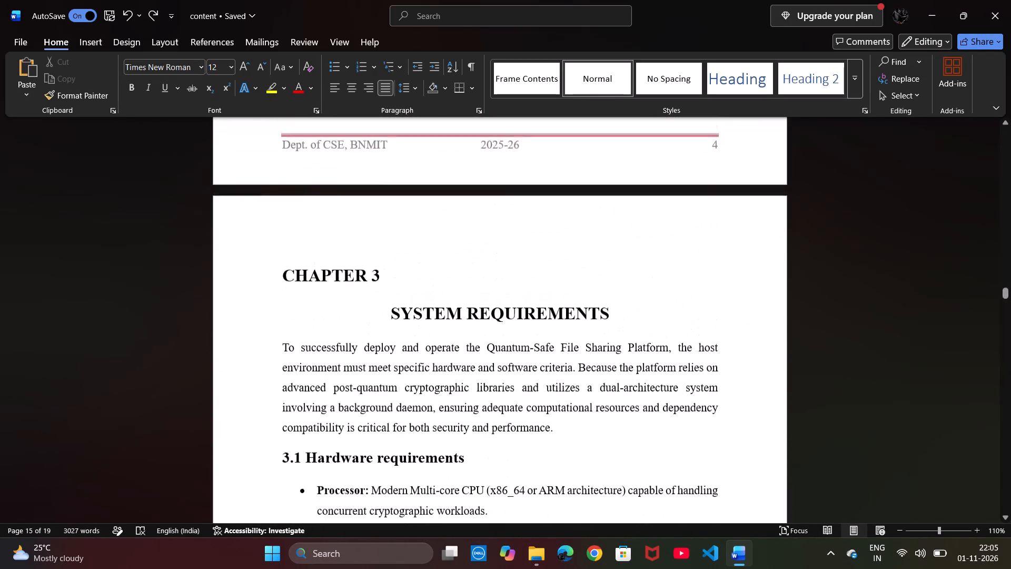
scroll(467, 321, down, 3)
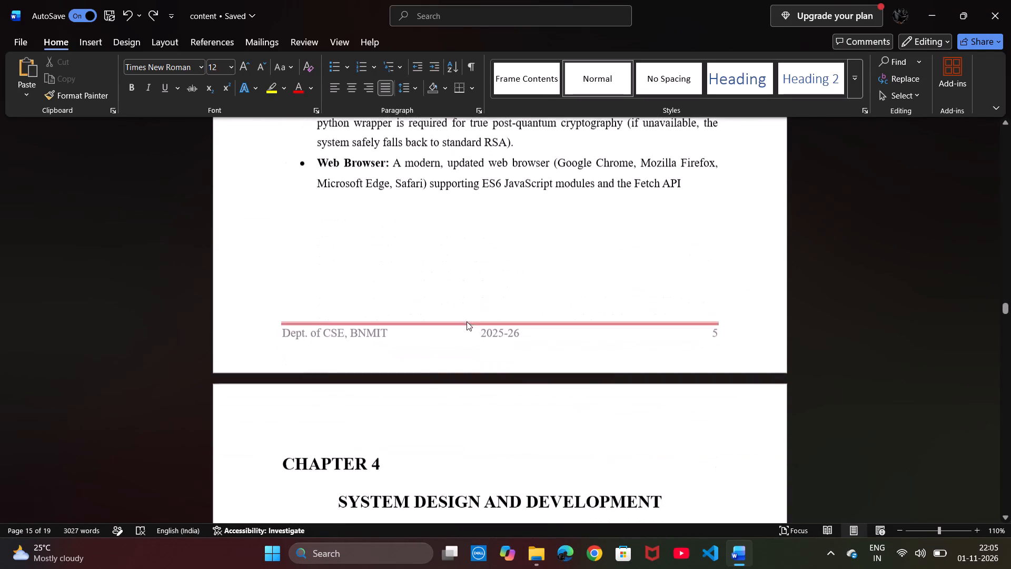
Recheck the figures, headers and footer numbers from Chapter 4 System Design to the Send Encrypted File screenshot in Chapter 5.
scroll(467, 321, down, 3)
scroll(467, 321, up, 1)
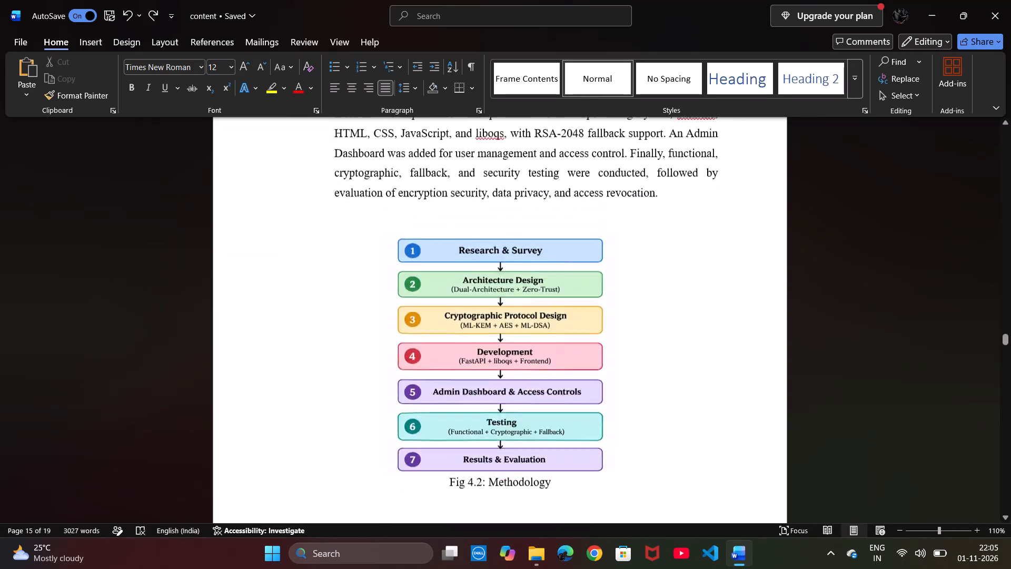
scroll(467, 321, up, 1)
scroll(467, 321, down, 2)
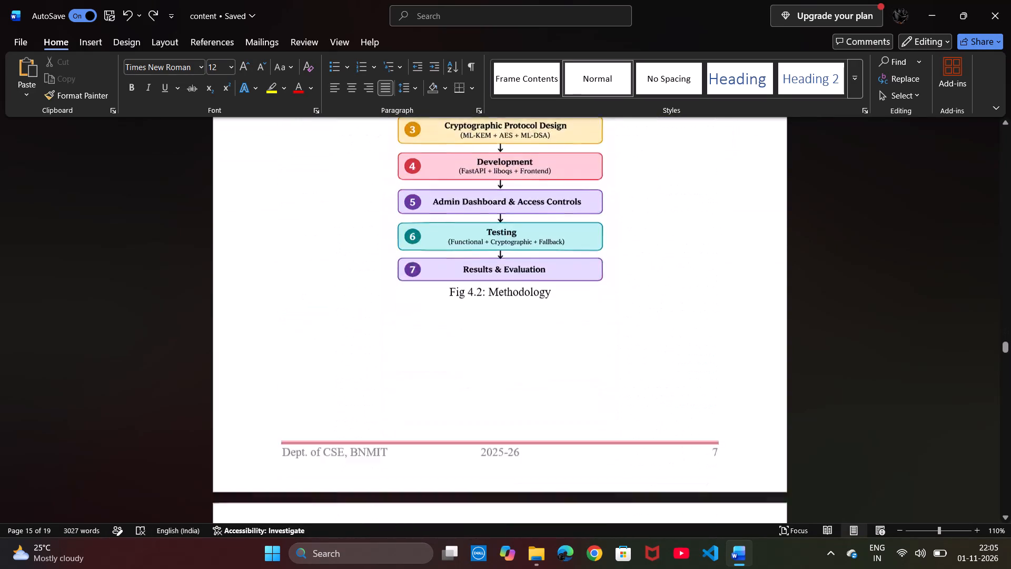
scroll(467, 321, down, 5)
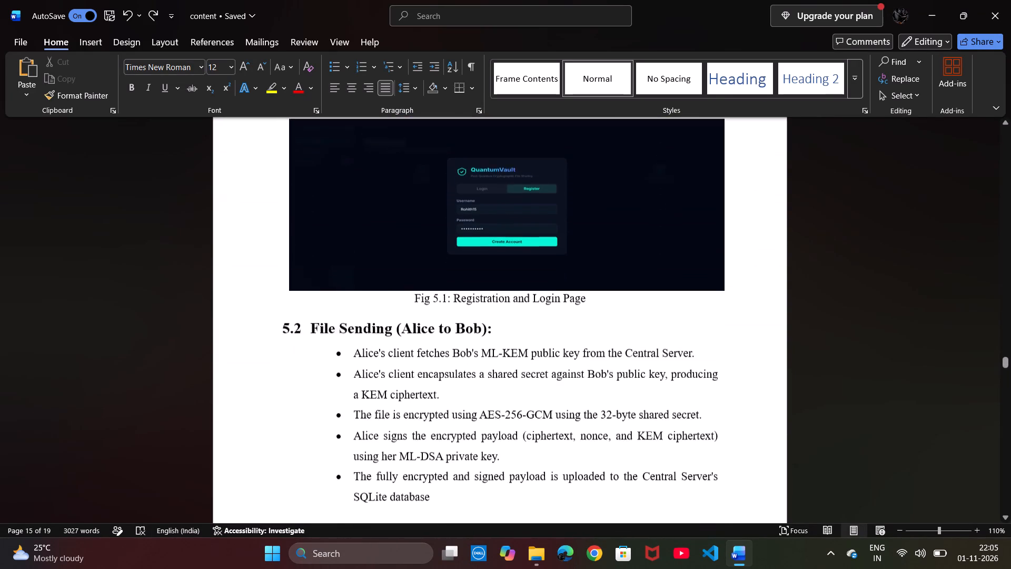
scroll(467, 321, down, 2)
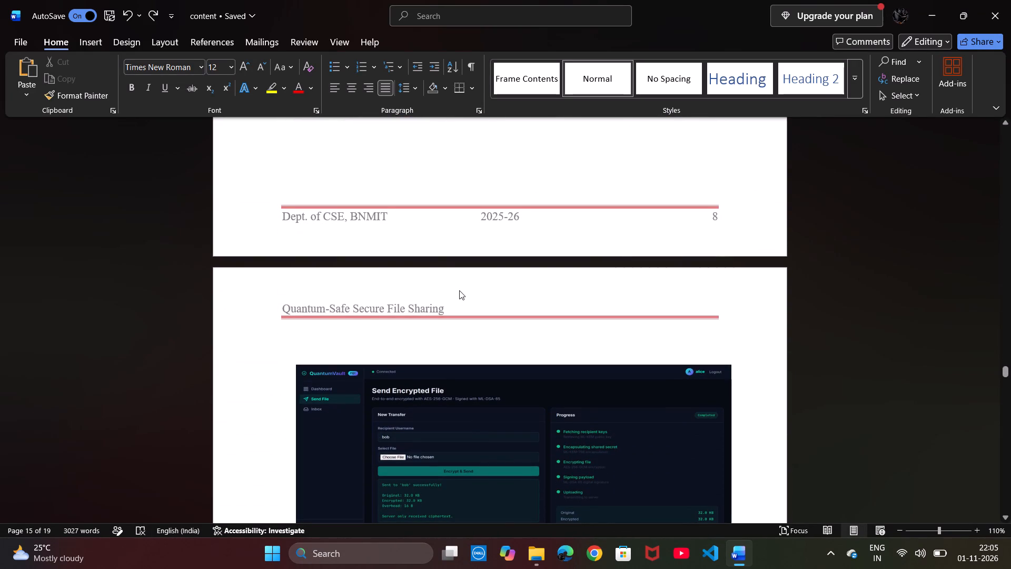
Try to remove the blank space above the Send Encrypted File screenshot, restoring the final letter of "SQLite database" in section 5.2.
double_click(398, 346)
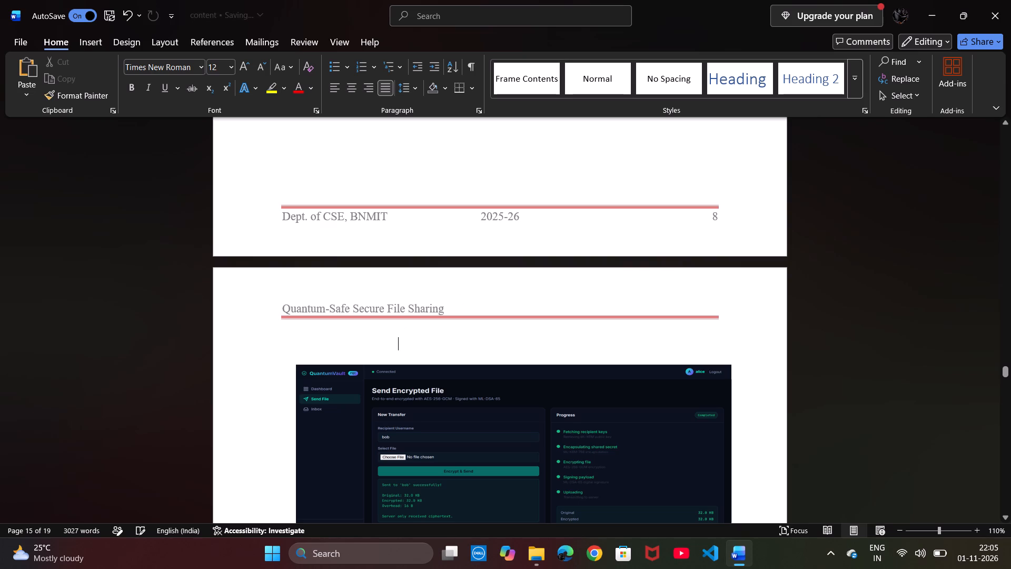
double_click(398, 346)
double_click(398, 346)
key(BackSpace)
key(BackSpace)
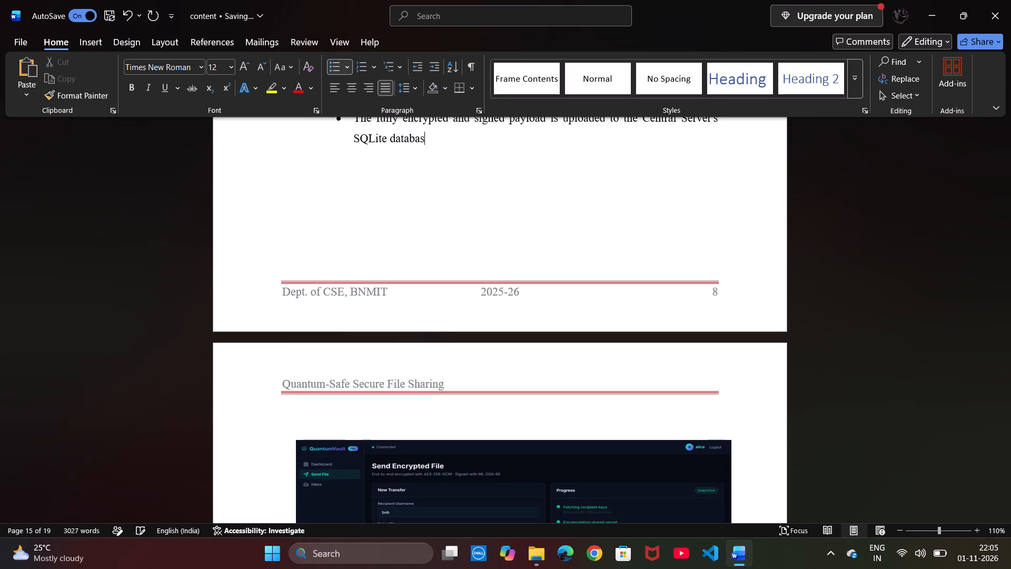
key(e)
Complete the truncated header on the page above Fig 6.3 so it reads "Quantum-Safe Secure File Sharing".
scroll(442, 374, down, 6)
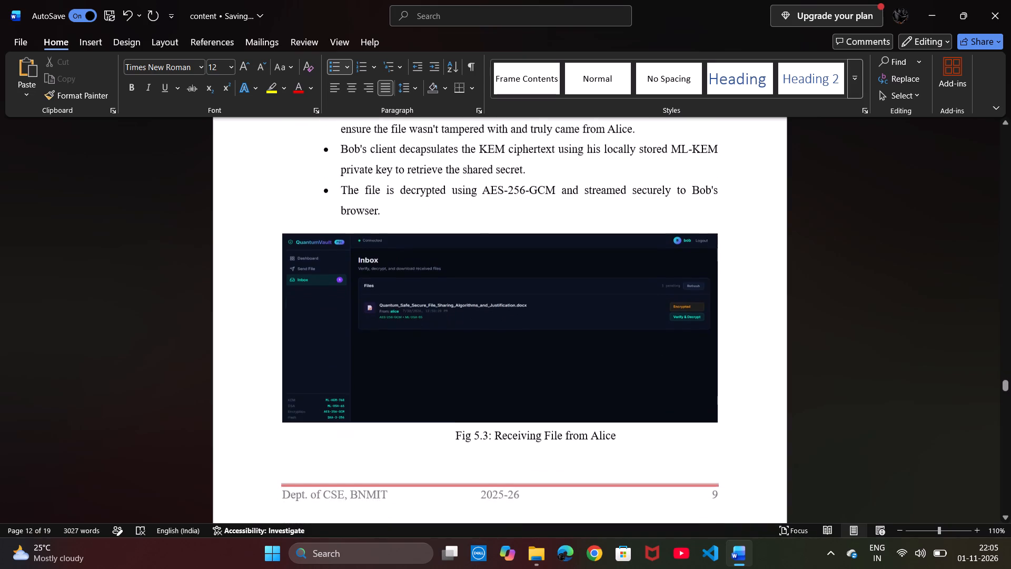
scroll(442, 374, down, 4)
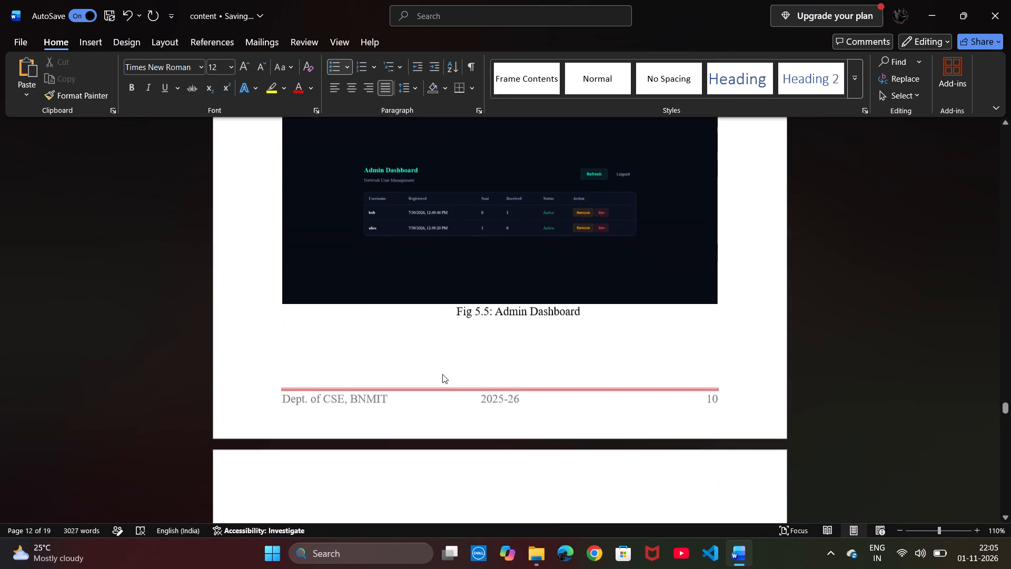
scroll(442, 374, down, 2)
scroll(442, 374, up, 1)
scroll(442, 374, down, 2)
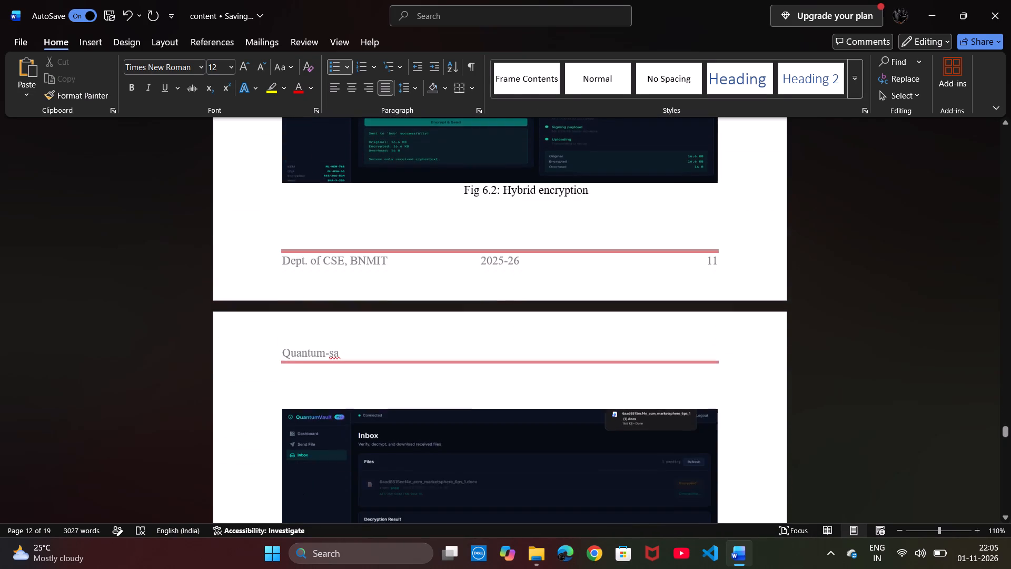
scroll(442, 374, down, 1)
scroll(442, 374, up, 1)
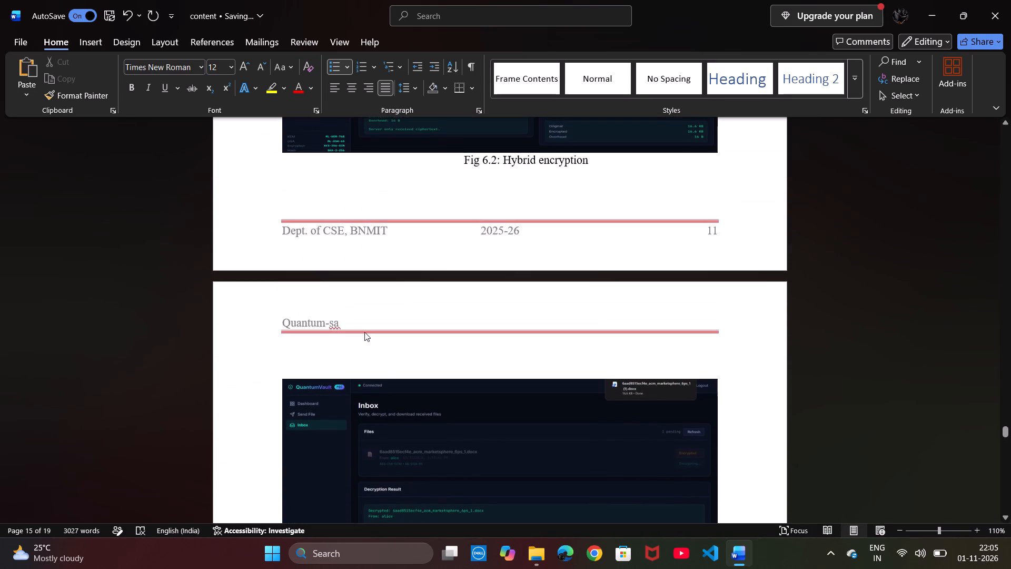
triple_click(353, 323)
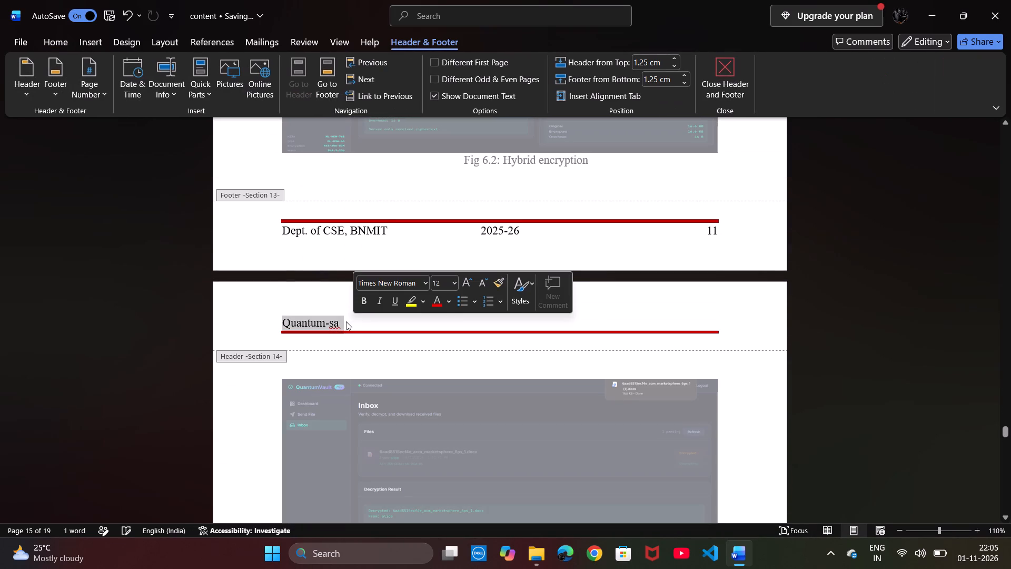
click(345, 321)
text(fe)
key(space)
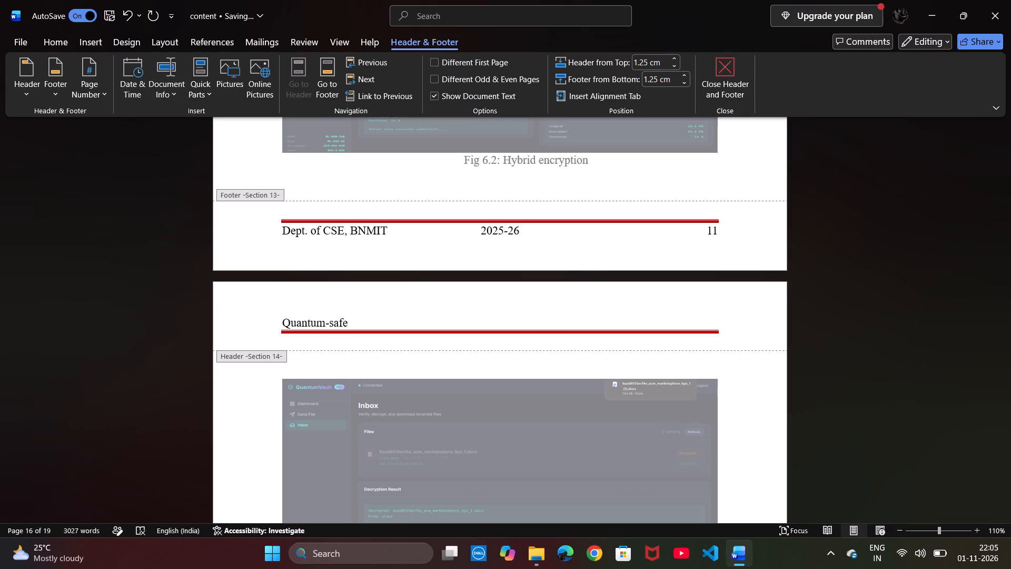
key(BackSpace)
key(BackSpace)
key(BackSpace)
key(BackSpace)
key(BackSpace)
text(Safe Secure File)
key(space)
text(Sharing)
Recheck the page headers and footer numbers from Fig 6.3 through Chapter 7 Results to the Conclusion and Future Enhancement page.
scroll(345, 321, down, 2)
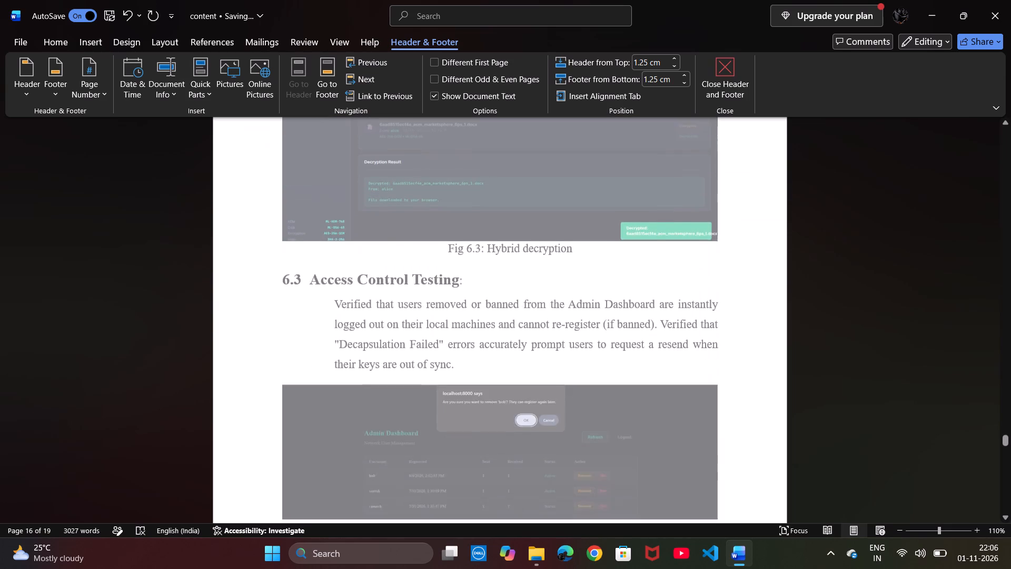
scroll(345, 321, down, 5)
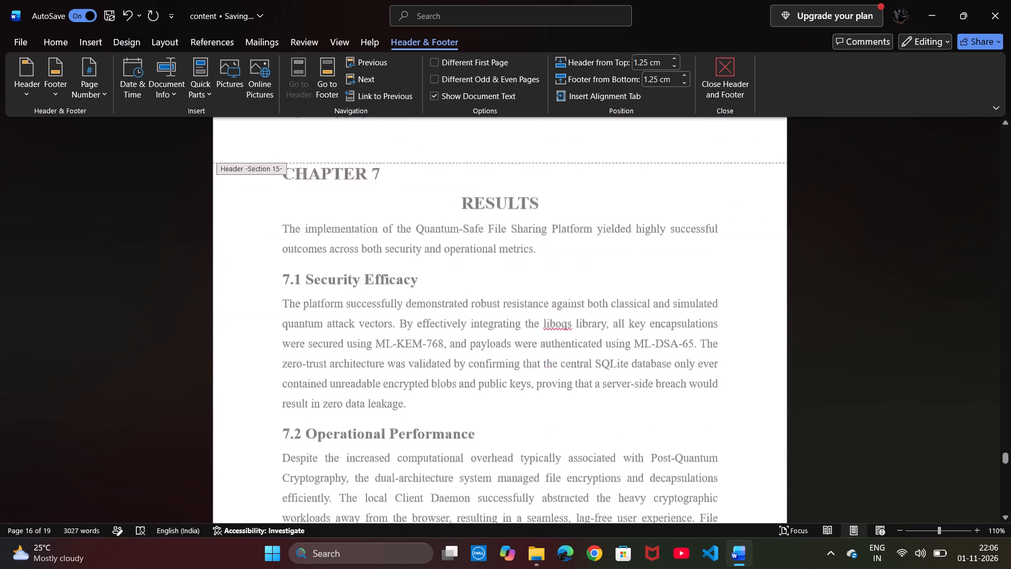
scroll(345, 321, down, 2)
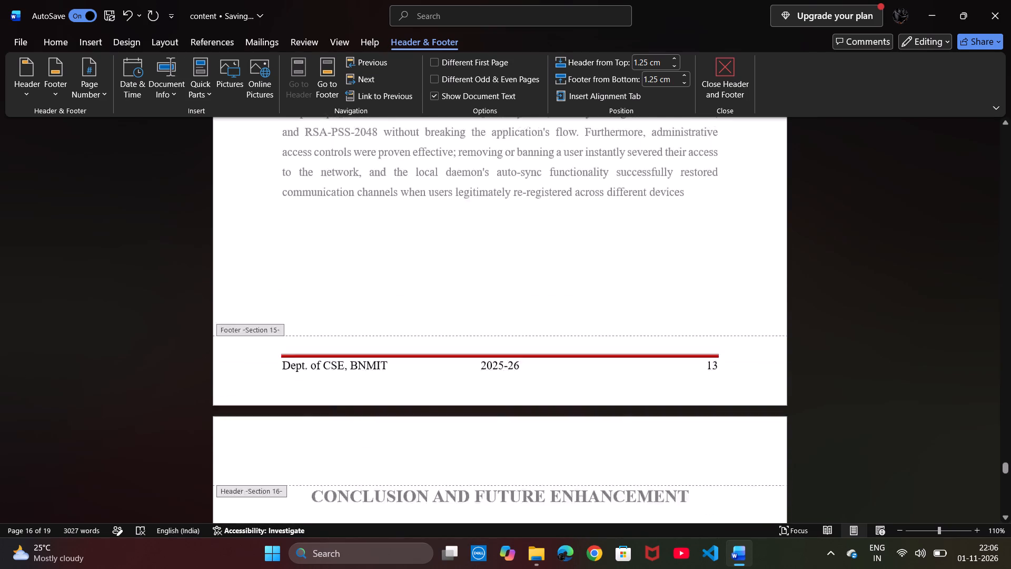
scroll(345, 321, down, 2)
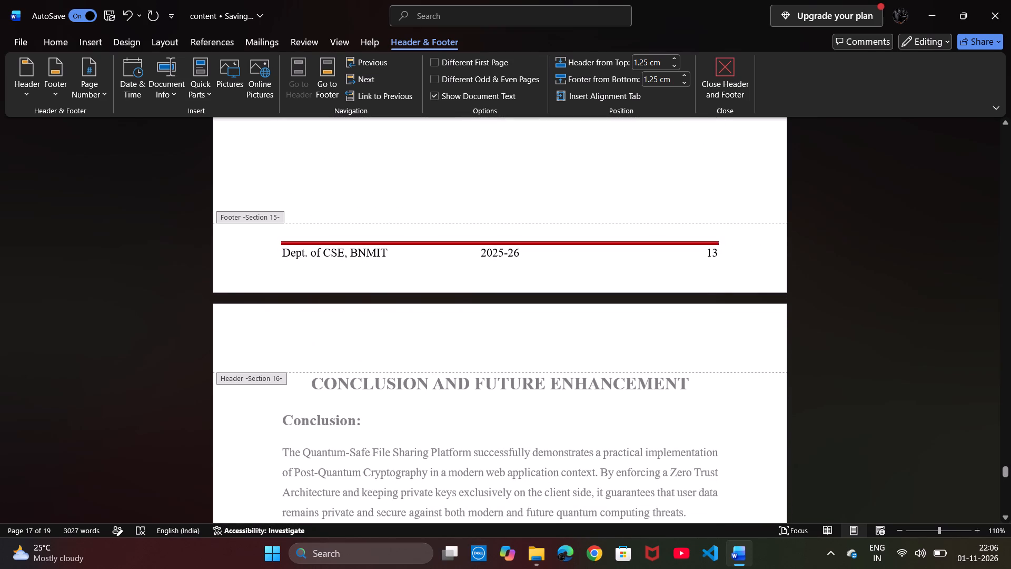
Add a dark red 3 pt thick-and-thin line below the empty header paragraph on the Conclusion and Future Enhancement page.
double_click(340, 354)
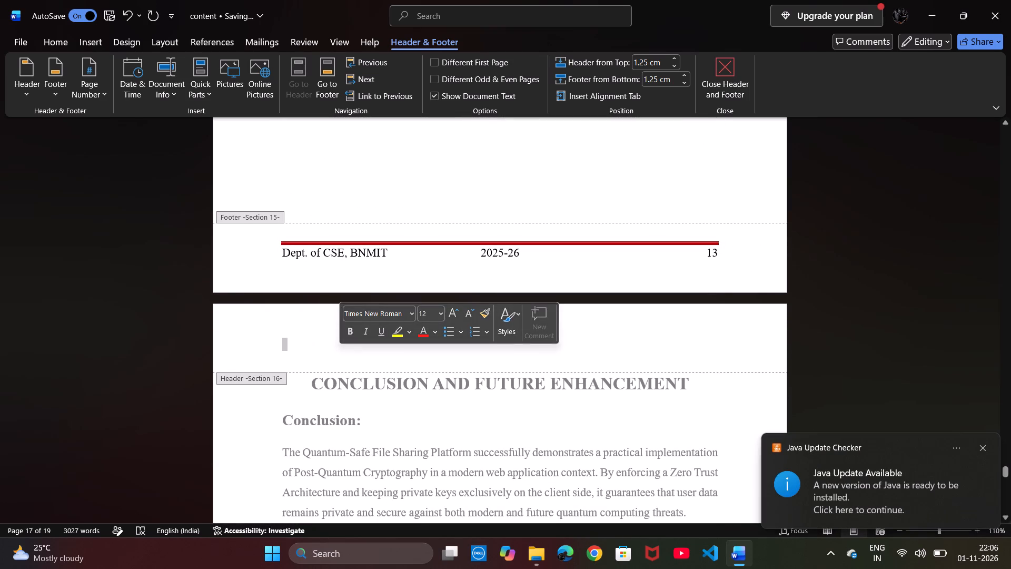
key(BackSpace)
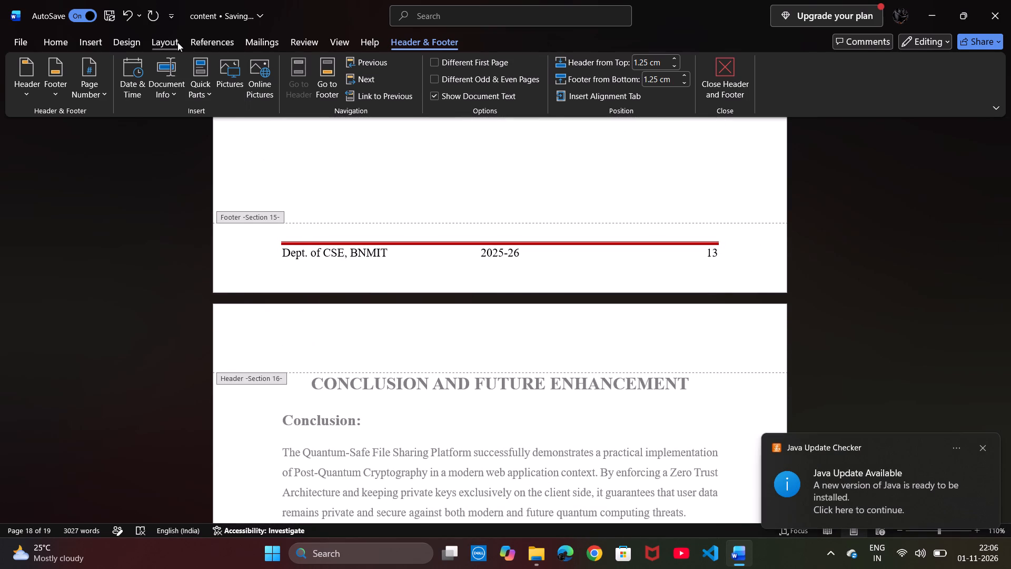
click(177, 42)
click(140, 40)
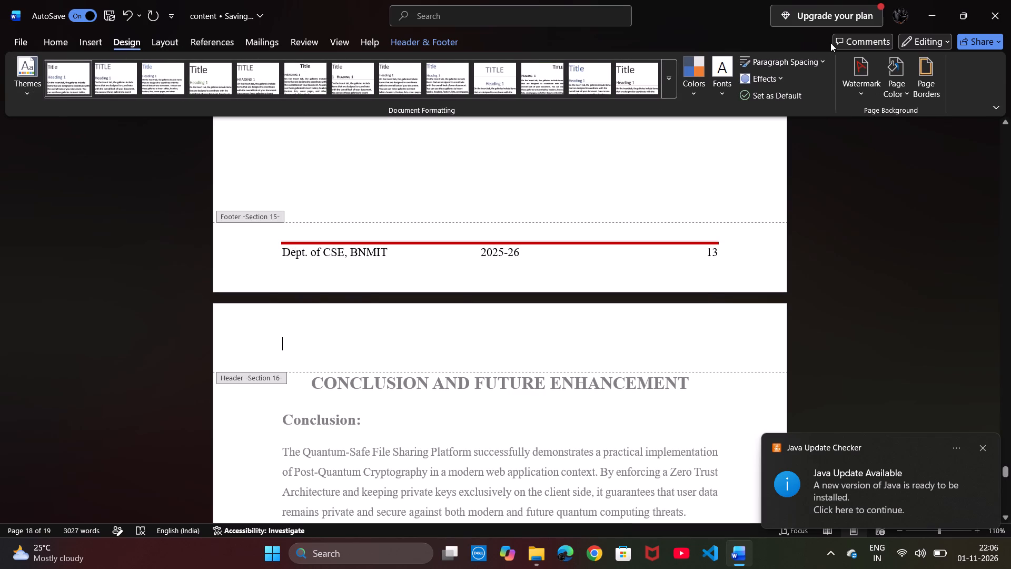
click(912, 86)
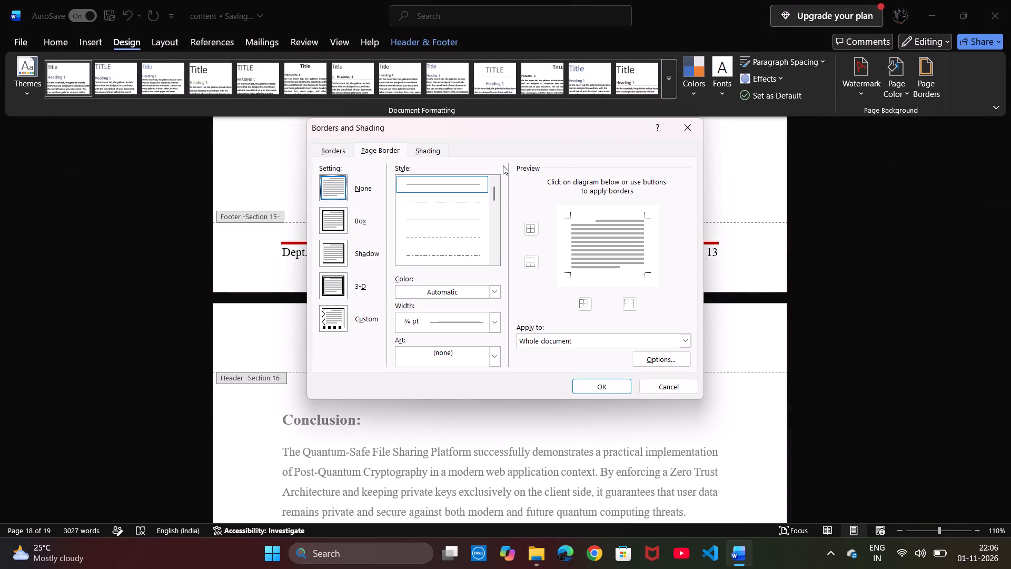
click(341, 154)
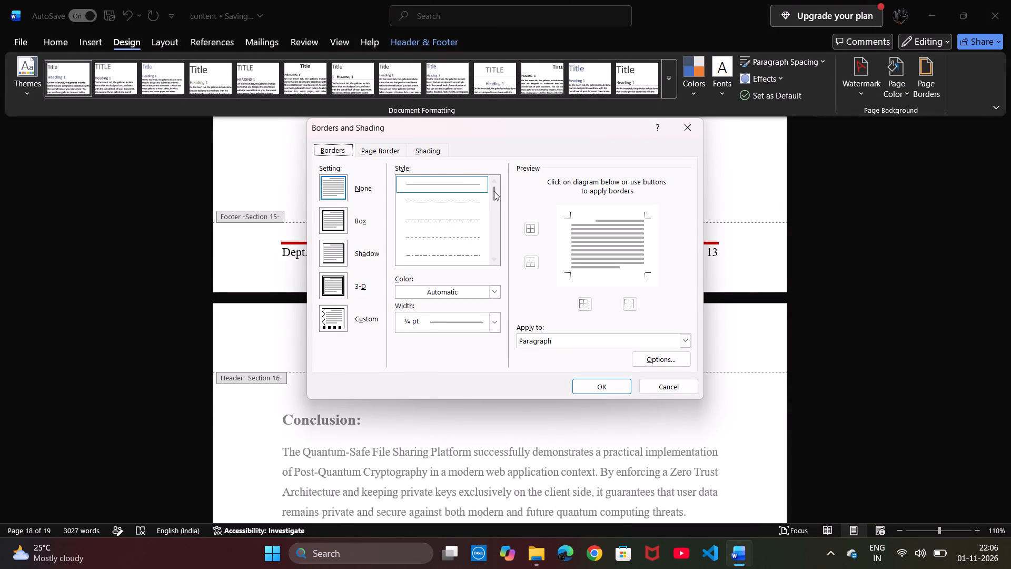
drag(495, 194, 495, 211)
click(470, 219)
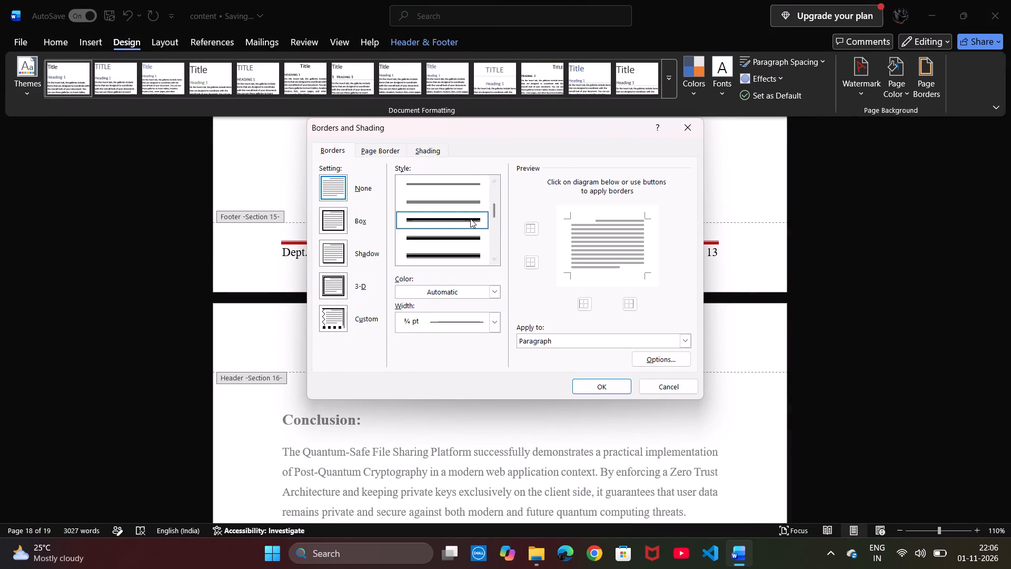
click(454, 291)
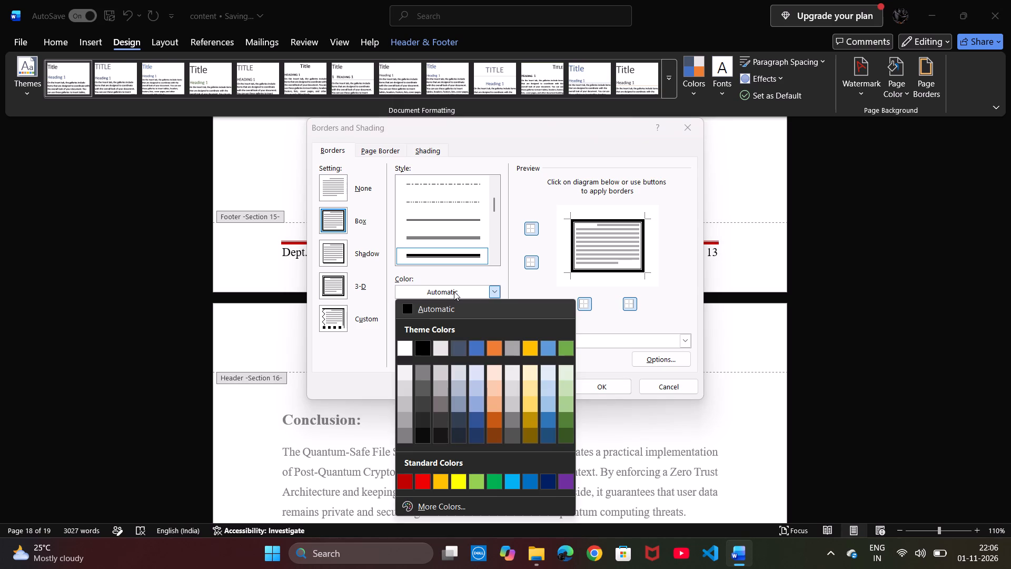
click(411, 479)
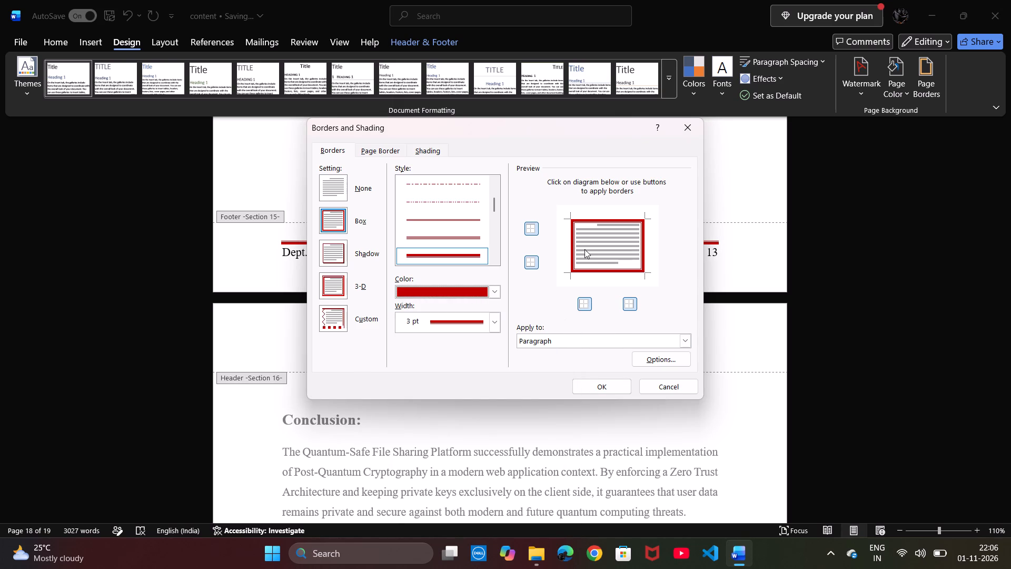
click(536, 228)
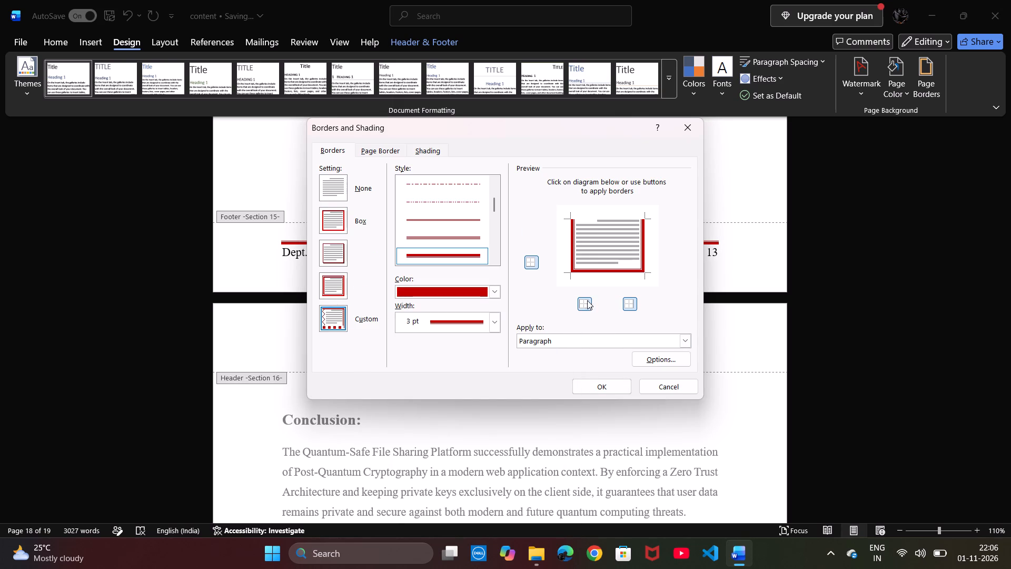
click(586, 301)
click(629, 306)
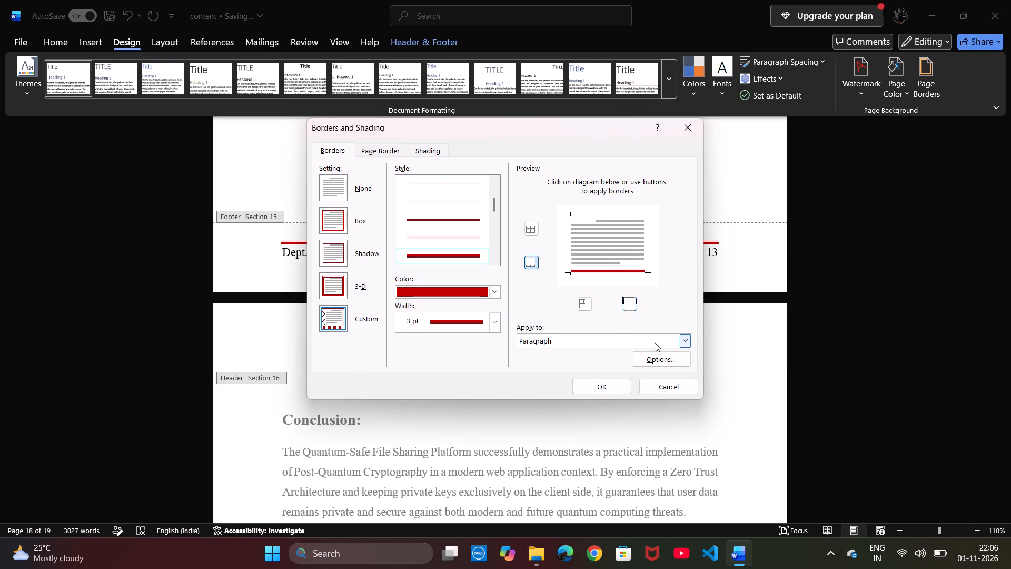
click(687, 339)
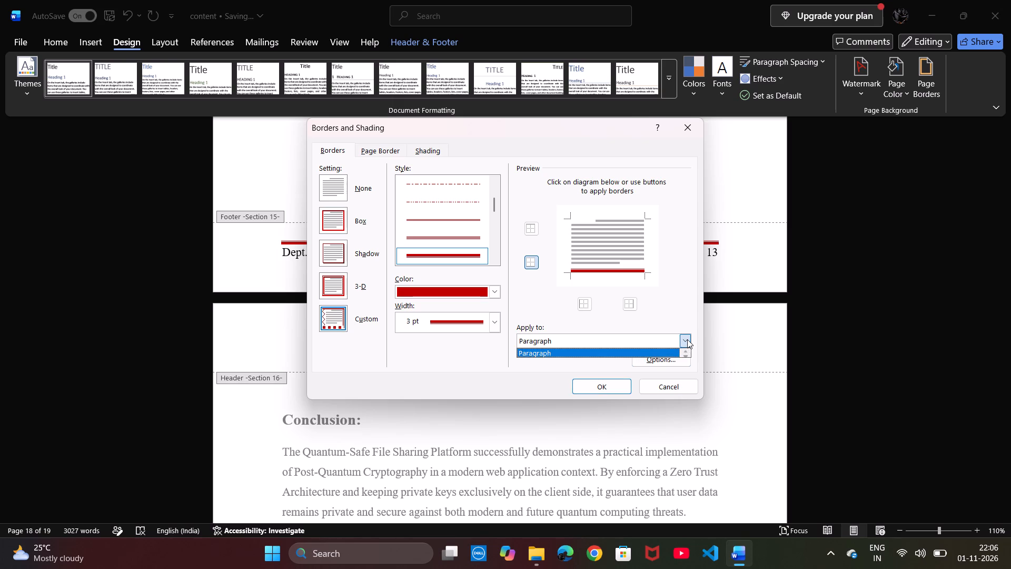
click(687, 339)
click(677, 356)
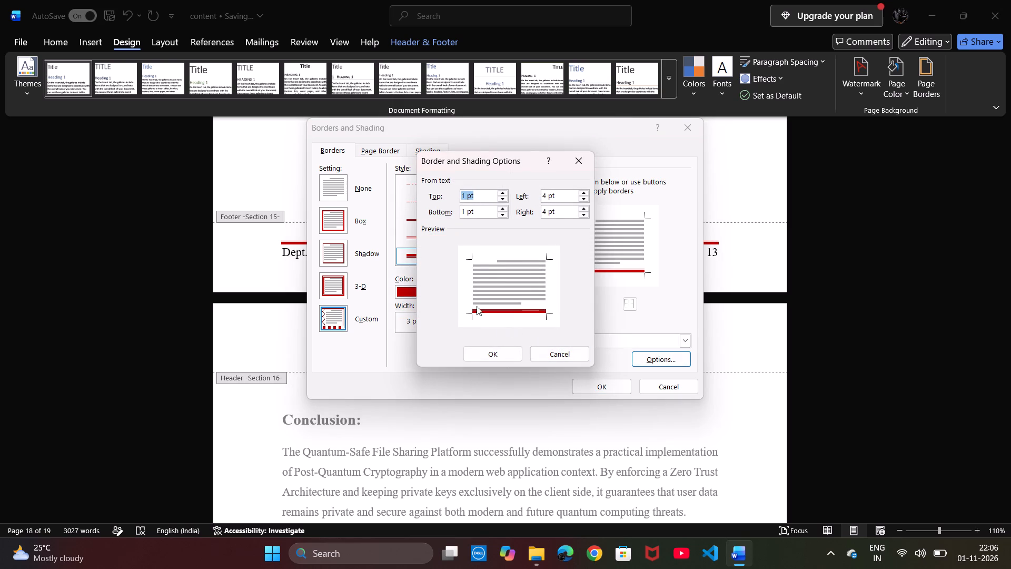
click(576, 169)
click(606, 387)
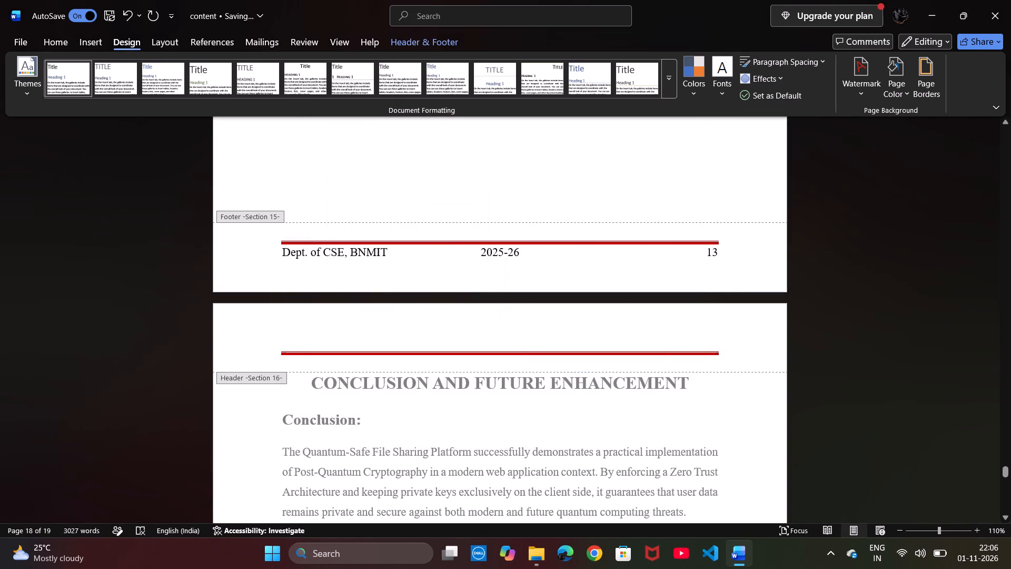
Enter "Quantum-Safe Secure File Sharing" as the header text on the Conclusion and Future Enhancement page.
text(Quantum-Safe Secure)
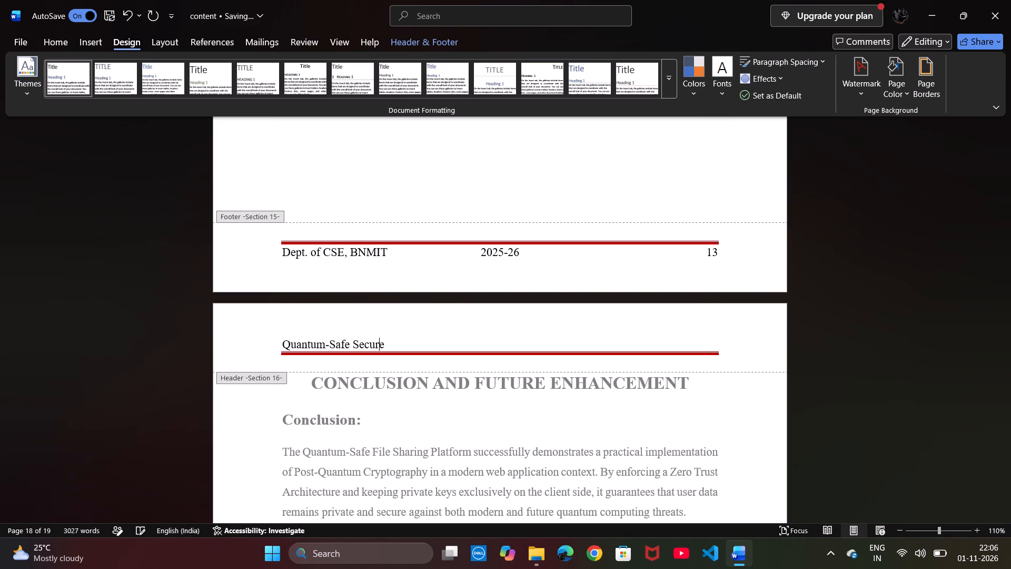
key(space)
text(File Sharing)
Recheck the headers and footers from Chapter 7 Results through the Conclusion page to the end of the References page.
scroll(397, 246, up, 3)
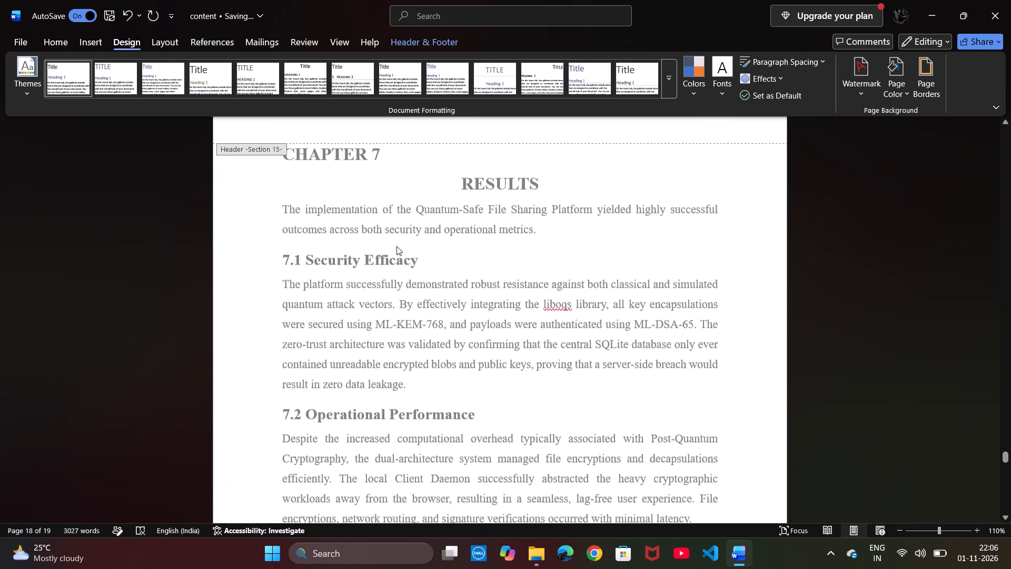
scroll(397, 246, down, 3)
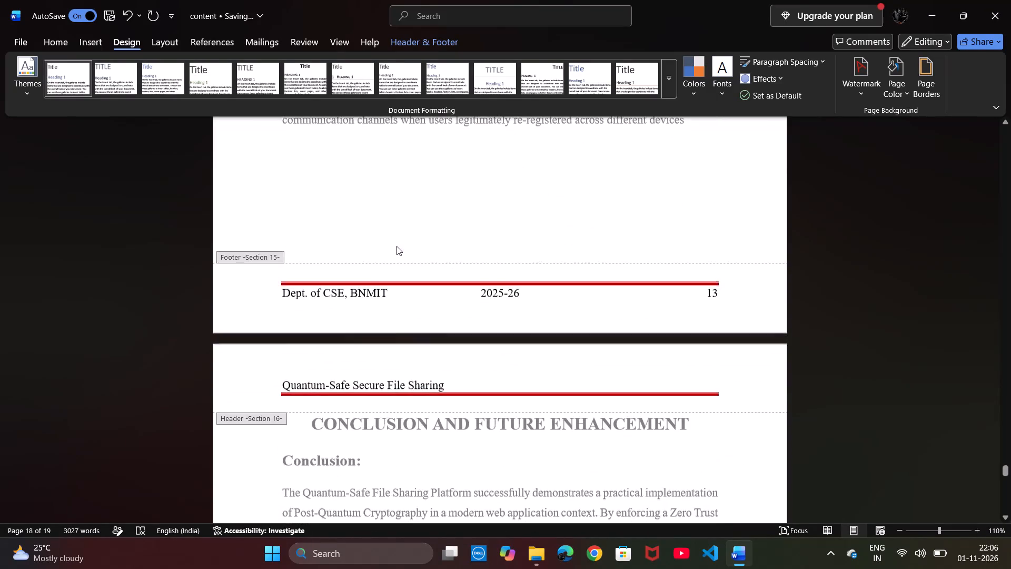
scroll(397, 246, down, 5)
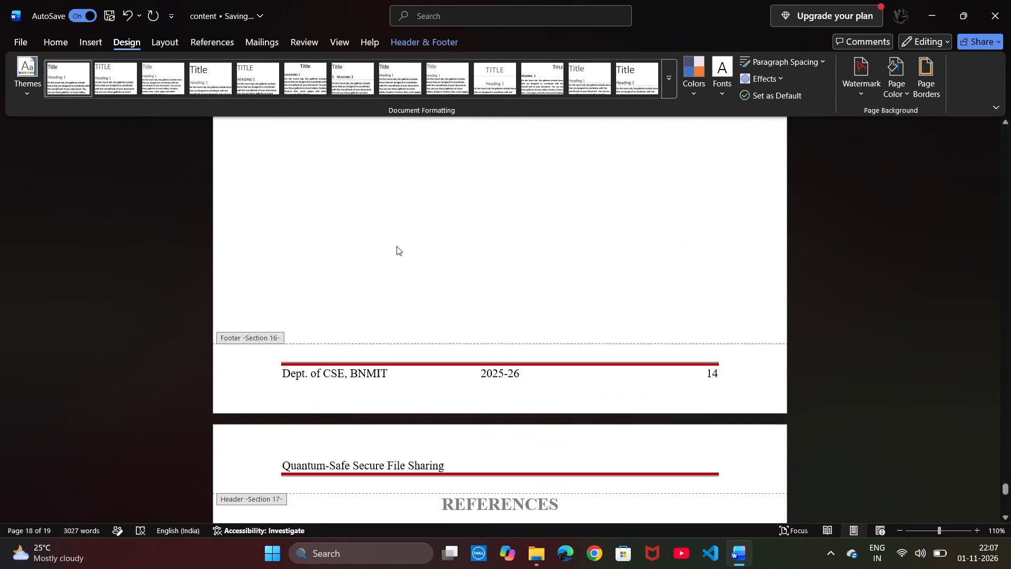
scroll(397, 246, down, 4)
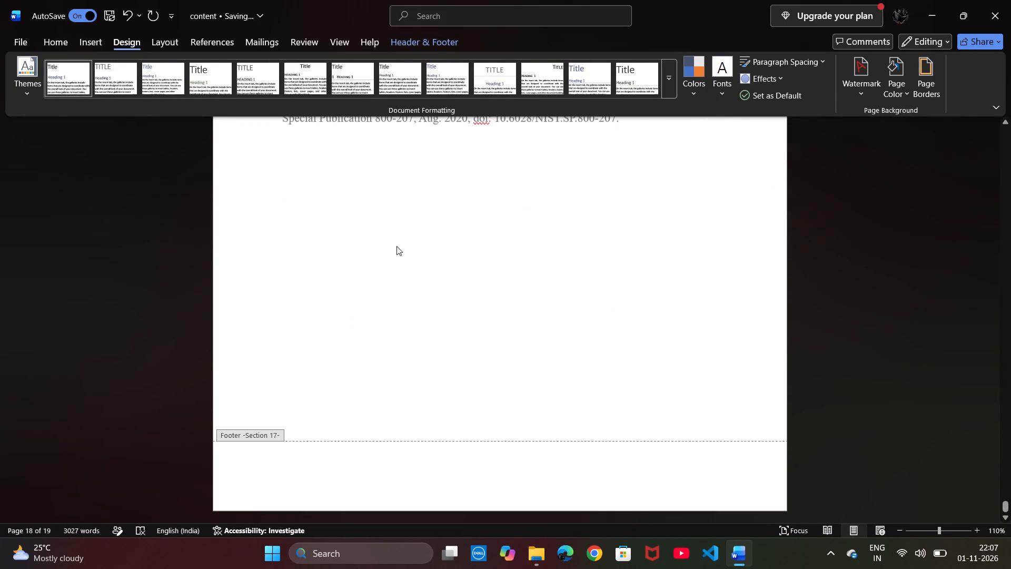
Add a dark red 3 pt thick-and-thin line above the empty footer paragraph on the References page.
double_click(383, 452)
scroll(383, 452, down, 4)
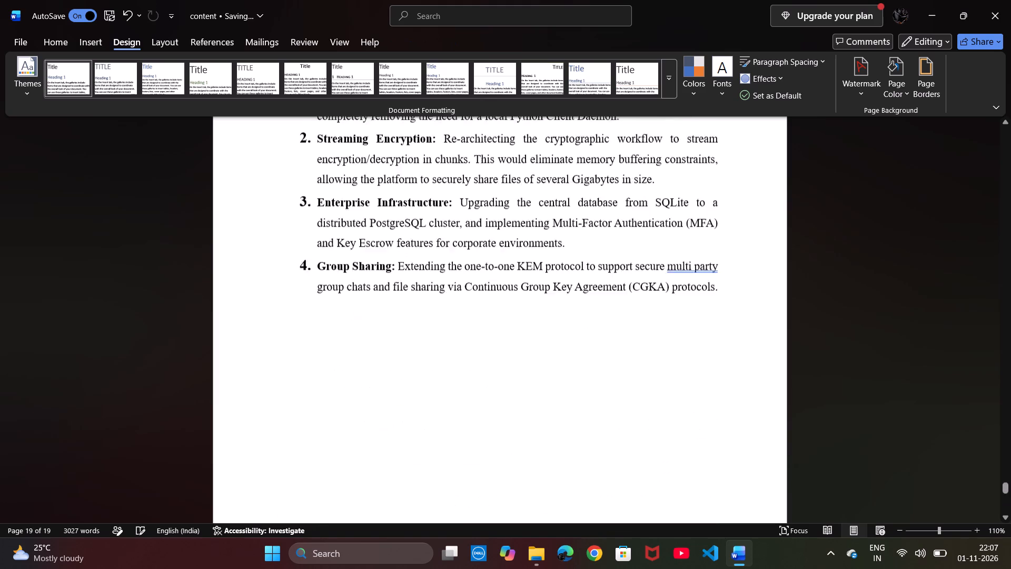
scroll(383, 452, down, 9)
double_click(368, 469)
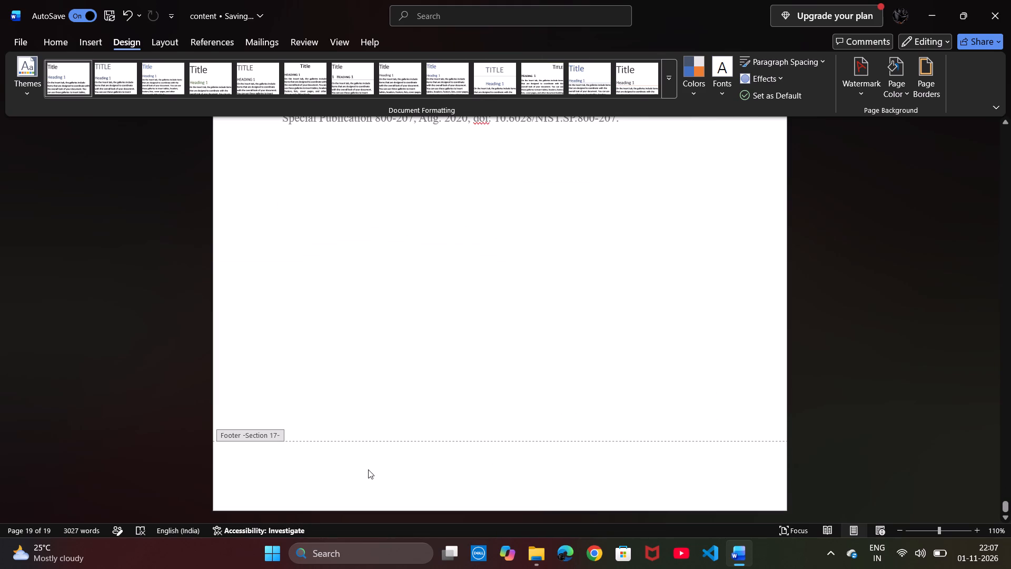
click(180, 38)
click(133, 42)
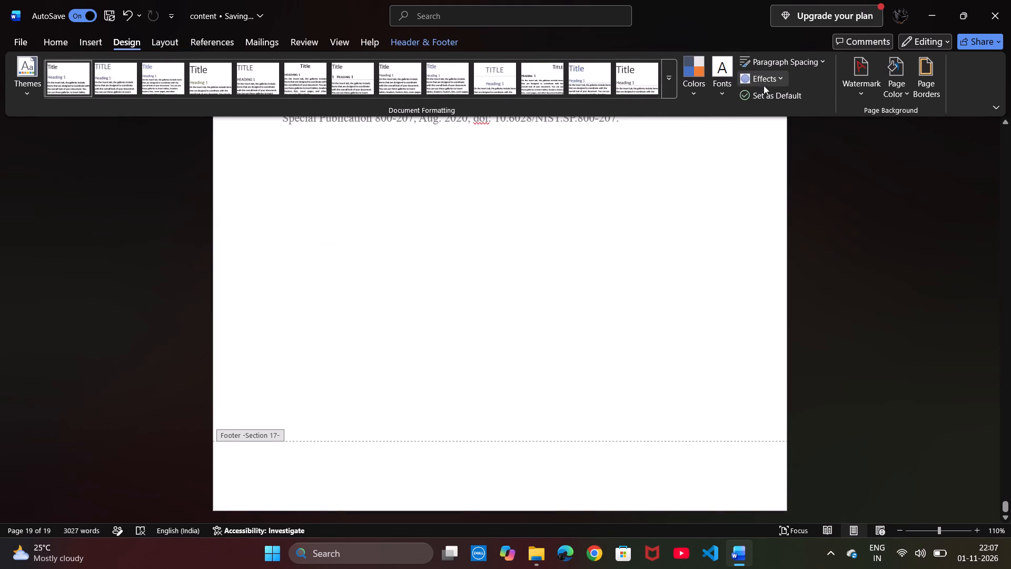
click(919, 85)
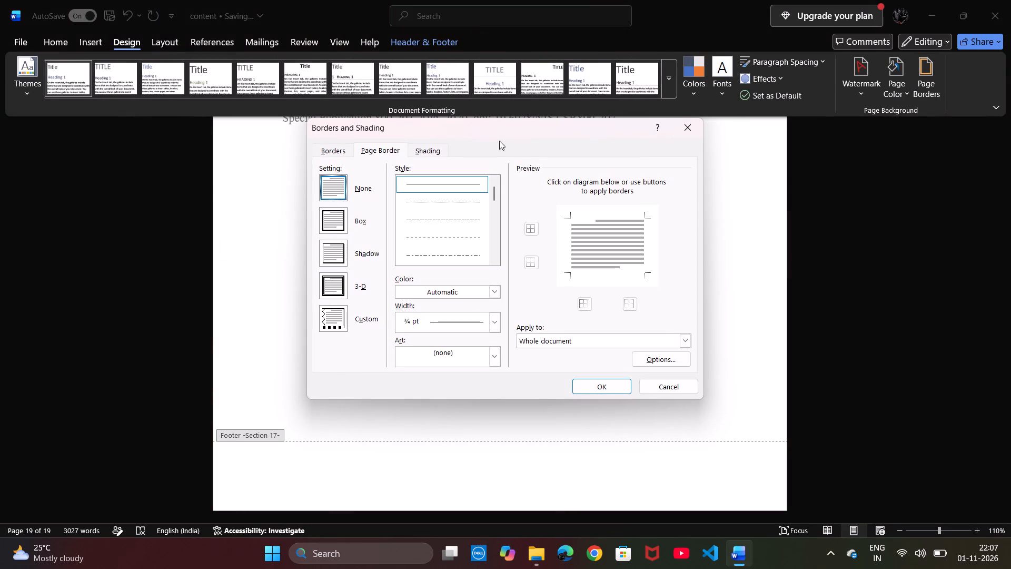
click(346, 146)
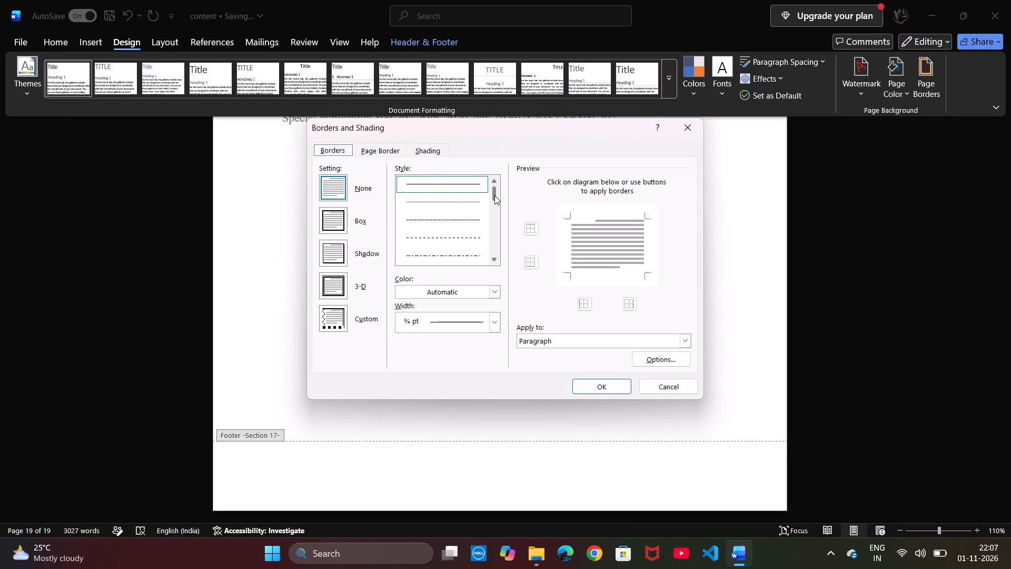
drag(494, 195, 495, 209)
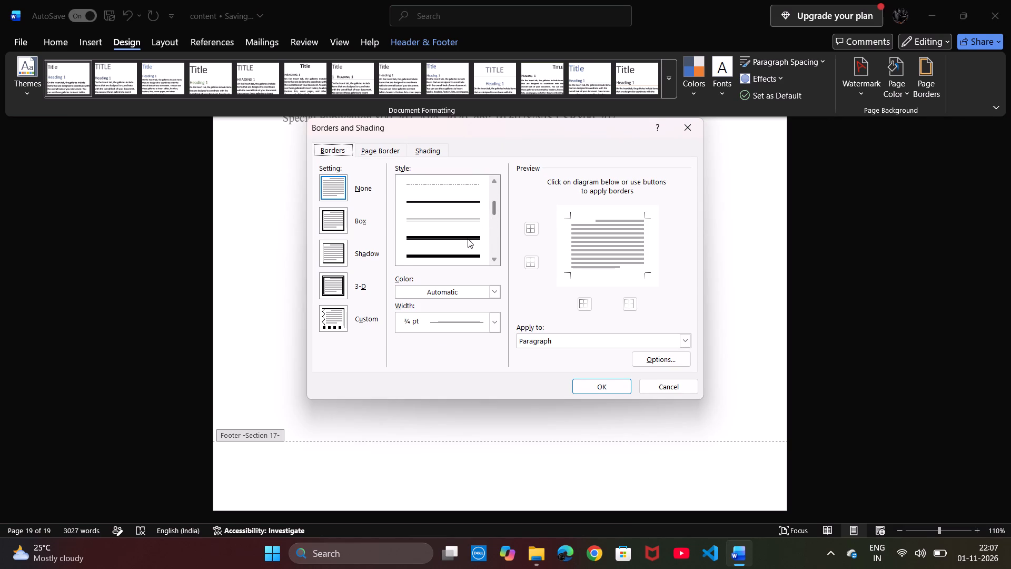
click(467, 240)
click(497, 290)
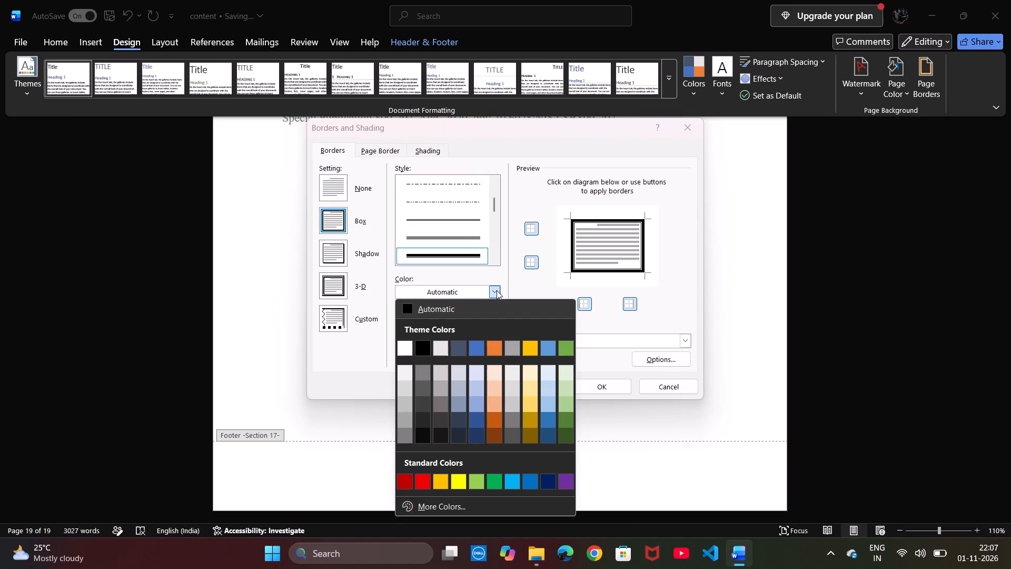
click(407, 487)
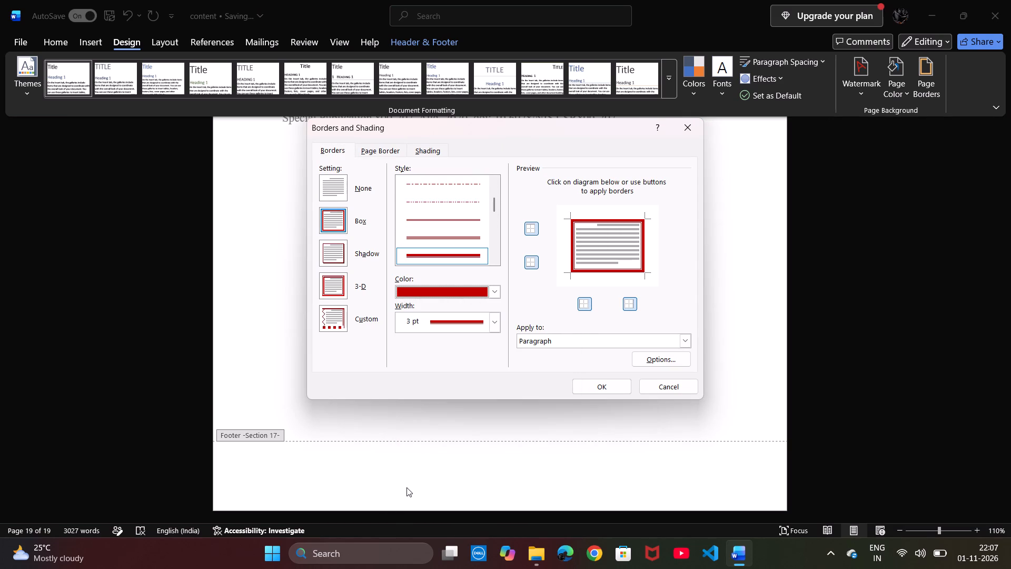
click(536, 225)
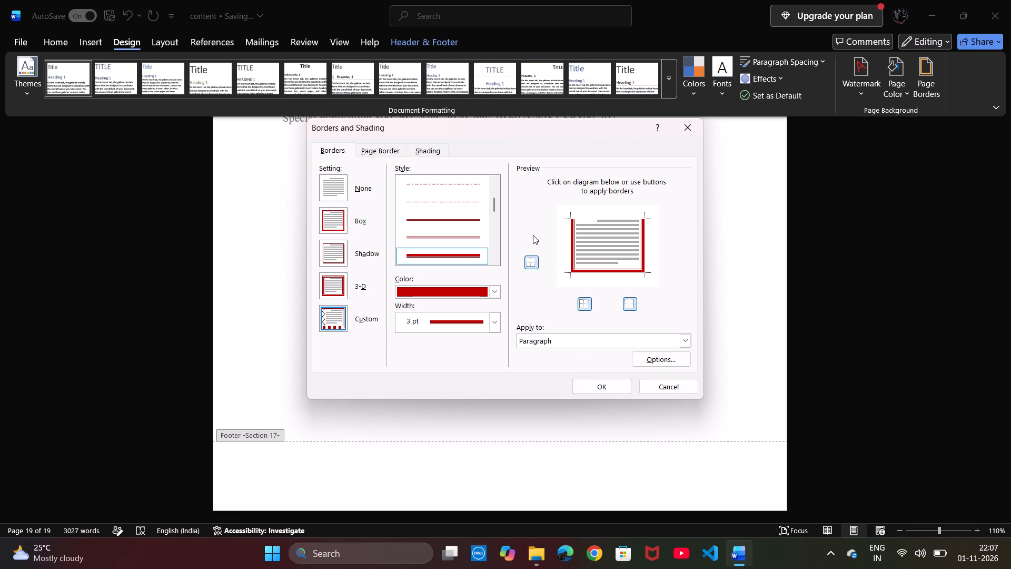
click(533, 235)
click(533, 258)
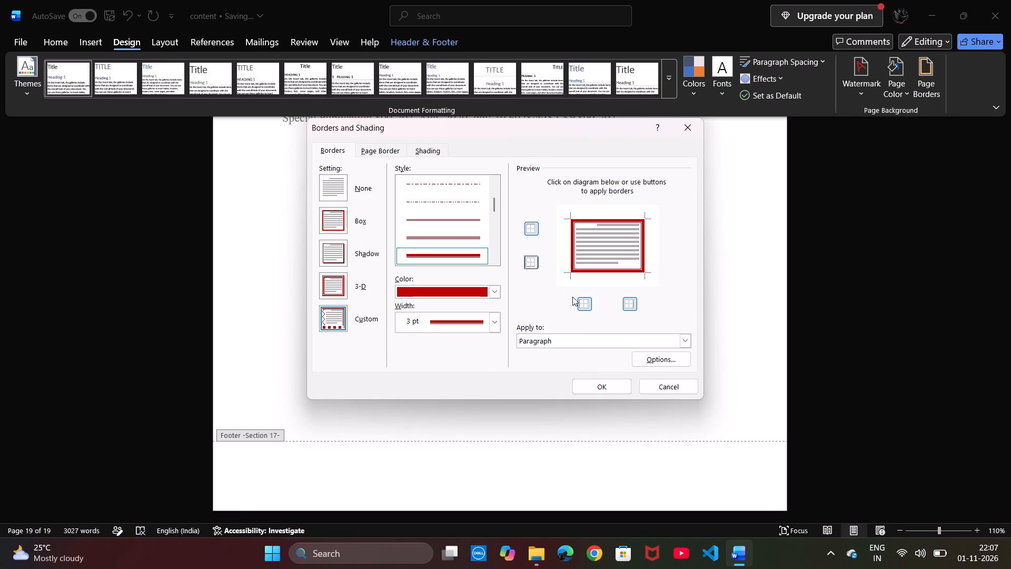
click(588, 302)
click(628, 306)
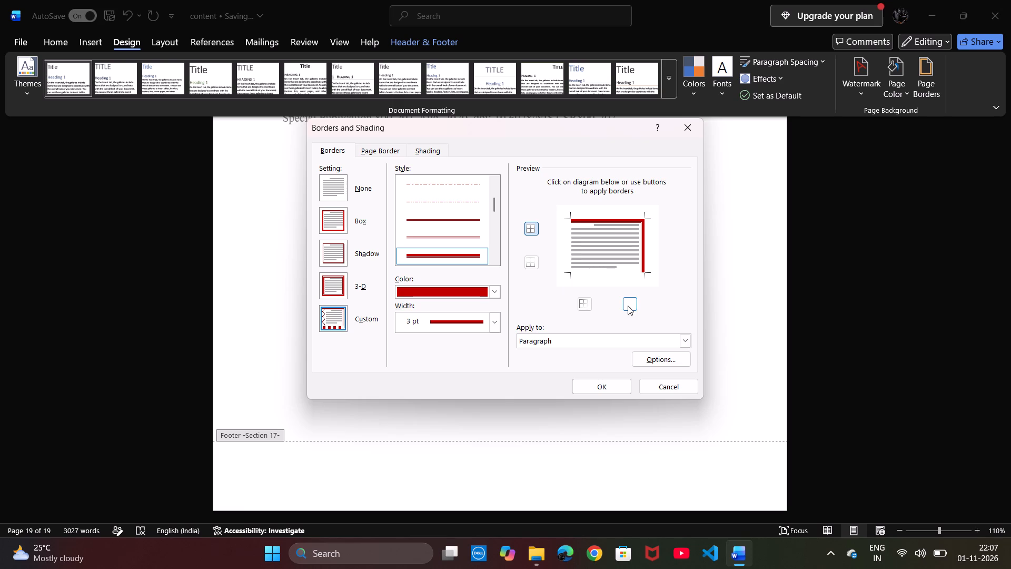
click(602, 382)
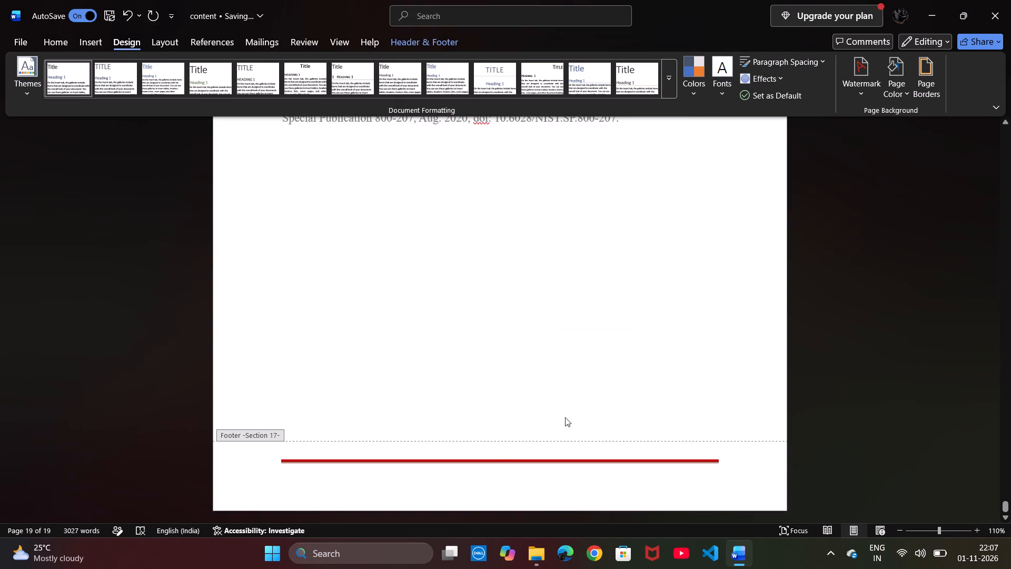
Copy the Conclusion page's footer text, "Dept. of CSE, BNMIT", "2025-26" and page number, into the References page footer.
scroll(498, 454, up, 4)
scroll(498, 454, down, 1)
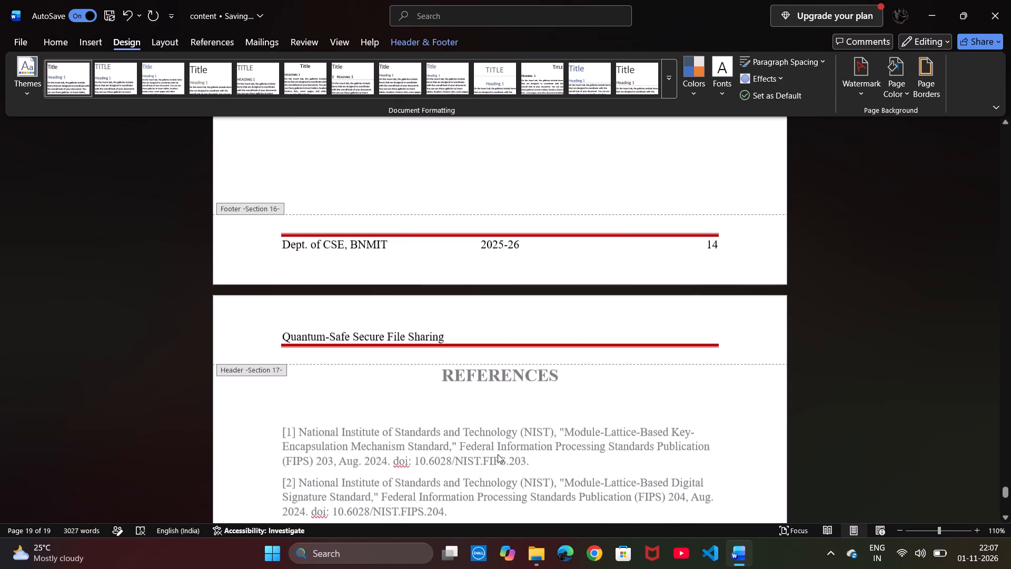
scroll(498, 454, down, 1)
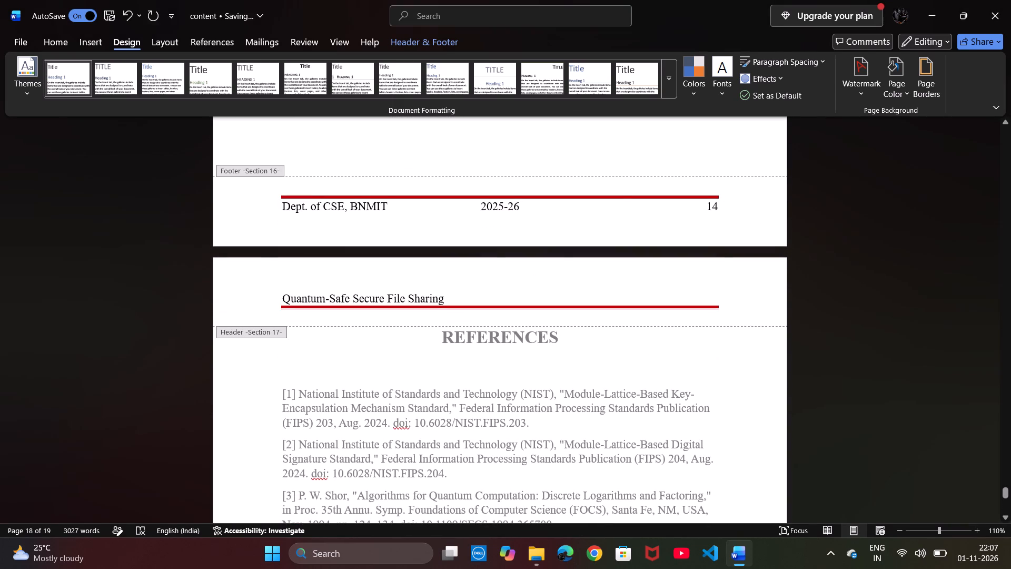
drag(719, 211, 285, 215)
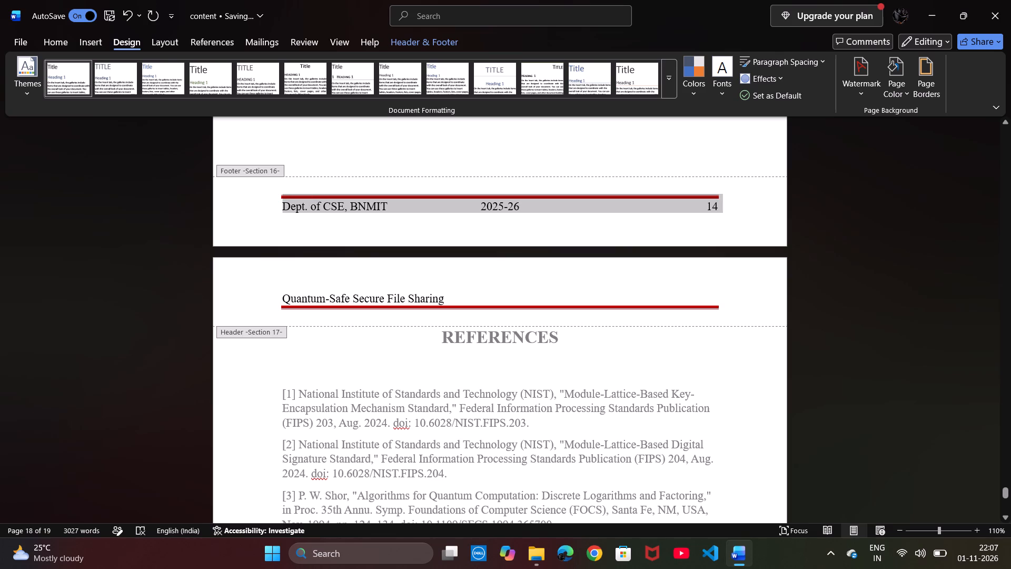
drag(285, 215, 286, 215)
key(ctrl+c)
scroll(378, 288, down, 3)
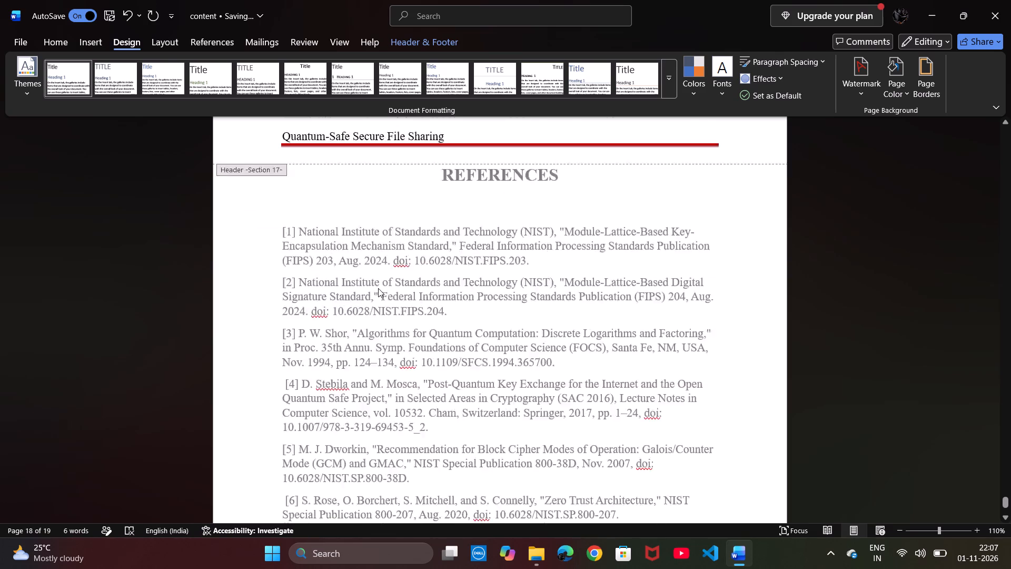
scroll(378, 288, down, 4)
click(340, 466)
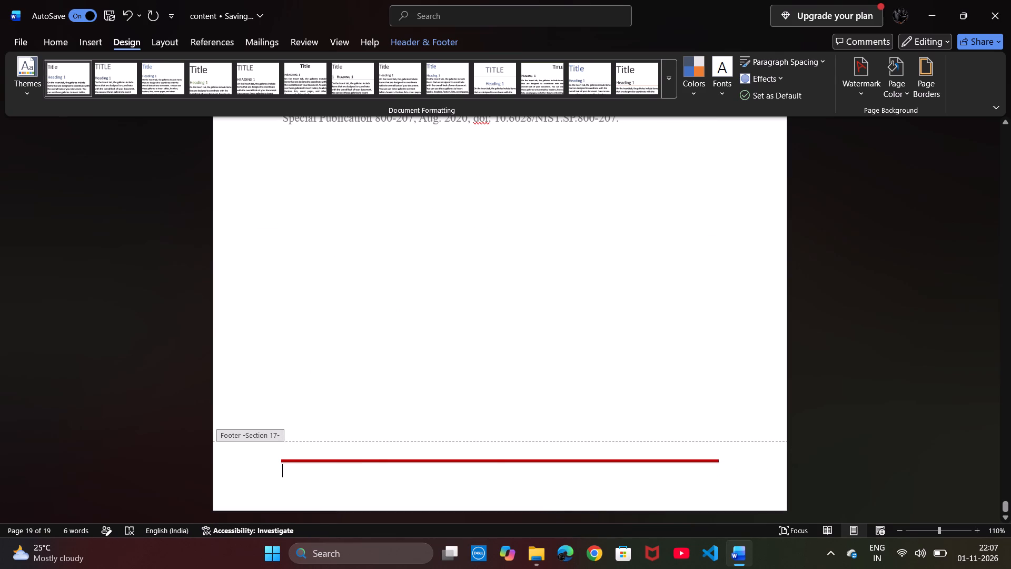
key(ctrl+v)
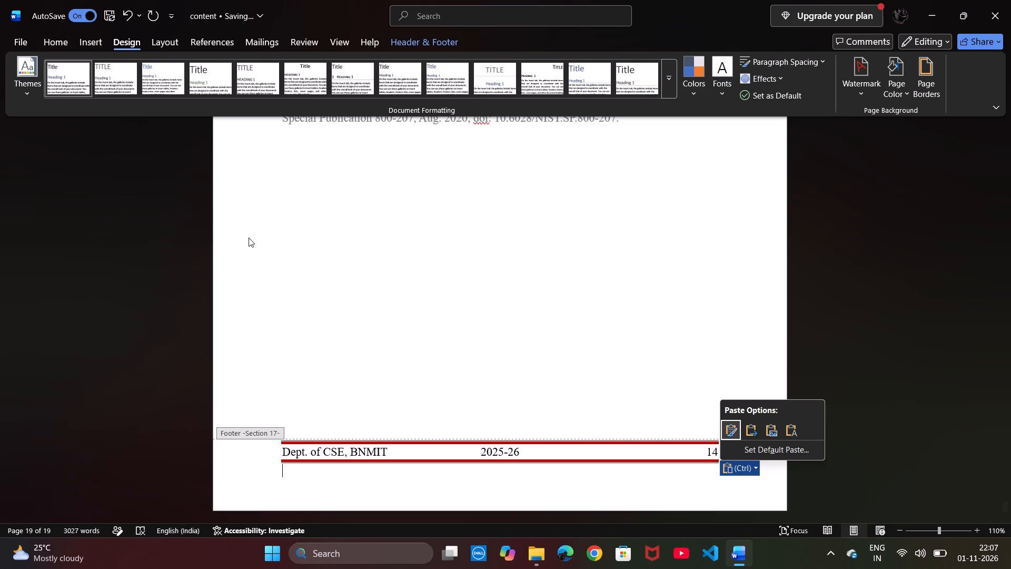
Remove the border line from the empty paragraph below the footer text on the References page.
click(933, 85)
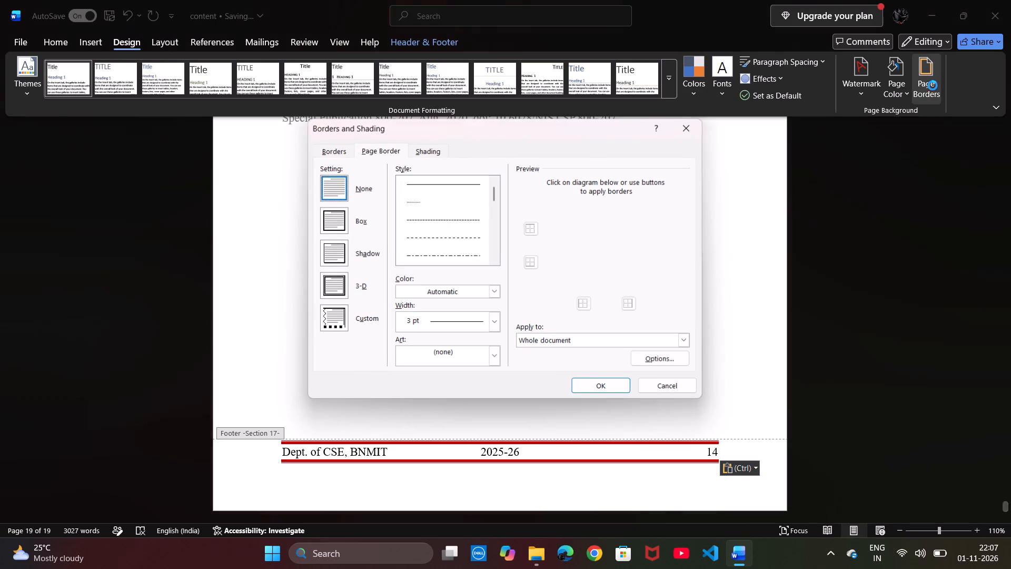
click(333, 149)
click(340, 183)
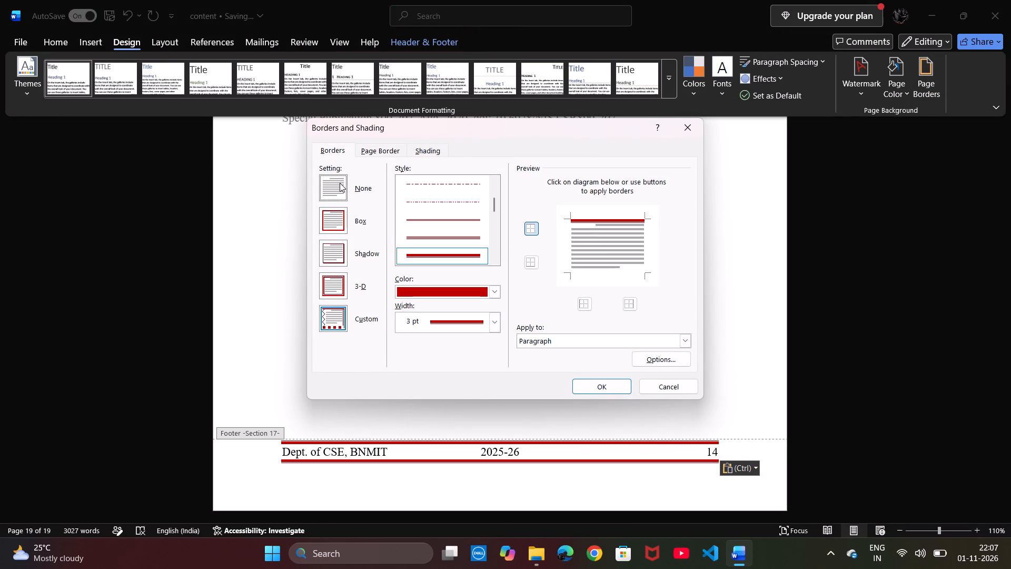
click(618, 385)
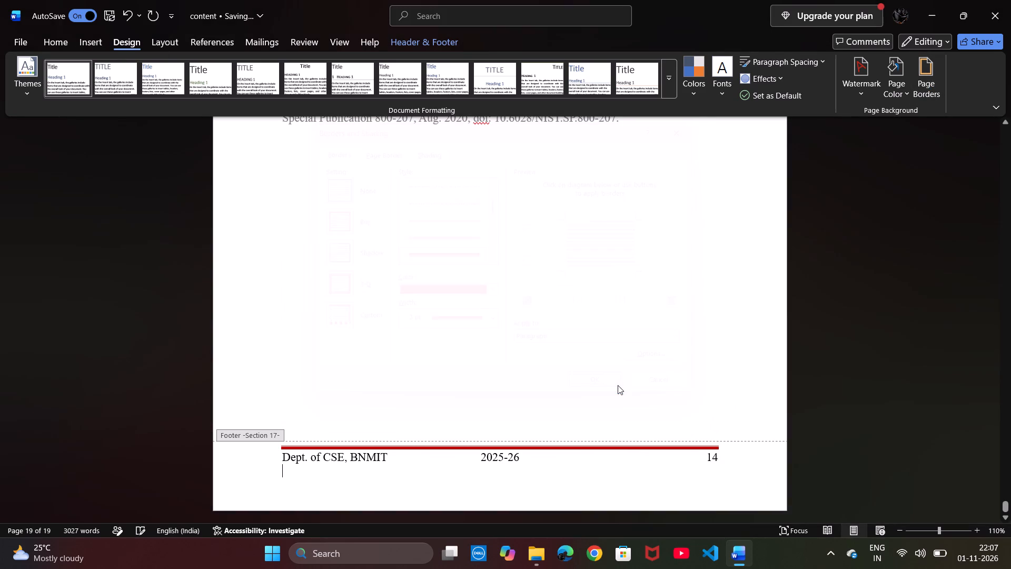
Change the page number in the References page footer to 15 and return to the body text.
click(723, 467)
click(723, 467)
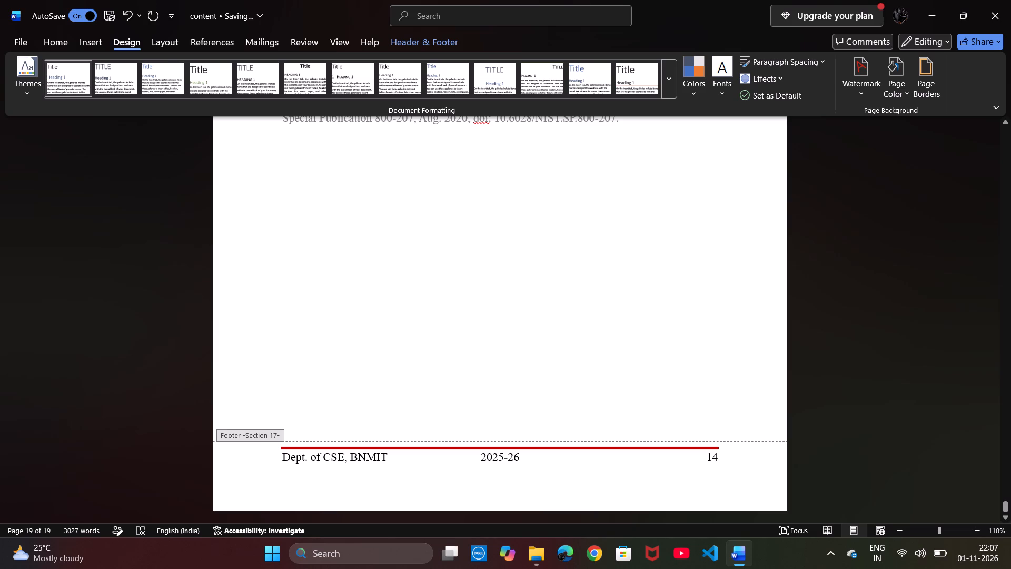
click(719, 458)
key(BackSpace)
key(5)
scroll(719, 458, up, 1)
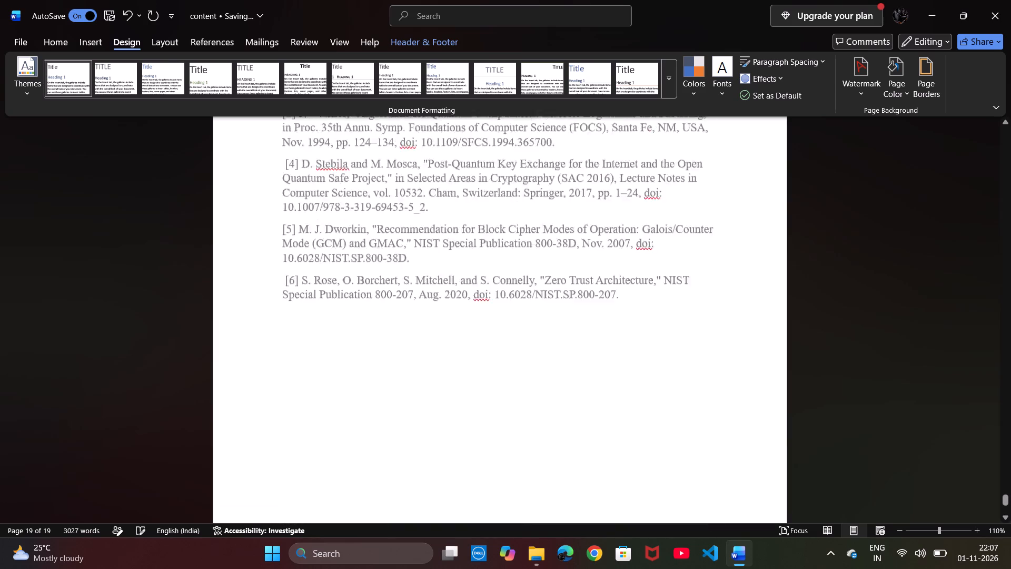
scroll(719, 458, up, 2)
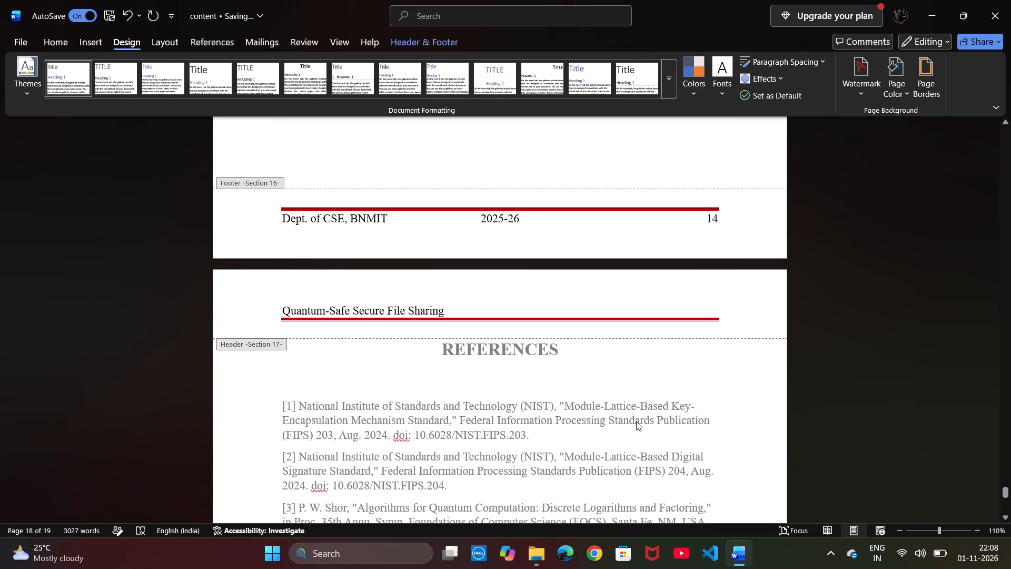
double_click(636, 421)
Check the References page from its header to its footer, along with the preceding page's footer.
scroll(636, 421, down, 3)
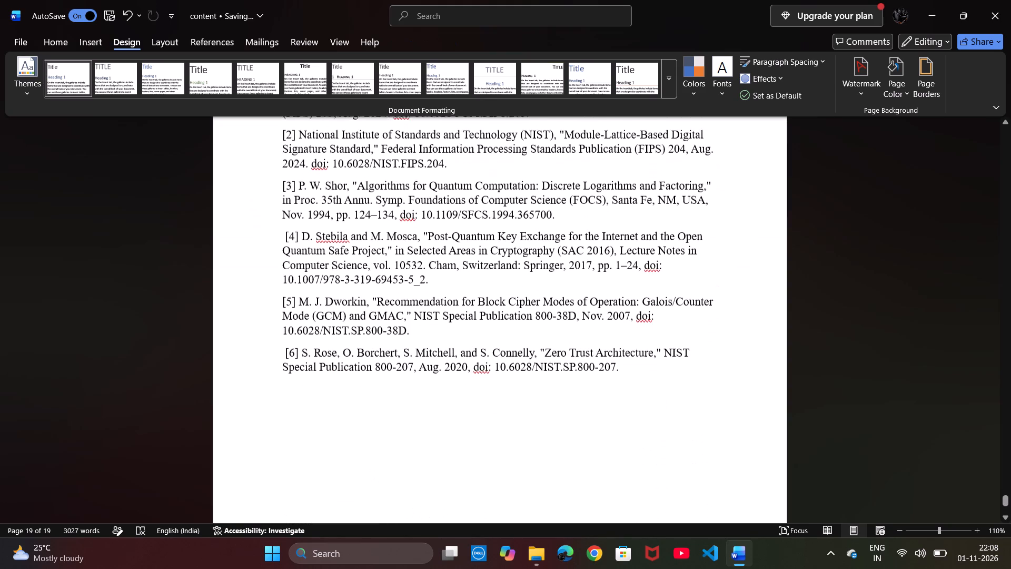
scroll(636, 421, up, 2)
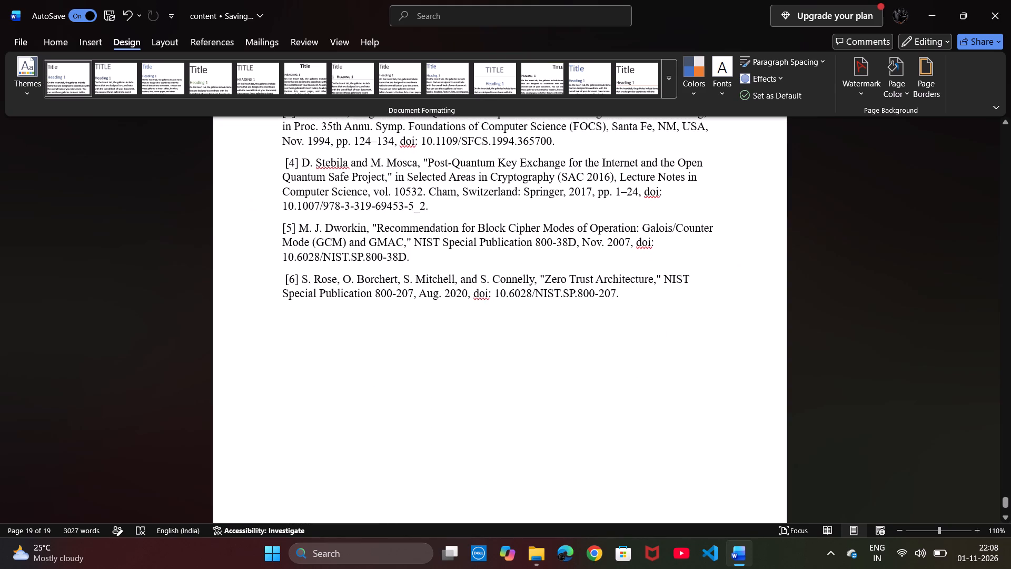
scroll(636, 421, up, 1)
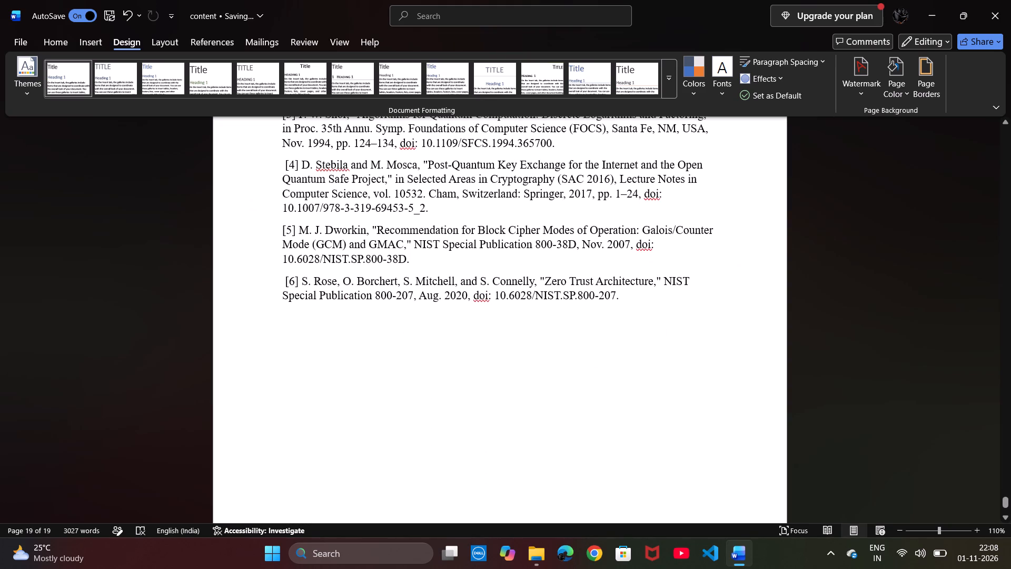
scroll(636, 421, up, 2)
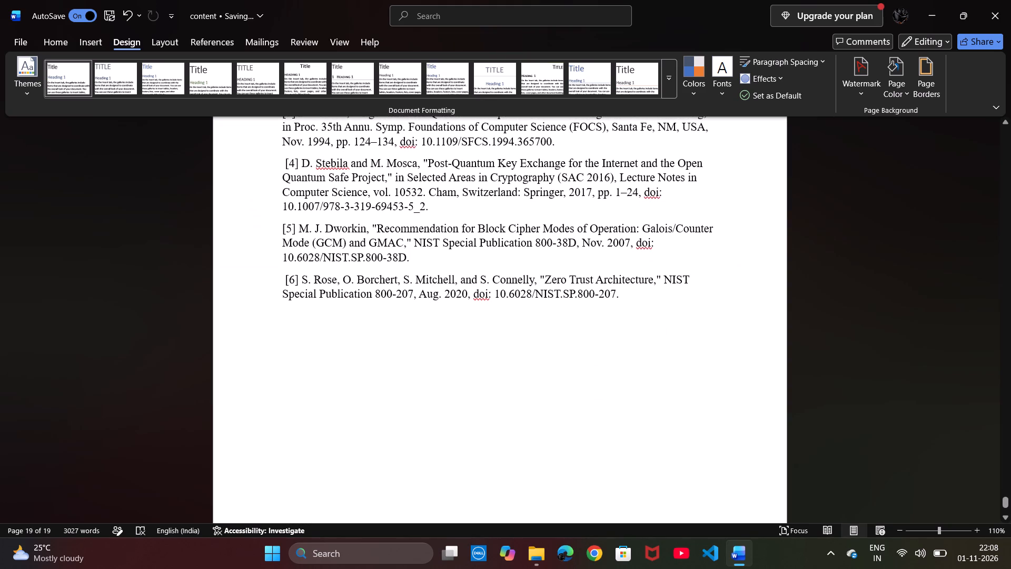
scroll(636, 421, up, 3)
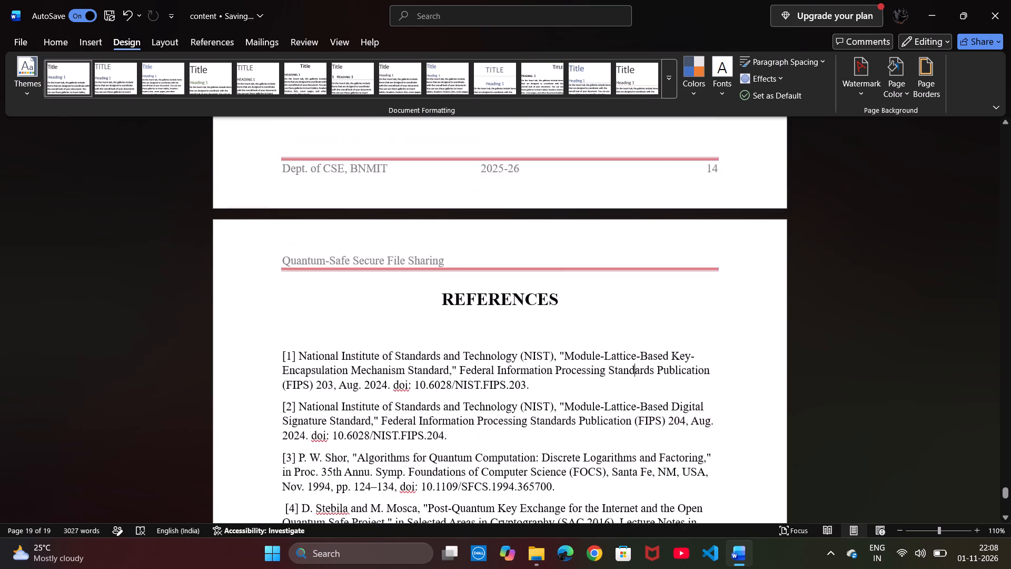
scroll(636, 421, up, 1)
scroll(636, 421, down, 3)
scroll(636, 421, up, 1)
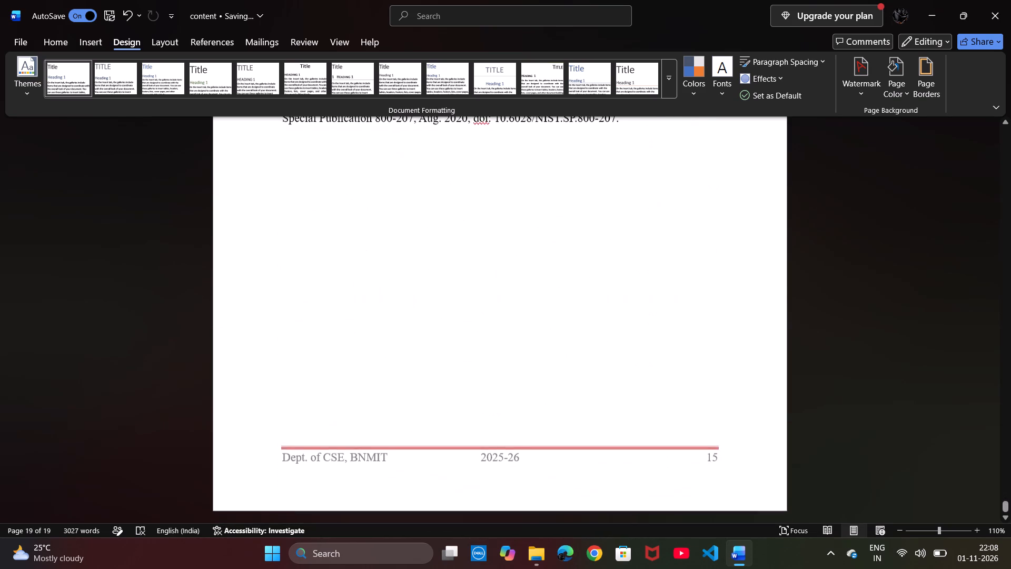
Delete chapter numbers 8 and 9 from the Conclusion and Future Enhancement and References rows in the table of contents.
scroll(636, 421, up, 14)
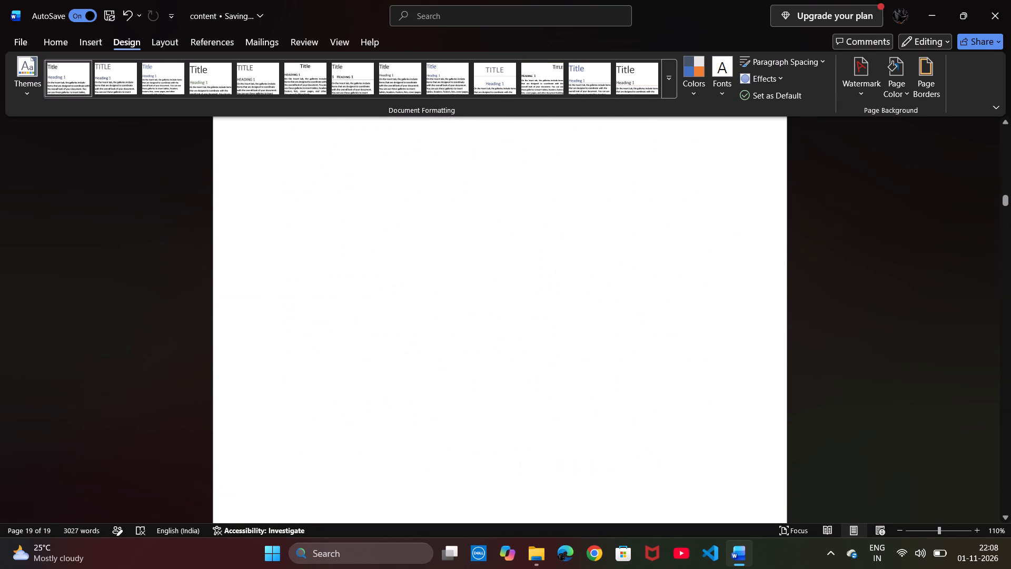
scroll(636, 421, up, 8)
scroll(636, 421, down, 4)
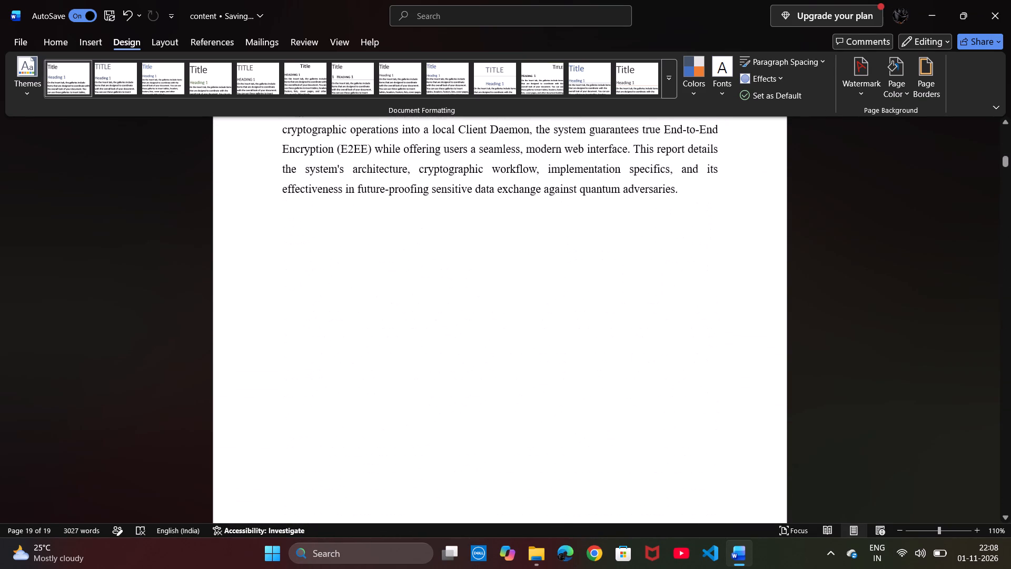
scroll(636, 421, down, 2)
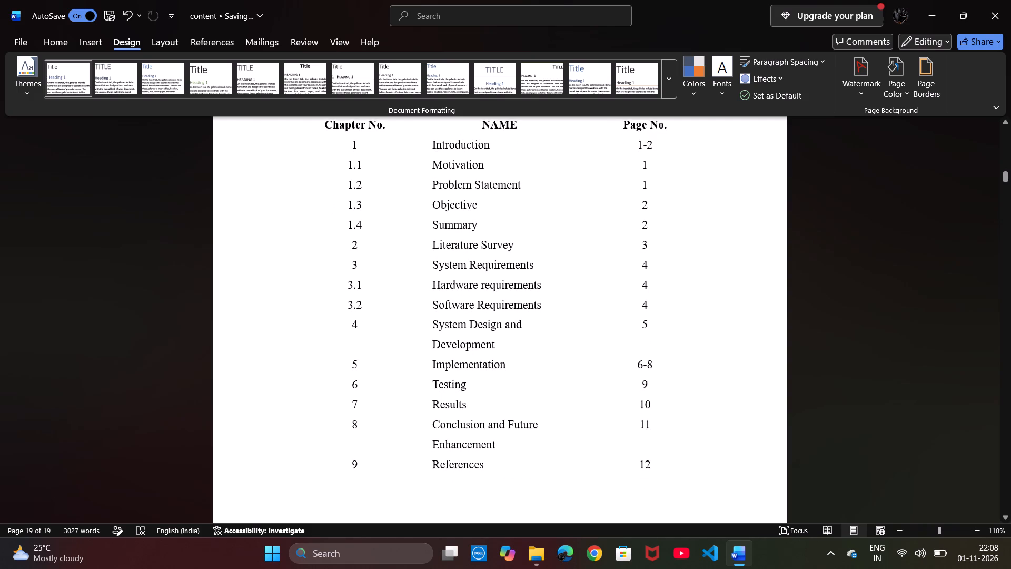
click(359, 423)
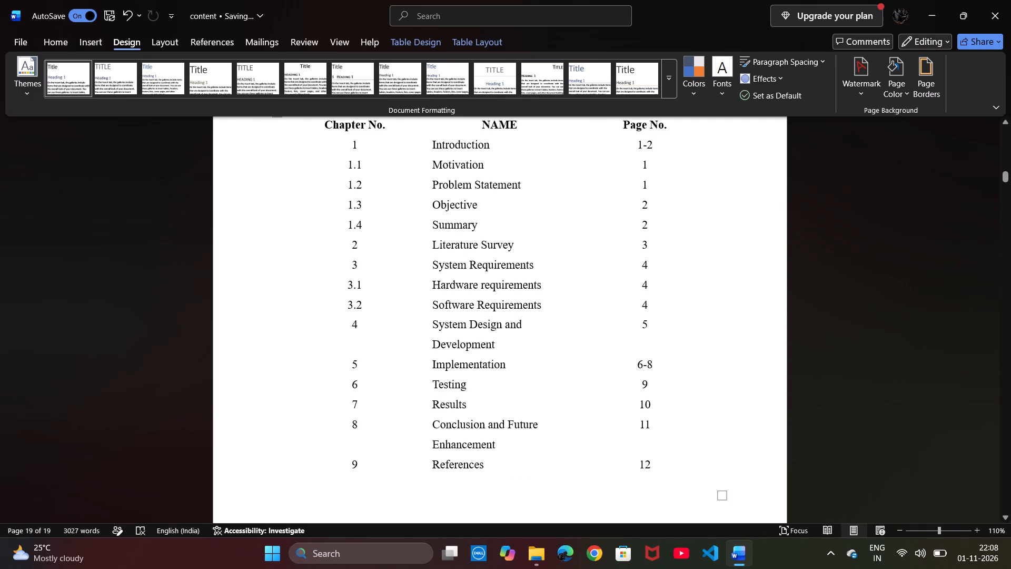
key(BackSpace)
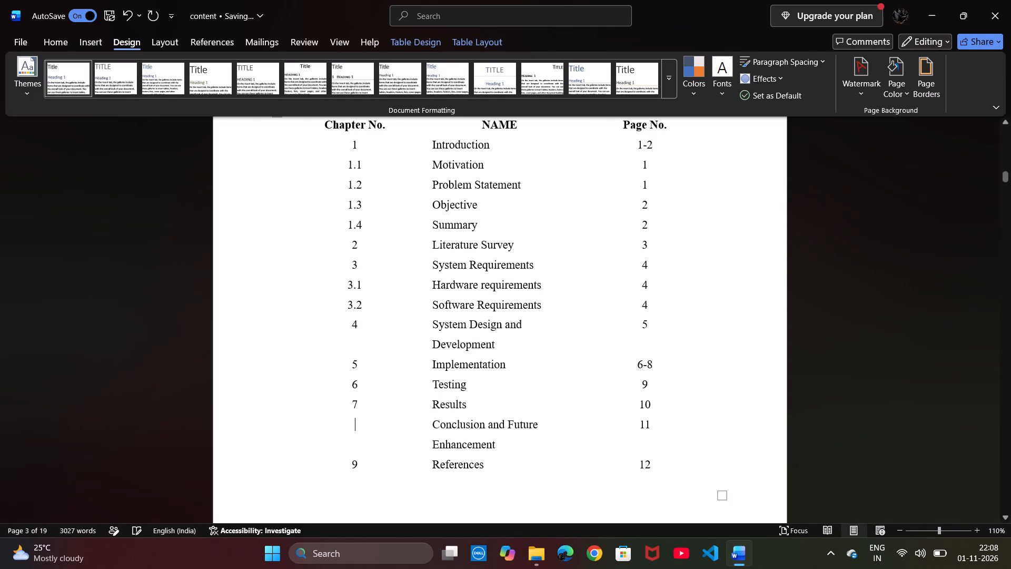
click(361, 462)
key(BackSpace)
Review the table of contents' chapter and page number entries and the start of the List of Figures.
scroll(444, 456, up, 1)
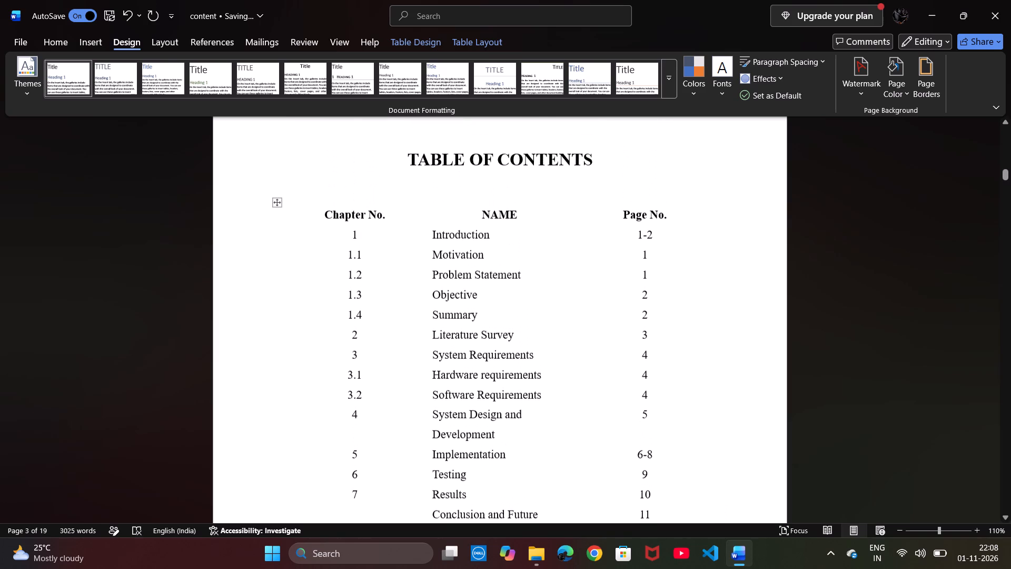
scroll(444, 456, up, 2)
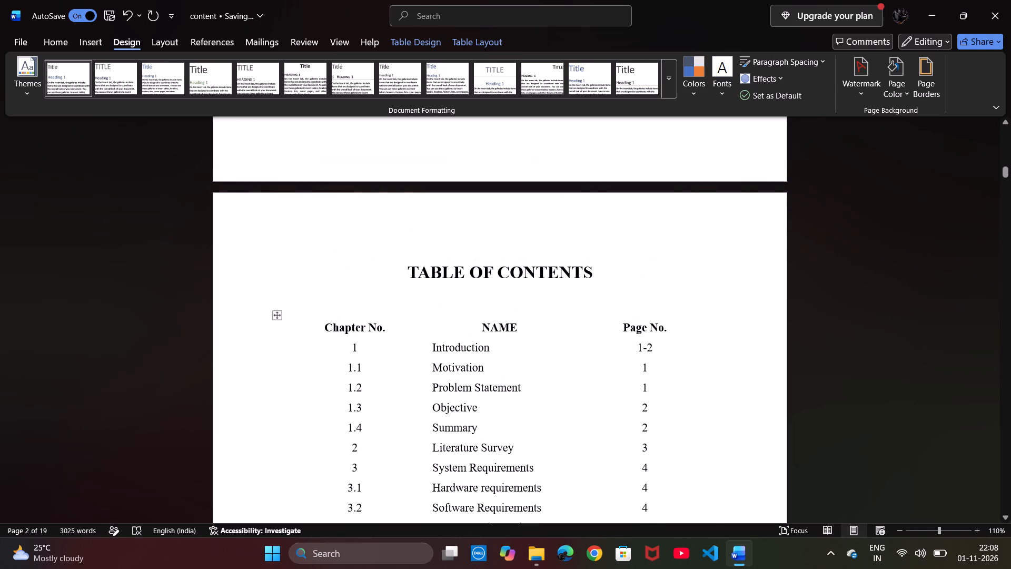
scroll(444, 456, down, 6)
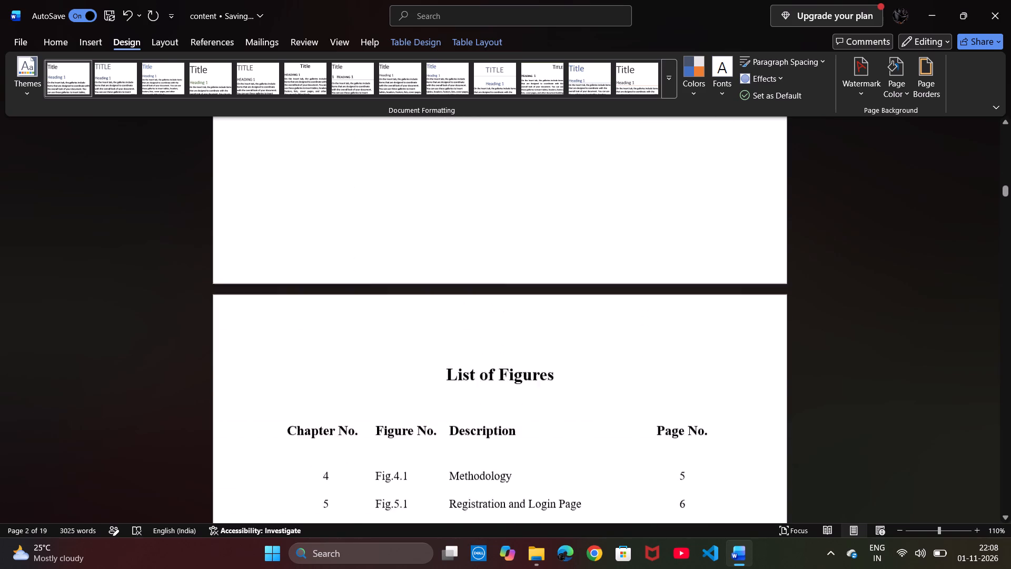
scroll(444, 456, down, 1)
scroll(444, 456, up, 3)
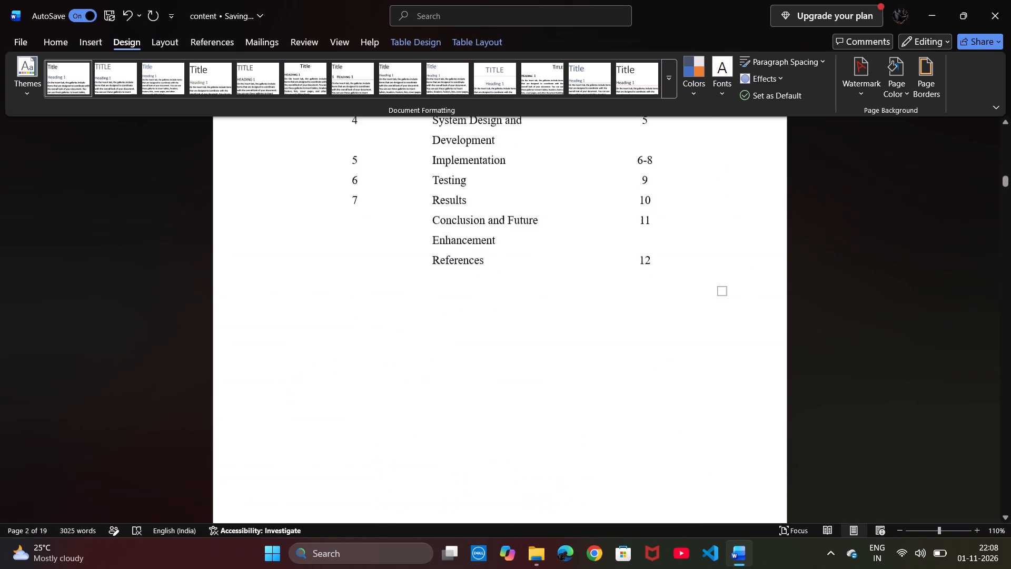
scroll(444, 456, up, 1)
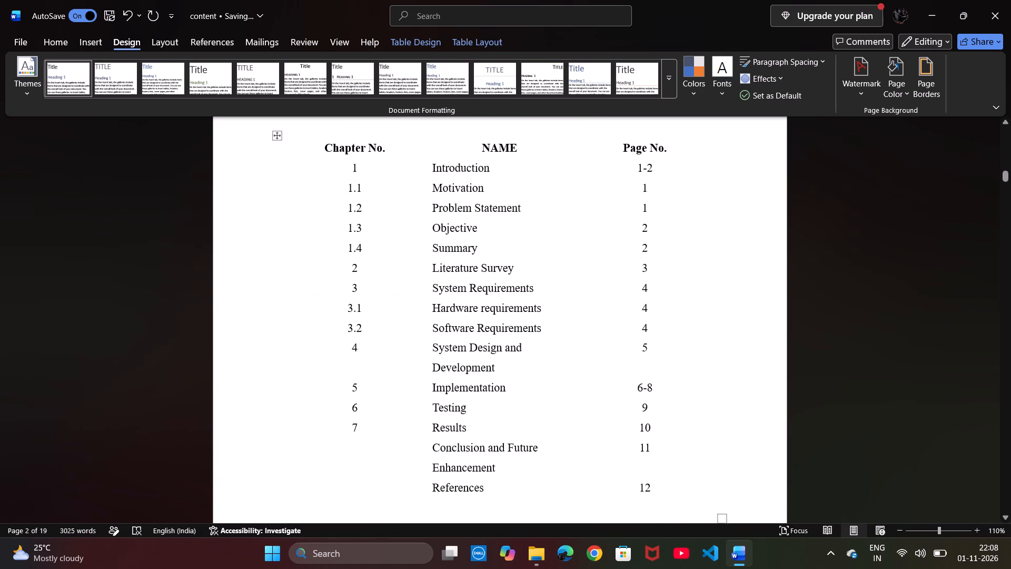
scroll(444, 456, up, 3)
scroll(651, 241, down, 1)
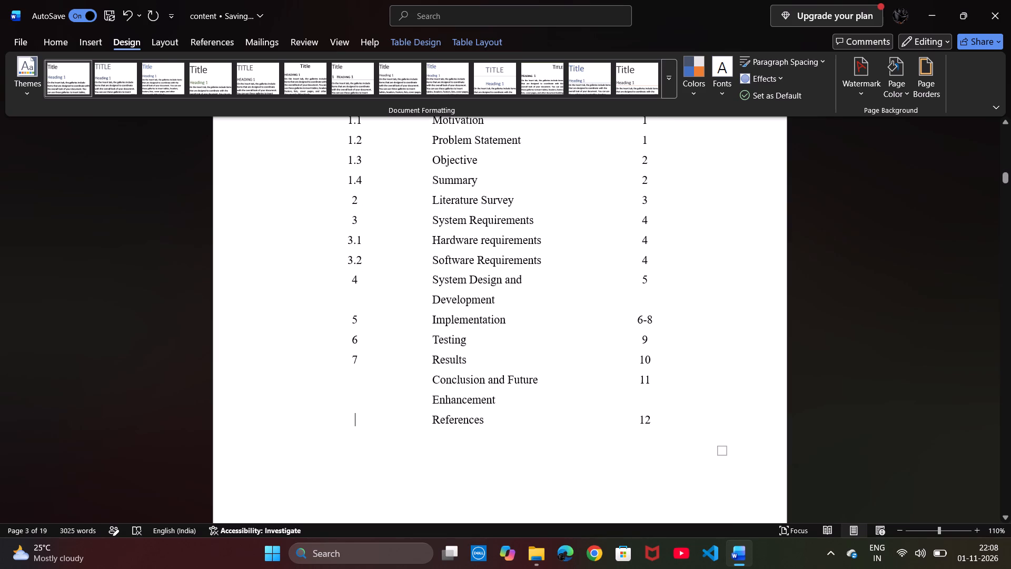
click(647, 201)
click(646, 220)
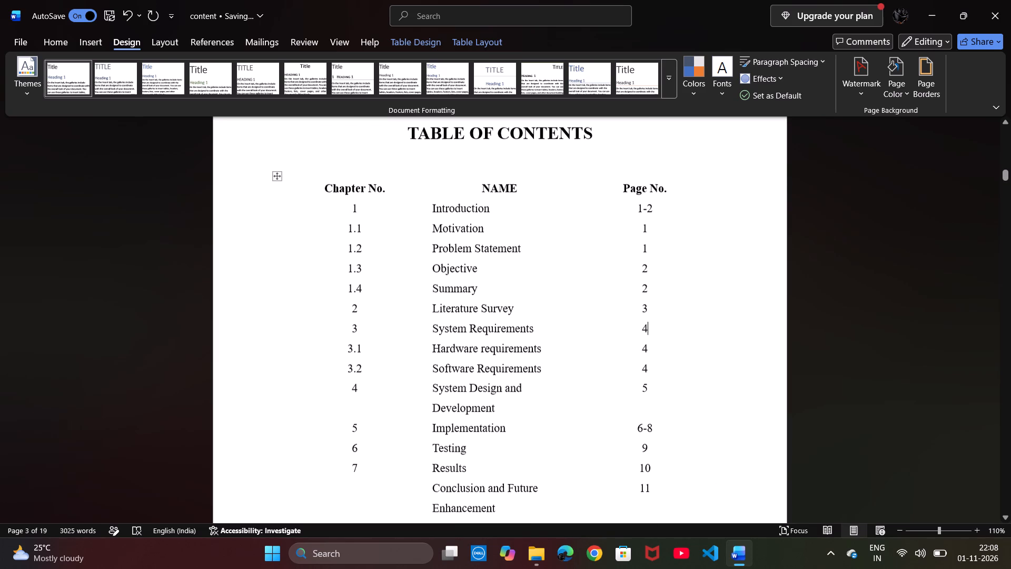
click(658, 210)
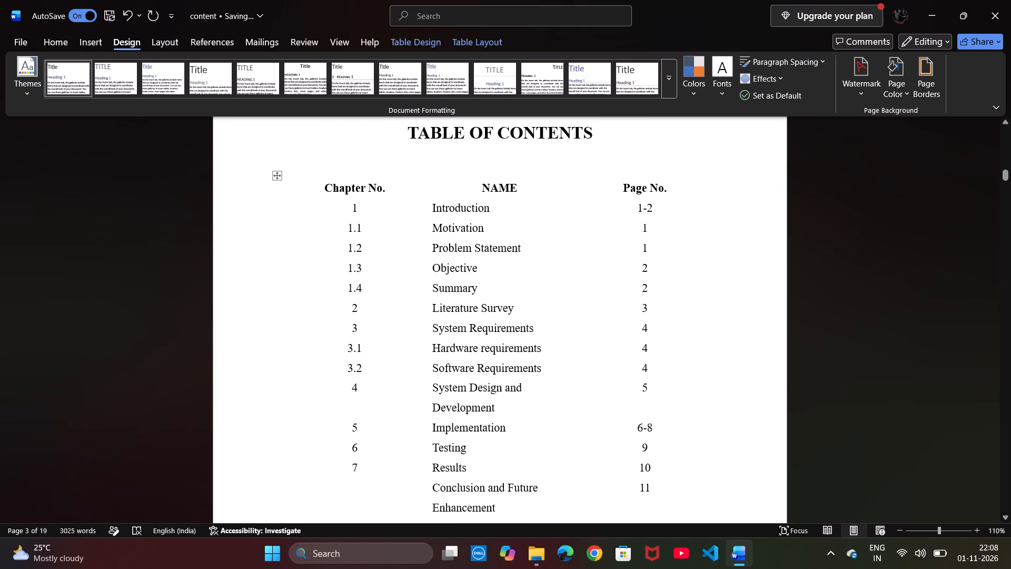
scroll(658, 210, down, 1)
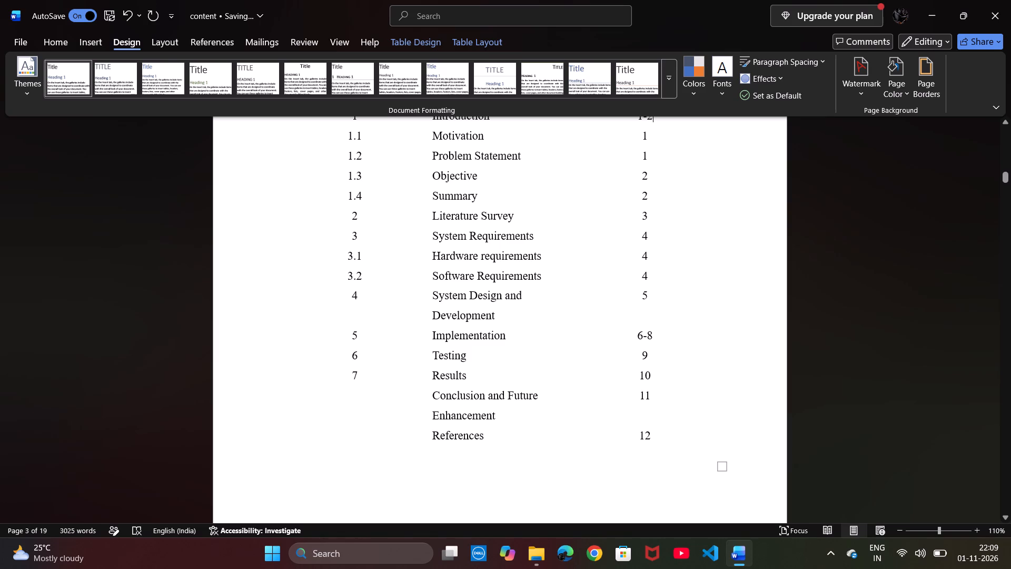
Set the page numbers for System Requirements, Hardware requirements and Software Requirements to 5 in the table of contents.
click(651, 237)
key(BackSpace)
key(5)
key(Down)
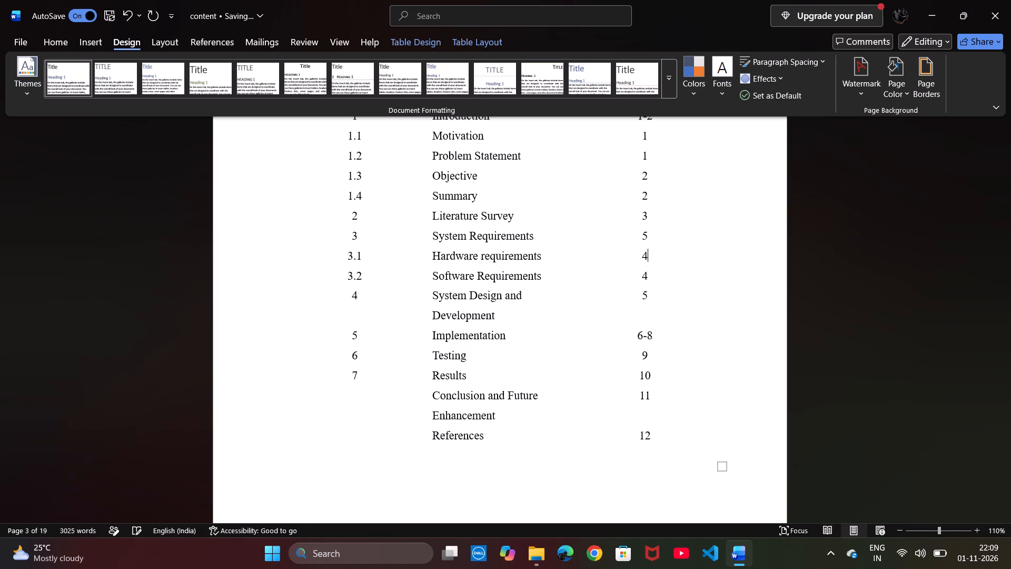
key(BackSpace)
key(5)
key(Down)
key(BackSpace)
key(5)
Replace the System Design and Development page number in the table of contents with the start of a range, 6-.
key(Down)
key(BackSpace)
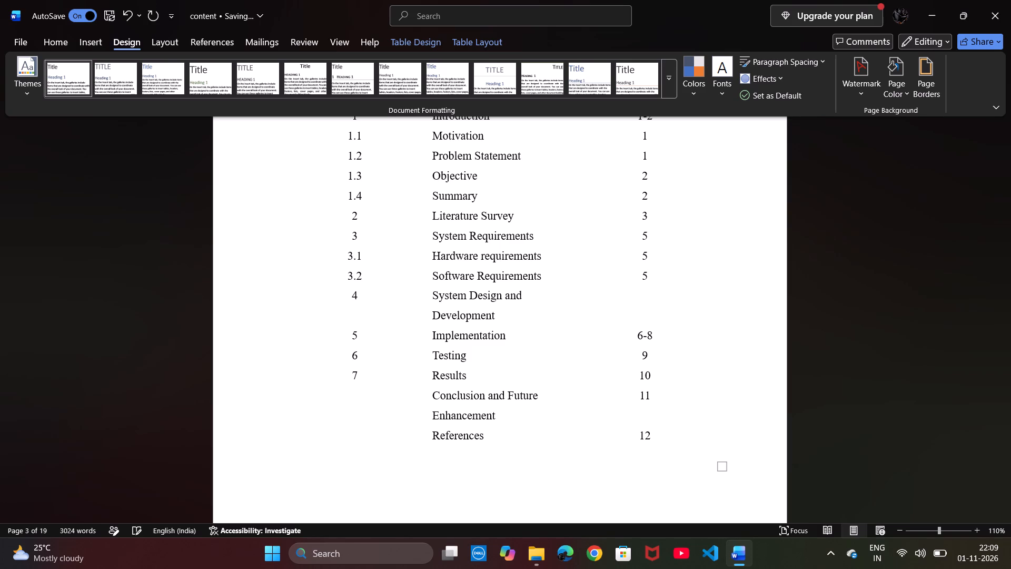
key(6)
key(minus)
Check the footer page numbers from Chapter 1 into Chapter 5 for where System Design and Development ends, and return to the table of contents.
scroll(651, 237, down, 7)
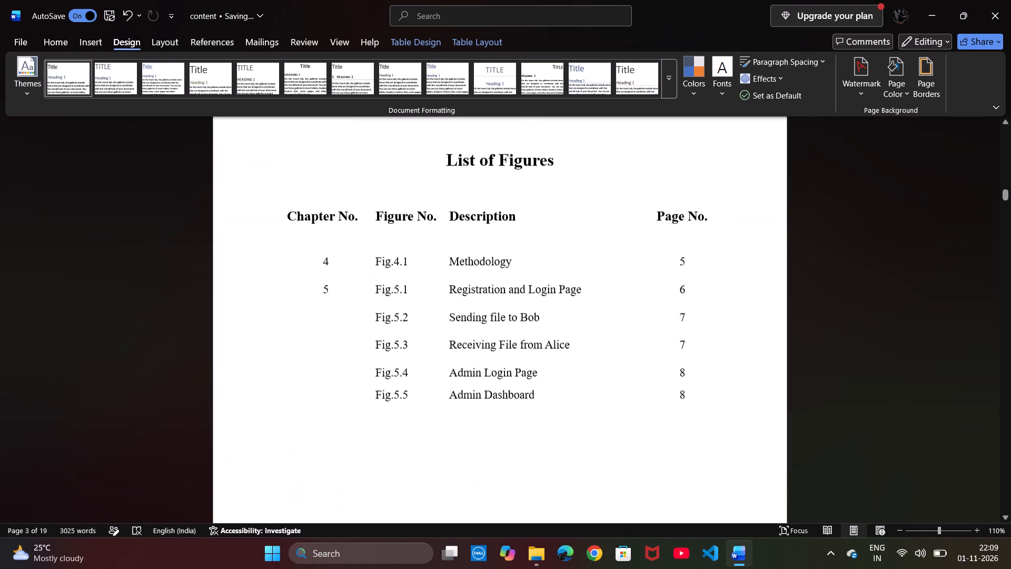
scroll(651, 237, down, 4)
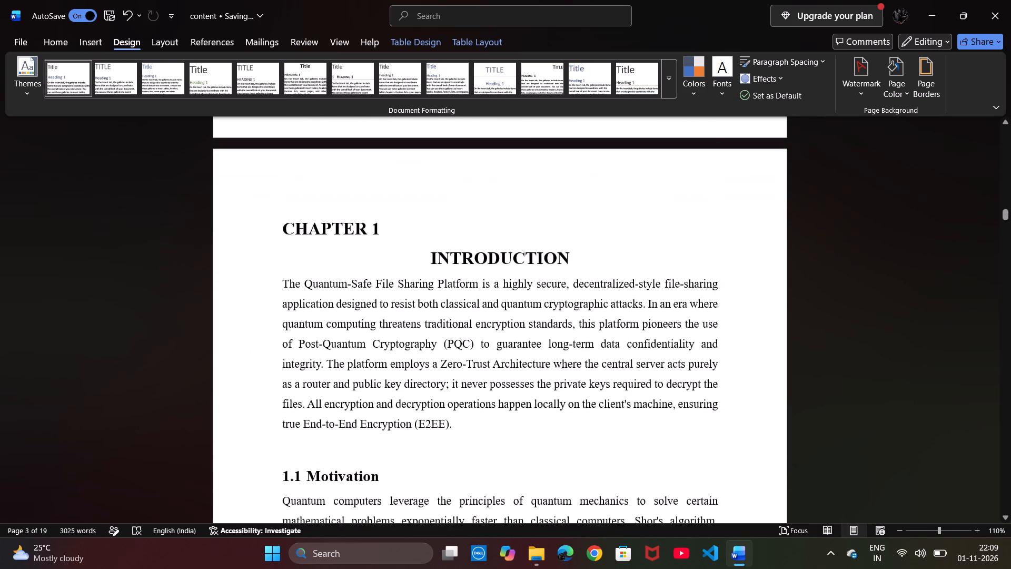
scroll(651, 237, down, 5)
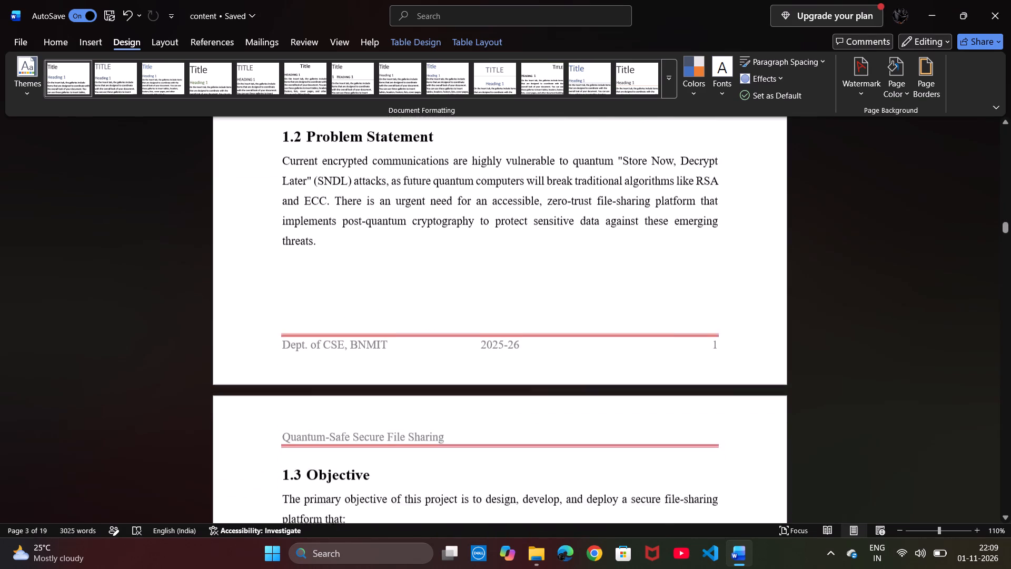
scroll(651, 237, down, 4)
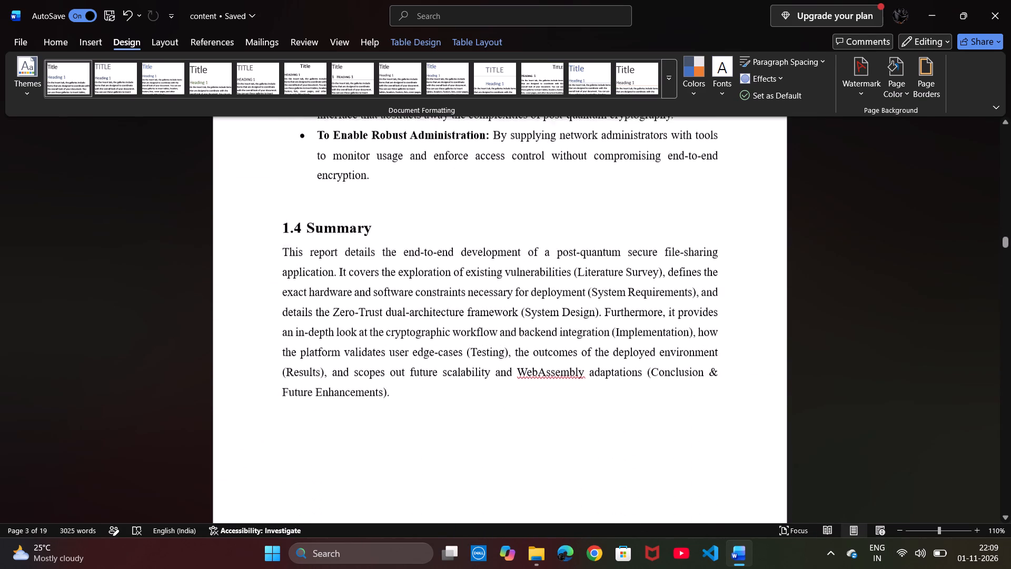
scroll(651, 237, down, 4)
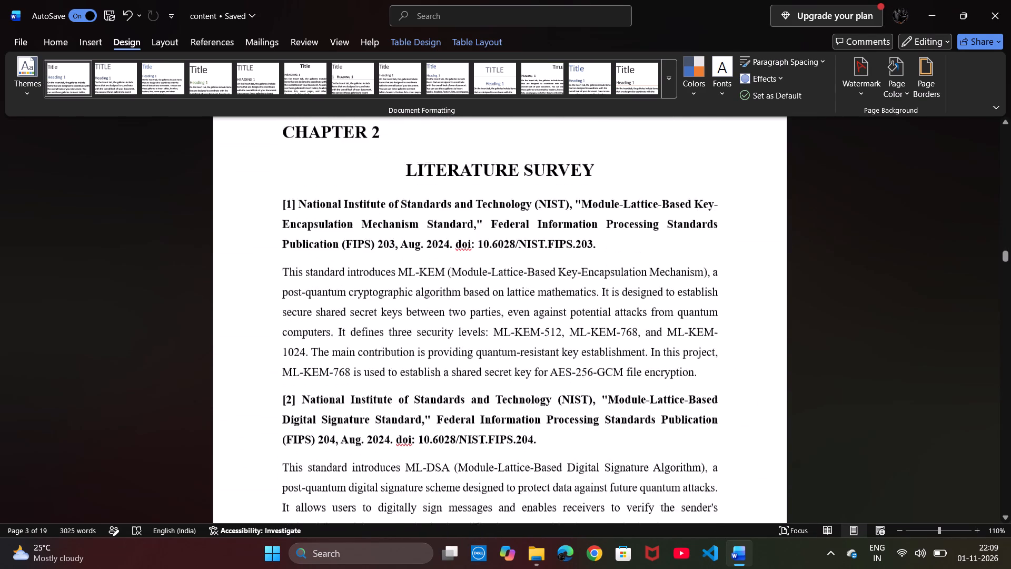
scroll(651, 237, down, 5)
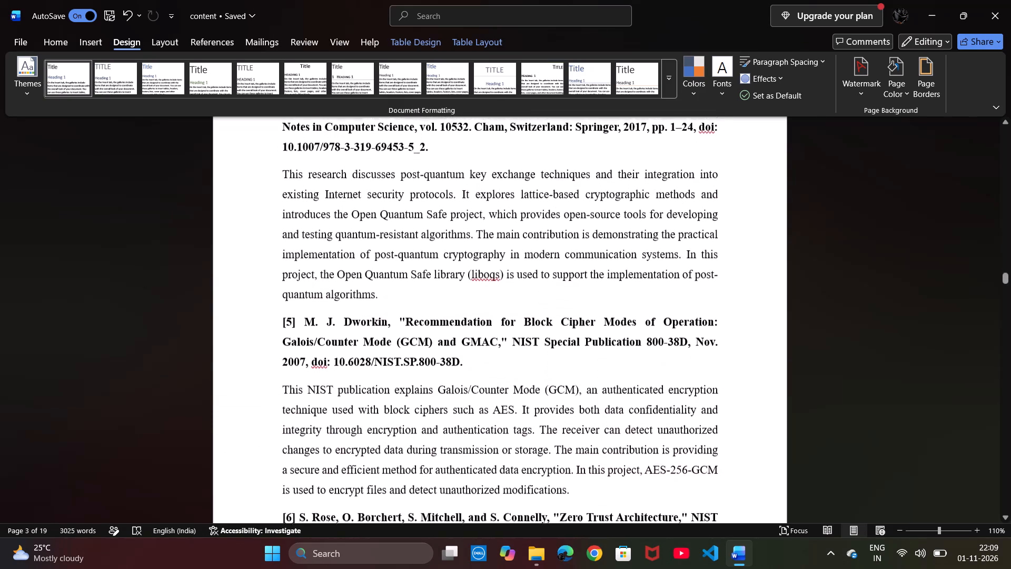
scroll(651, 237, down, 4)
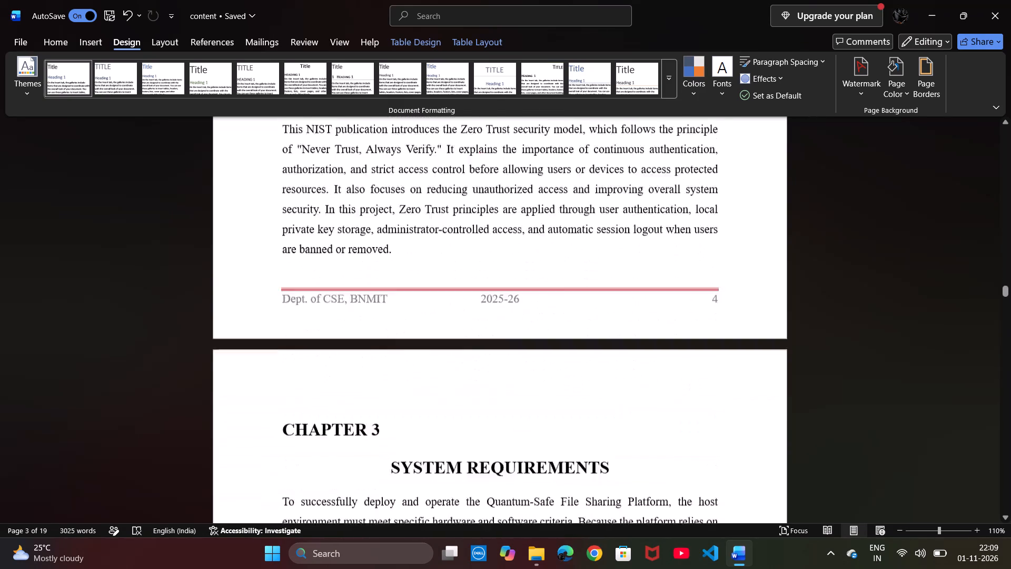
scroll(651, 237, down, 5)
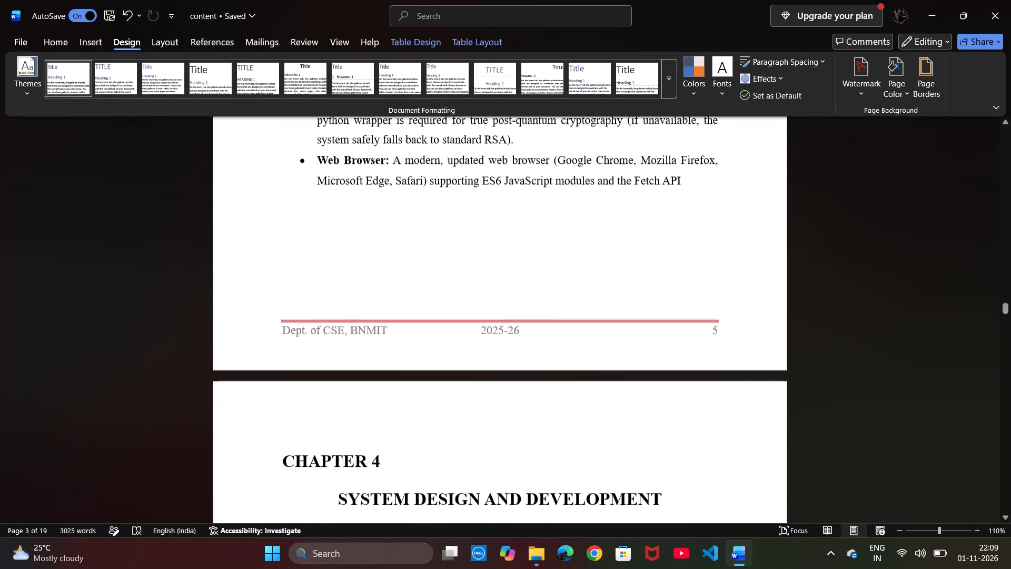
scroll(651, 237, down, 4)
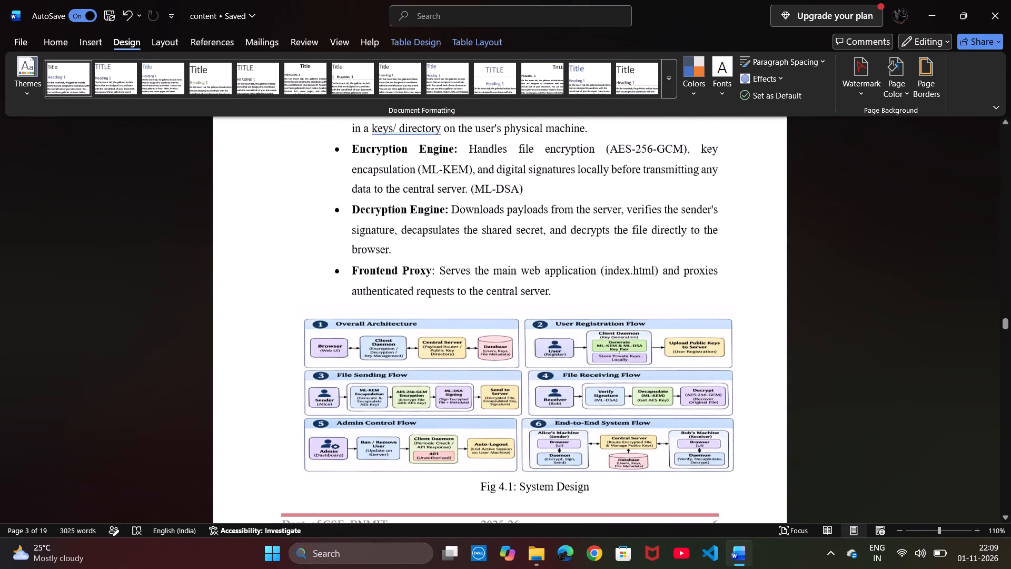
scroll(651, 237, down, 5)
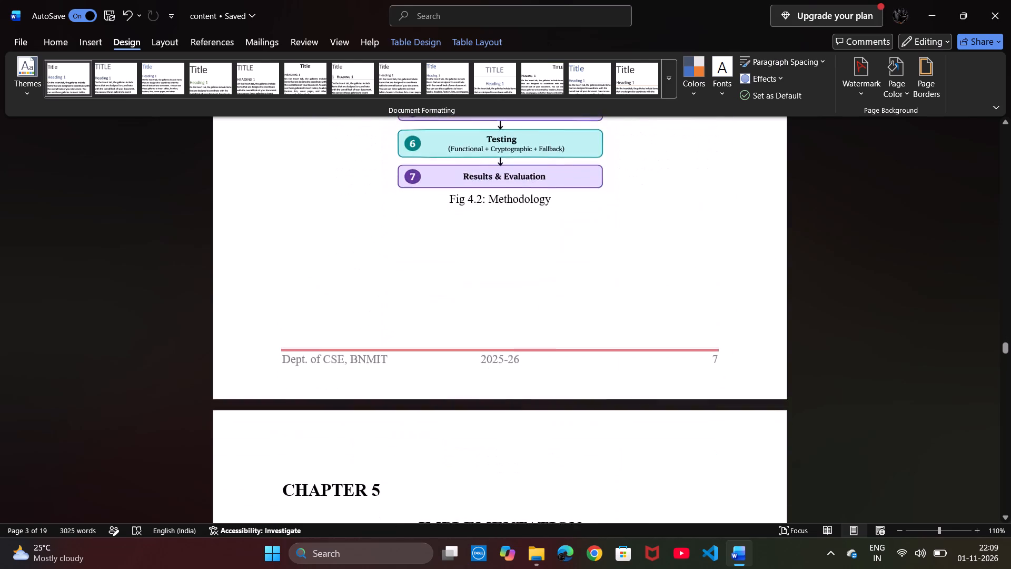
scroll(651, 237, down, 4)
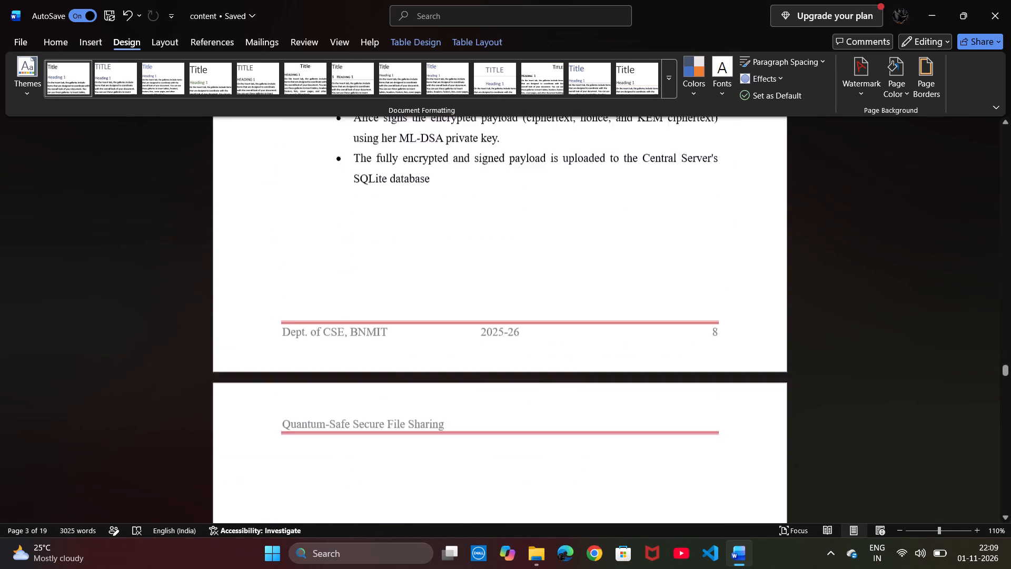
scroll(651, 237, down, 1)
scroll(651, 237, up, 15)
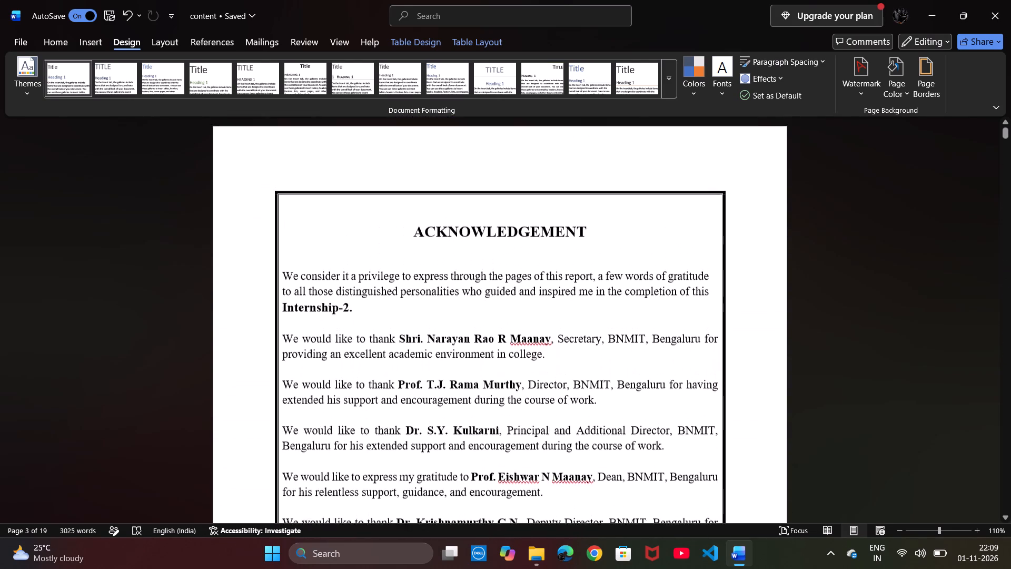
scroll(651, 237, down, 8)
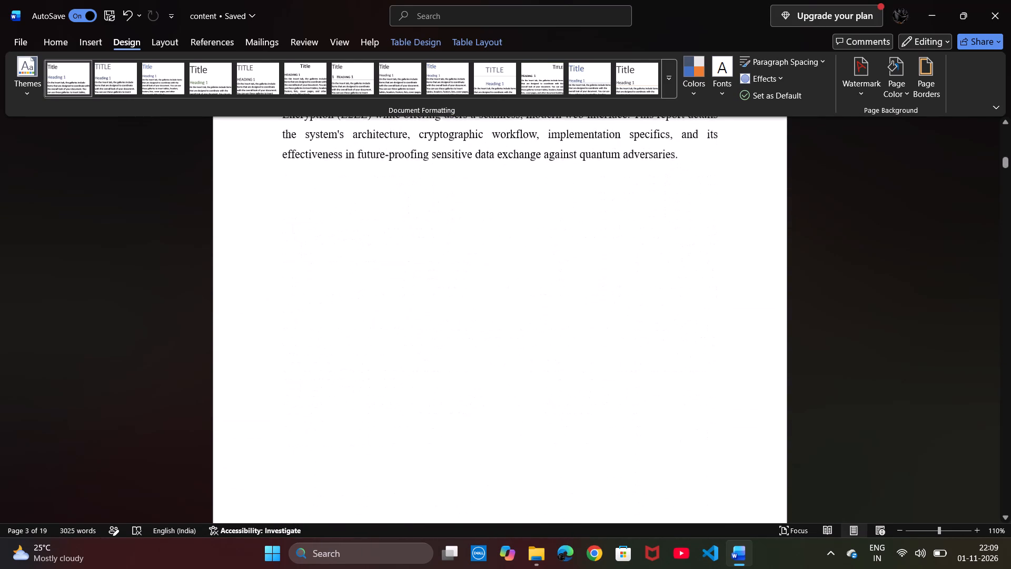
scroll(651, 237, down, 1)
scroll(651, 237, up, 3)
scroll(651, 237, down, 1)
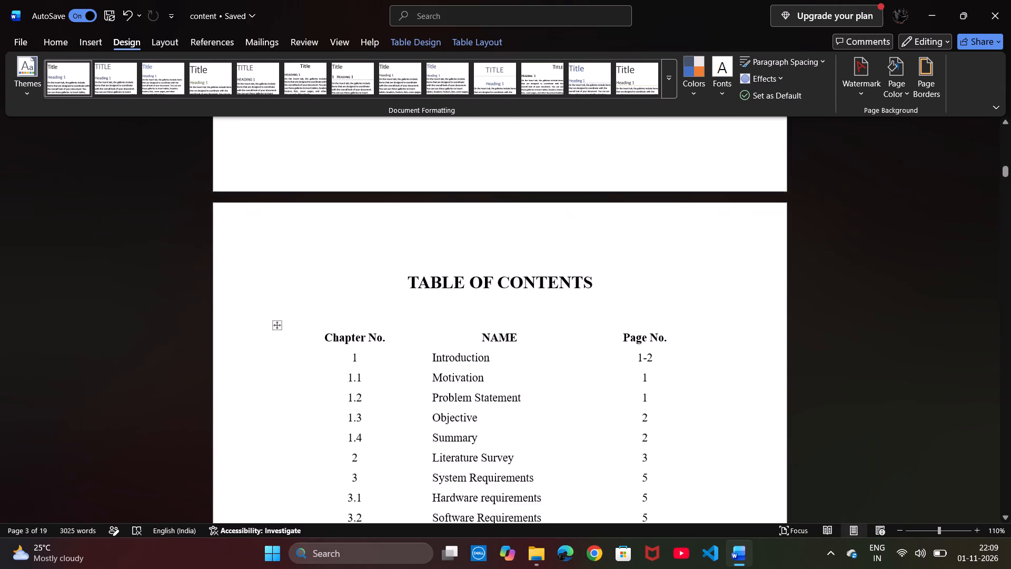
scroll(651, 237, down, 2)
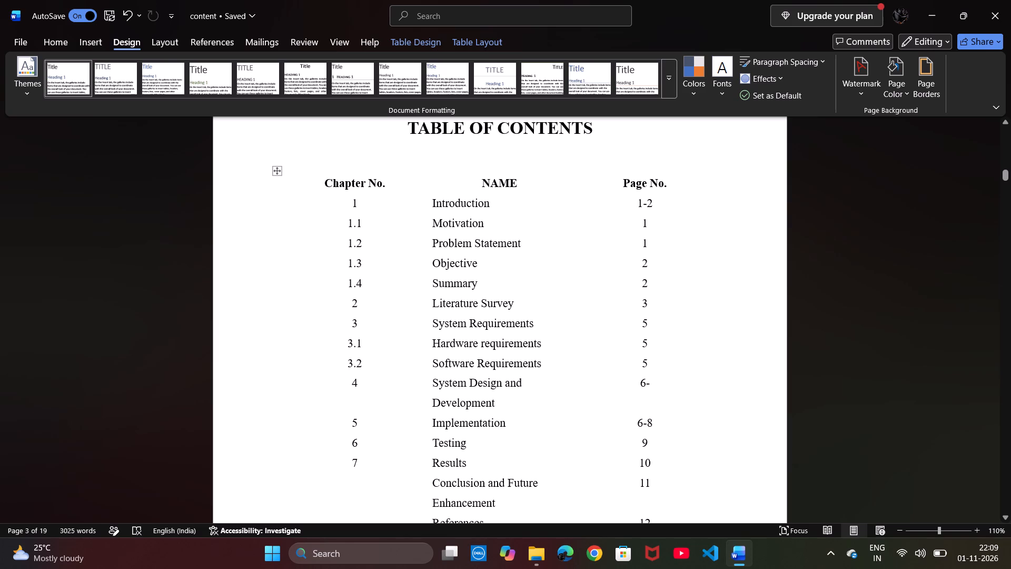
scroll(647, 300, down, 1)
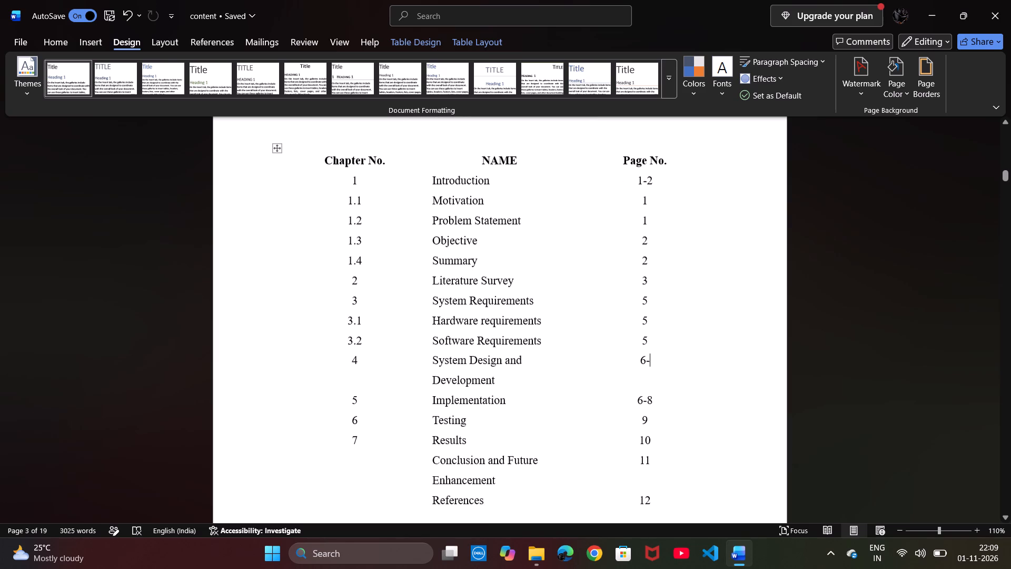
Look through the List of Figures and the chapter pages again up to the start of Chapter 4.
scroll(647, 300, down, 6)
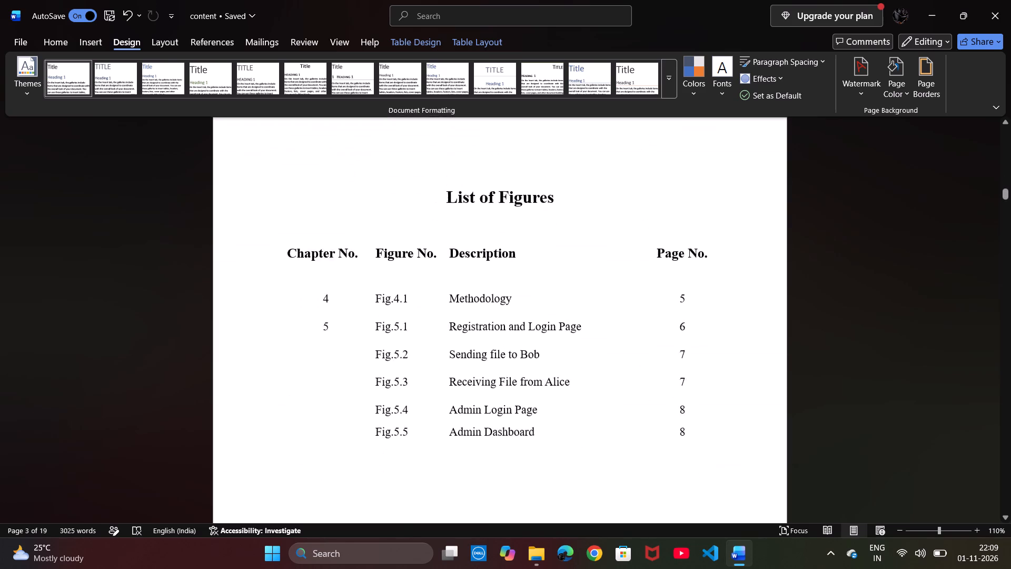
scroll(647, 300, down, 8)
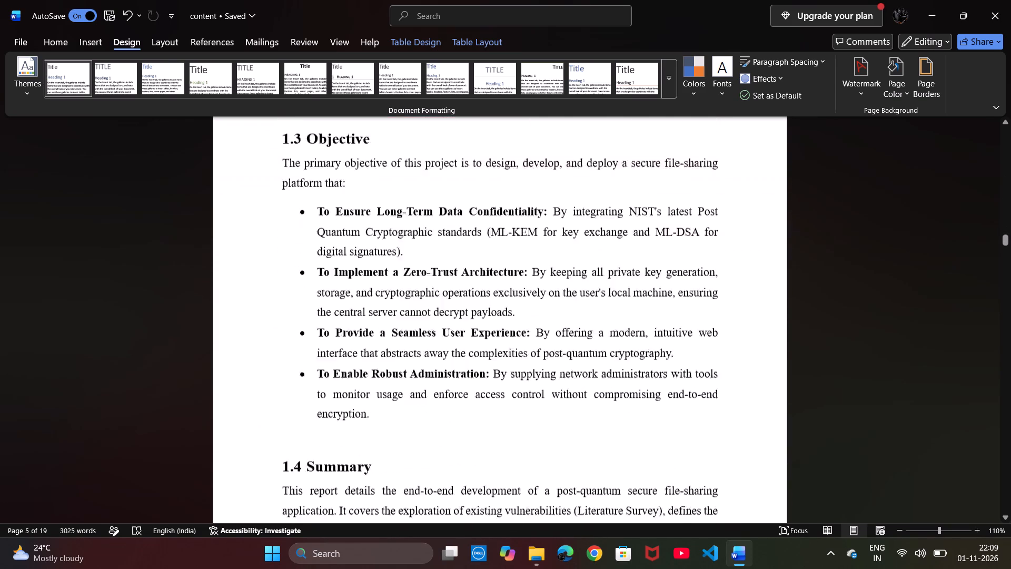
scroll(647, 300, down, 4)
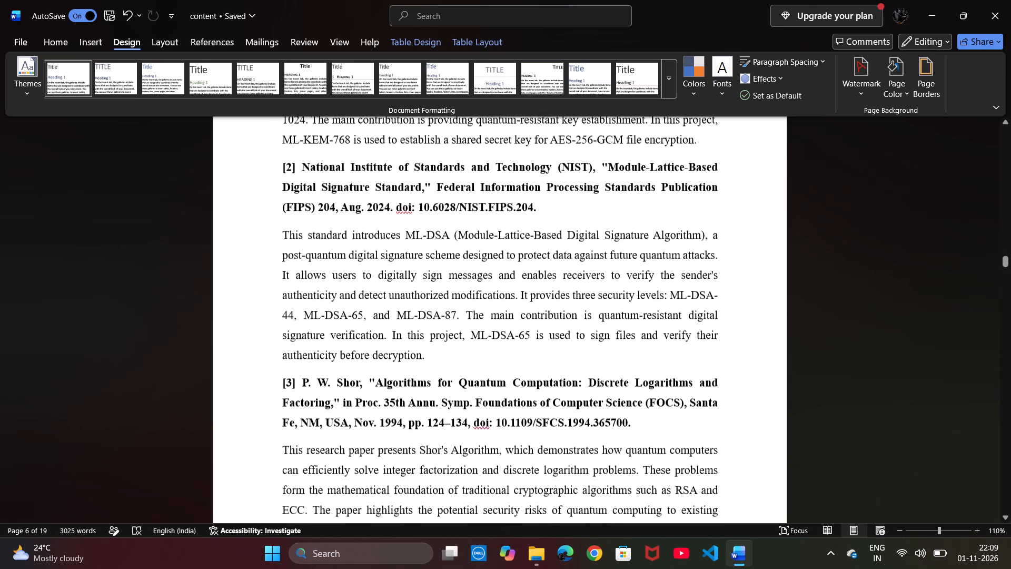
scroll(647, 300, down, 11)
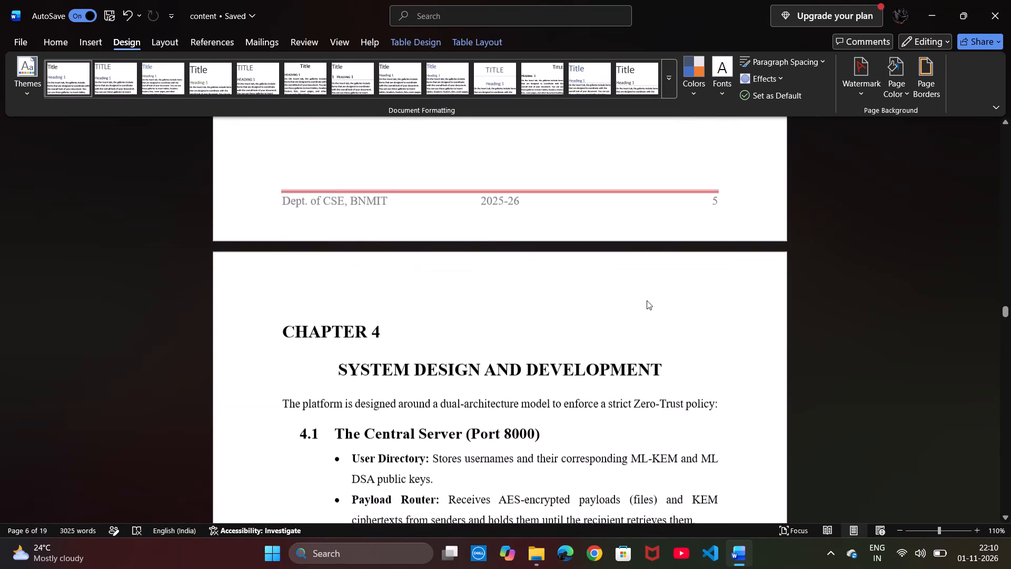
Complete the System Design and Development page range in the table of contents as 6-7.
scroll(647, 300, up, 9)
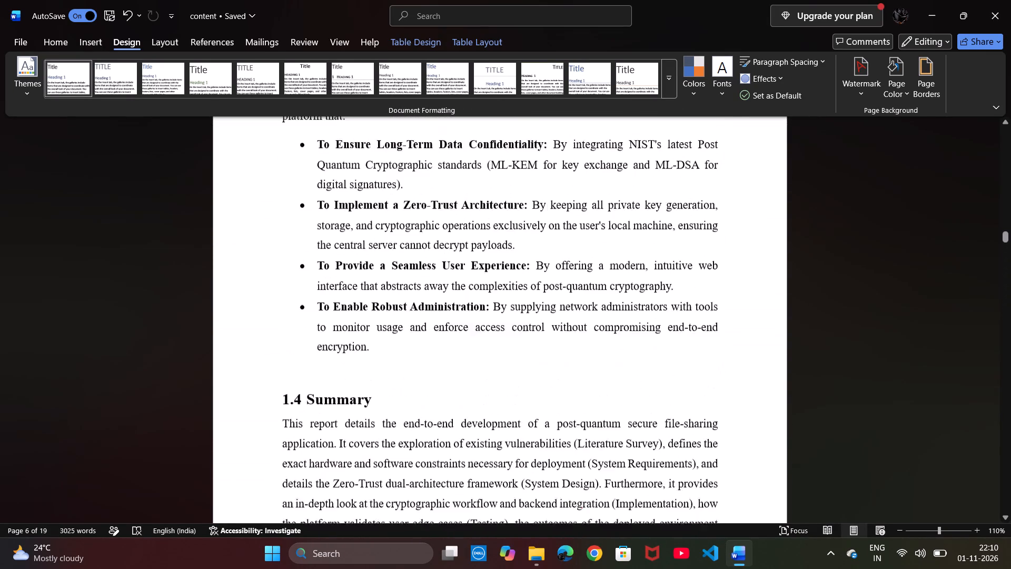
scroll(647, 300, up, 3)
scroll(647, 300, down, 2)
scroll(647, 300, up, 2)
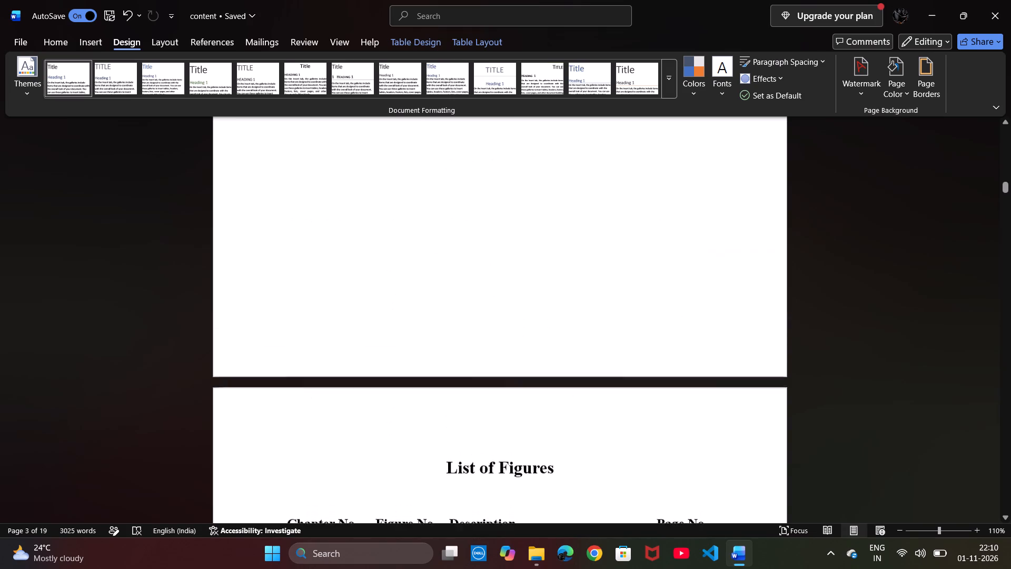
scroll(647, 300, up, 3)
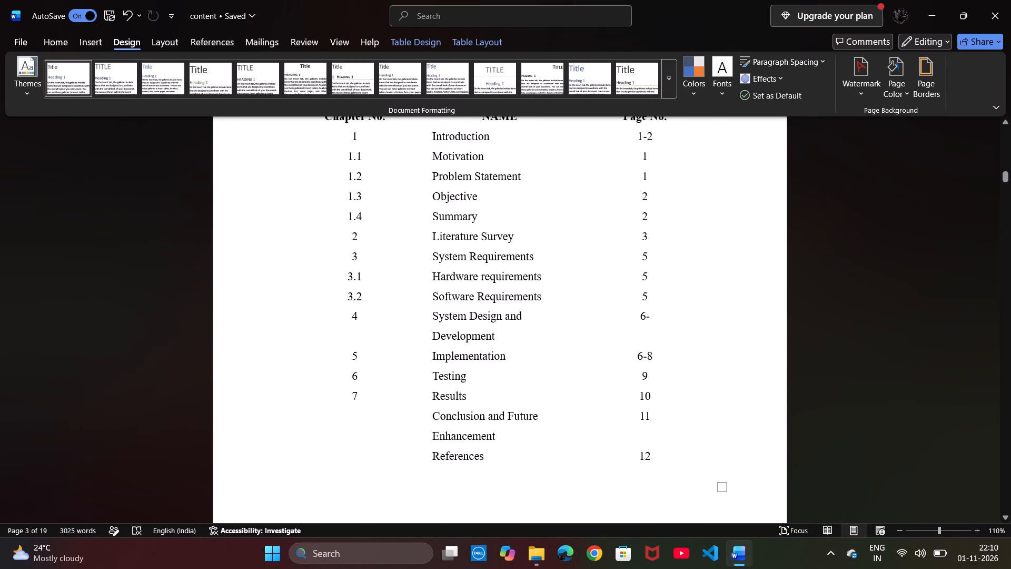
key(7)
Replace the Implementation row's page range in the table of contents with the start of a new range, 8-.
scroll(655, 333, down, 1)
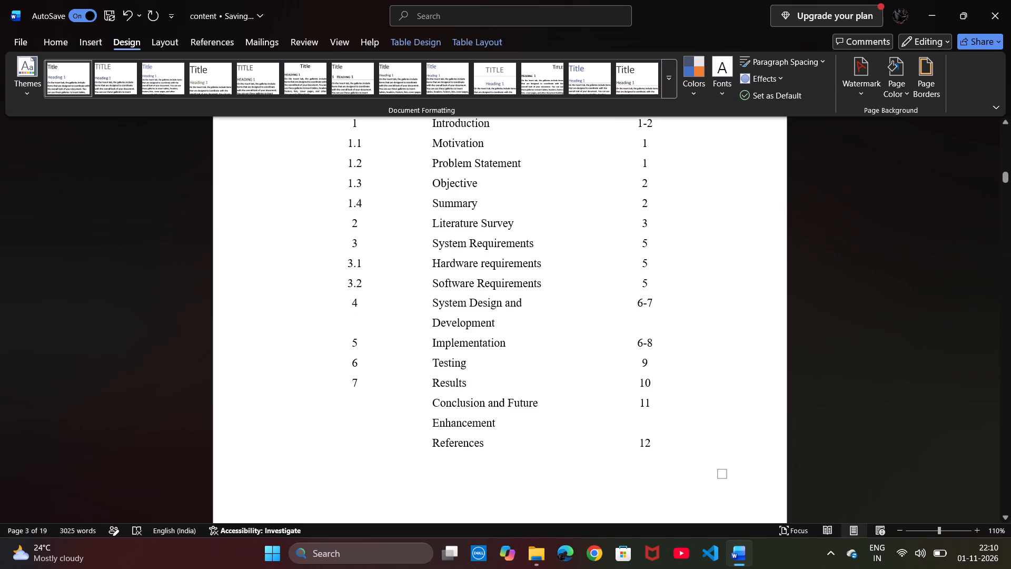
click(651, 345)
key(BackSpace)
key(BackSpace)
key(BackSpace)
text(8-)
Check the footer page numbers through Chapter 5 up to the start of Chapter 6 for where Implementation ends, and return to the table of contents.
scroll(651, 345, down, 6)
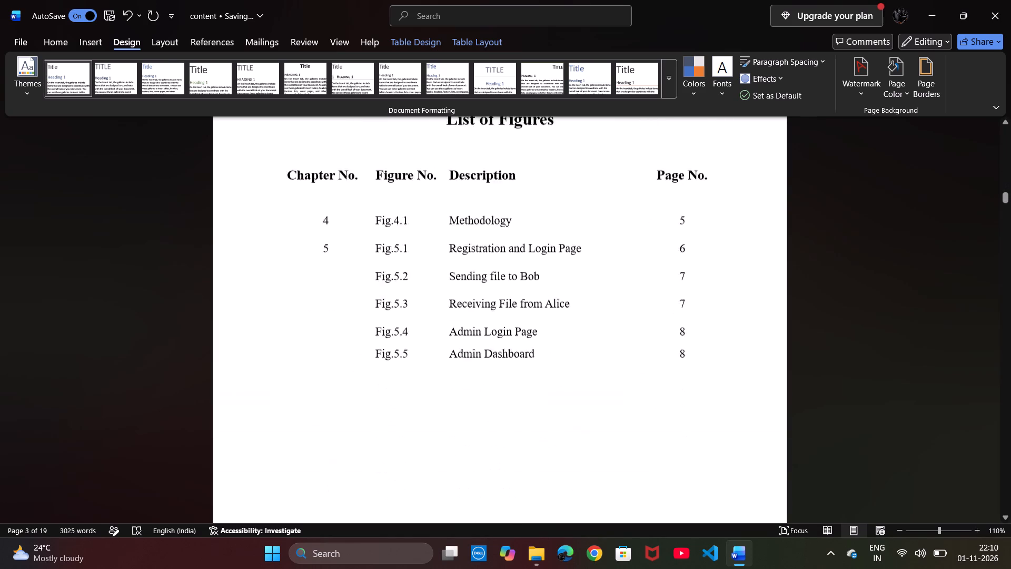
scroll(651, 345, down, 8)
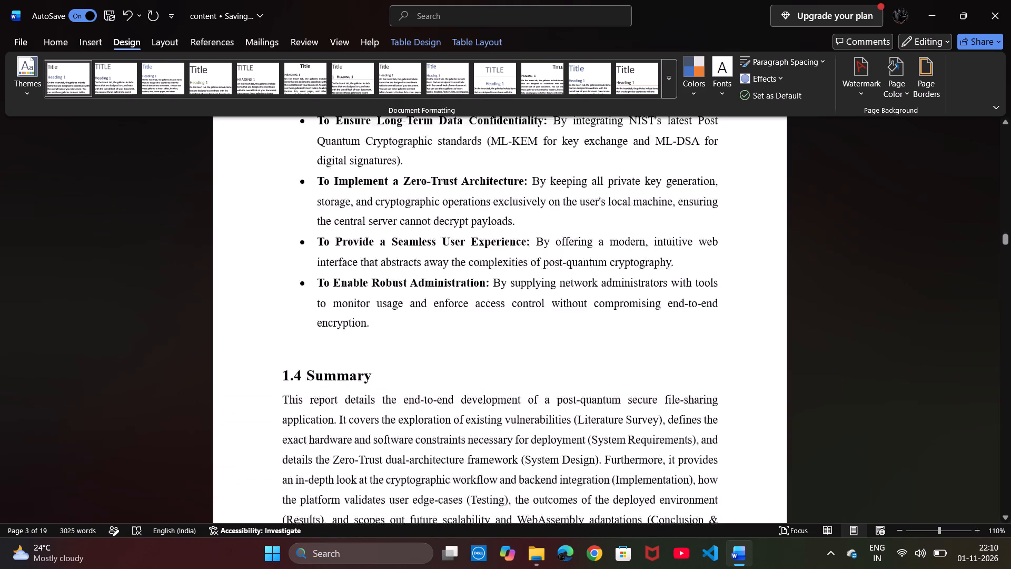
scroll(651, 345, down, 11)
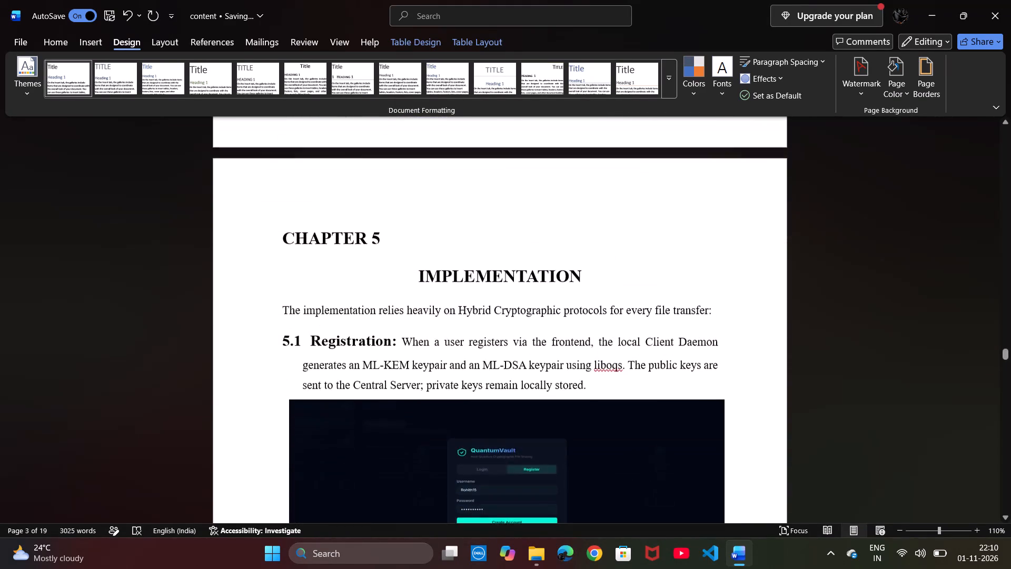
scroll(651, 345, down, 4)
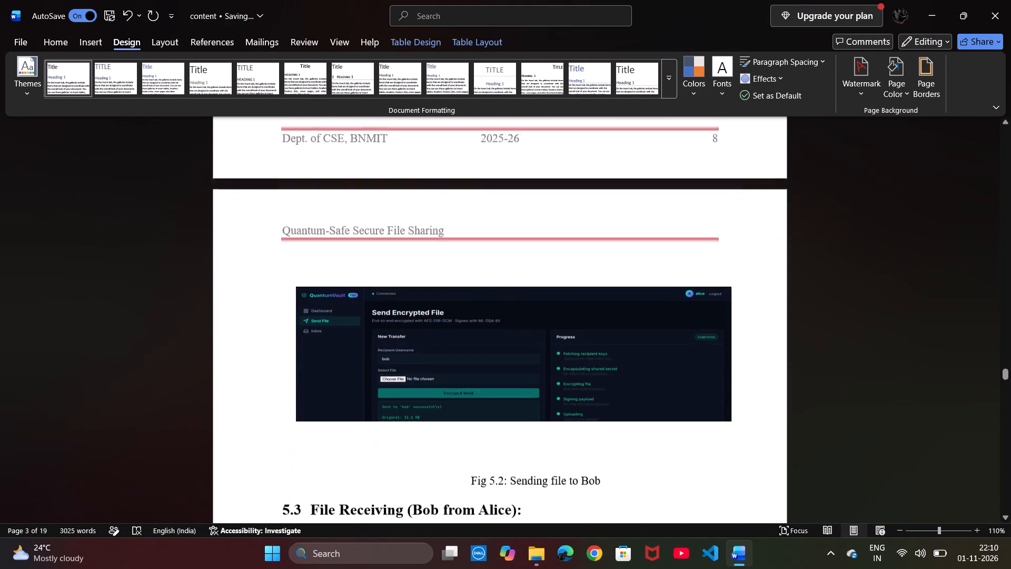
scroll(651, 345, down, 3)
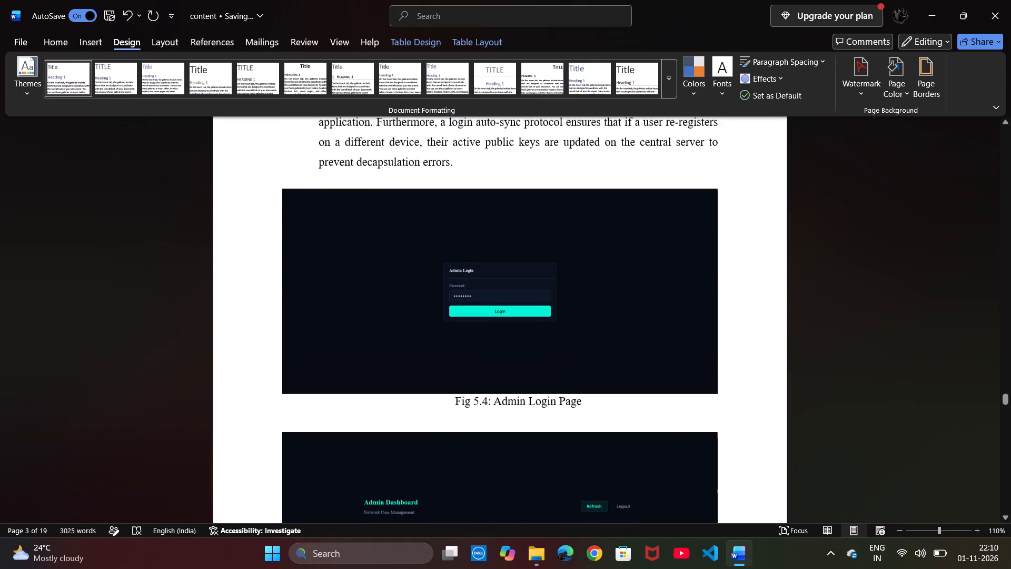
scroll(651, 345, down, 1)
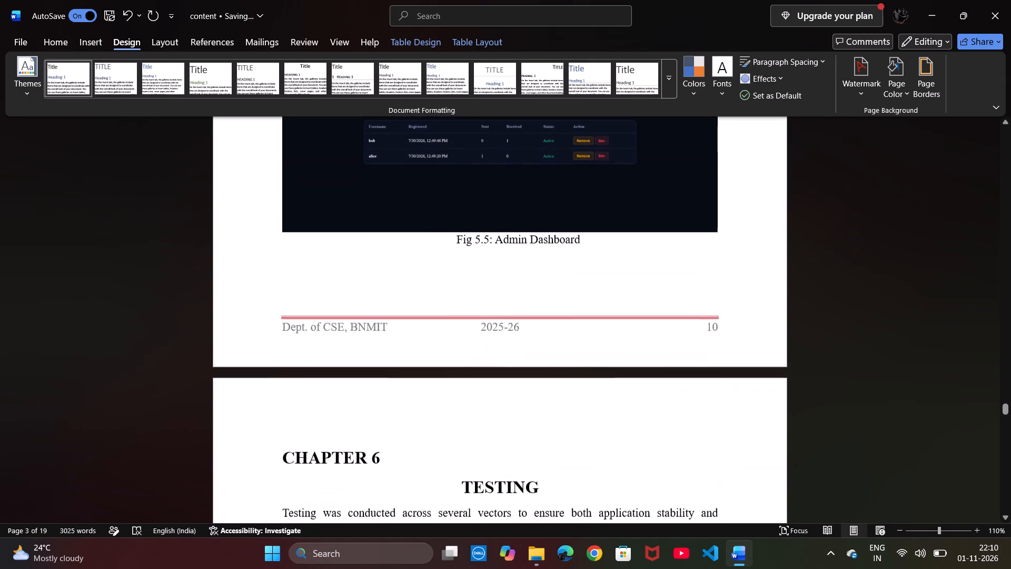
scroll(651, 345, down, 1)
scroll(651, 345, up, 12)
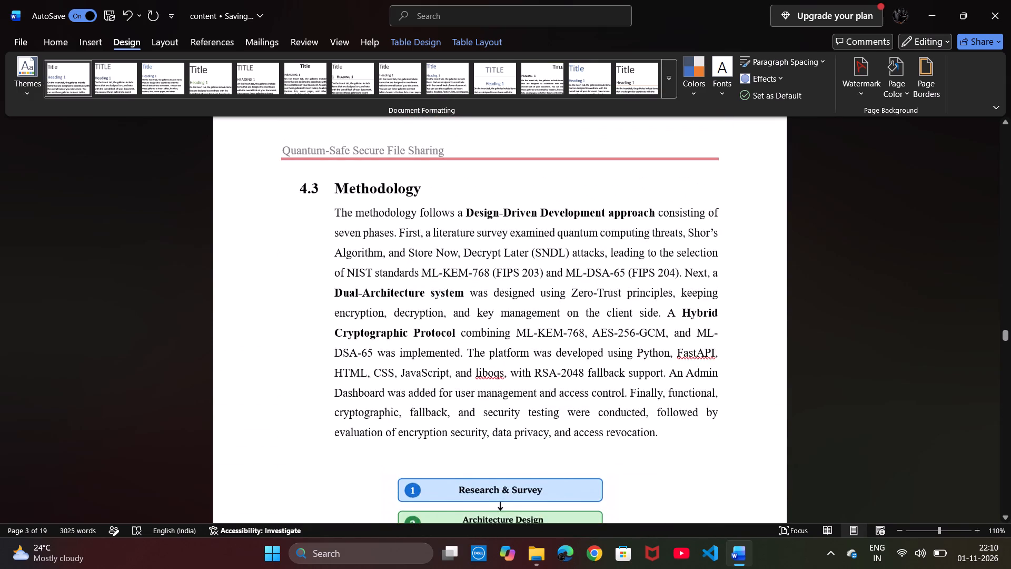
scroll(651, 345, up, 12)
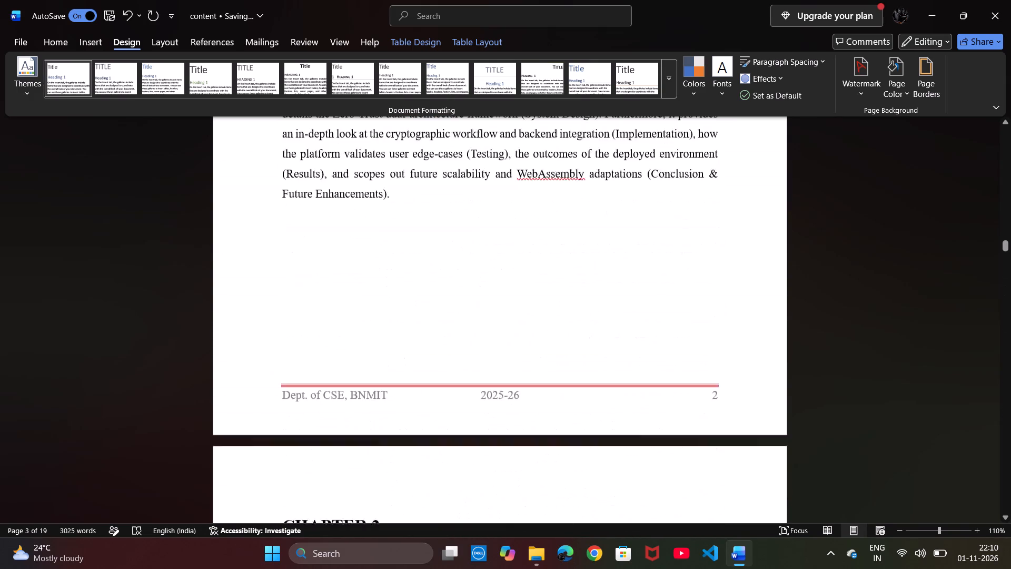
scroll(651, 345, up, 8)
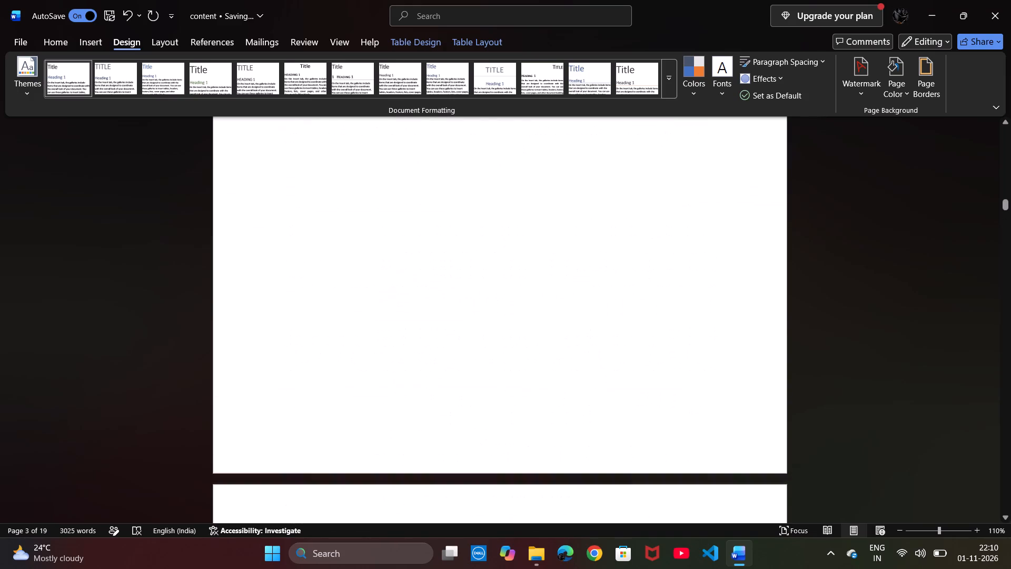
scroll(651, 345, up, 4)
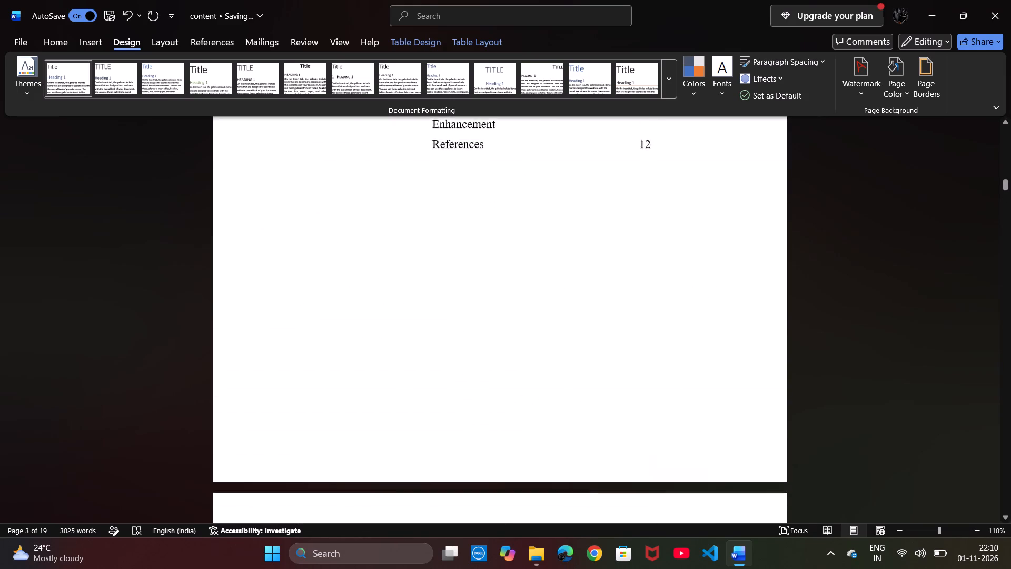
scroll(651, 345, up, 2)
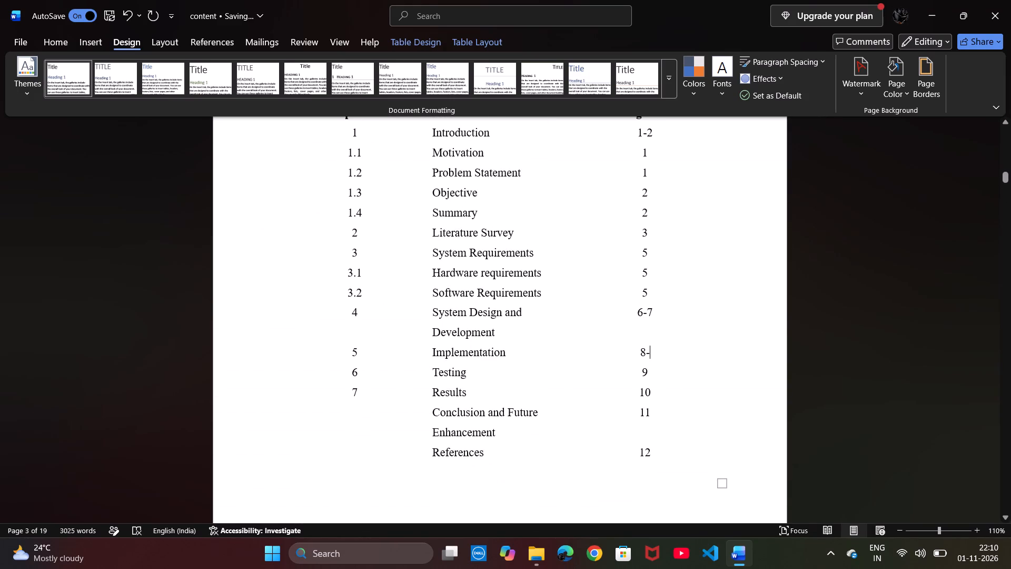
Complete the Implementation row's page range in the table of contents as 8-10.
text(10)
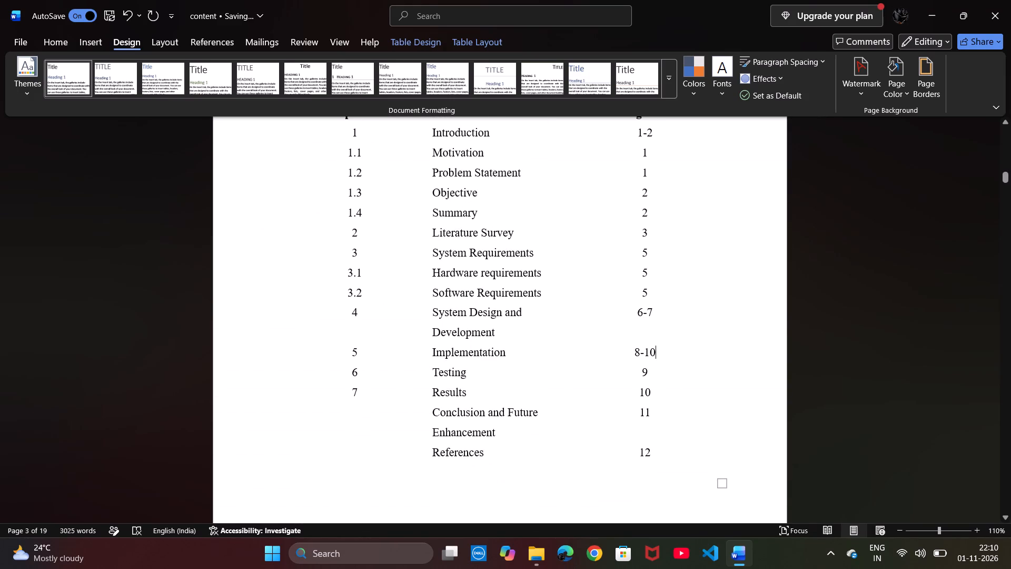
Replace the Testing row's page number in the table of contents with the start of a new range, 11-.
click(654, 367)
click(650, 371)
key(BackSpace)
text(11)
key(minus)
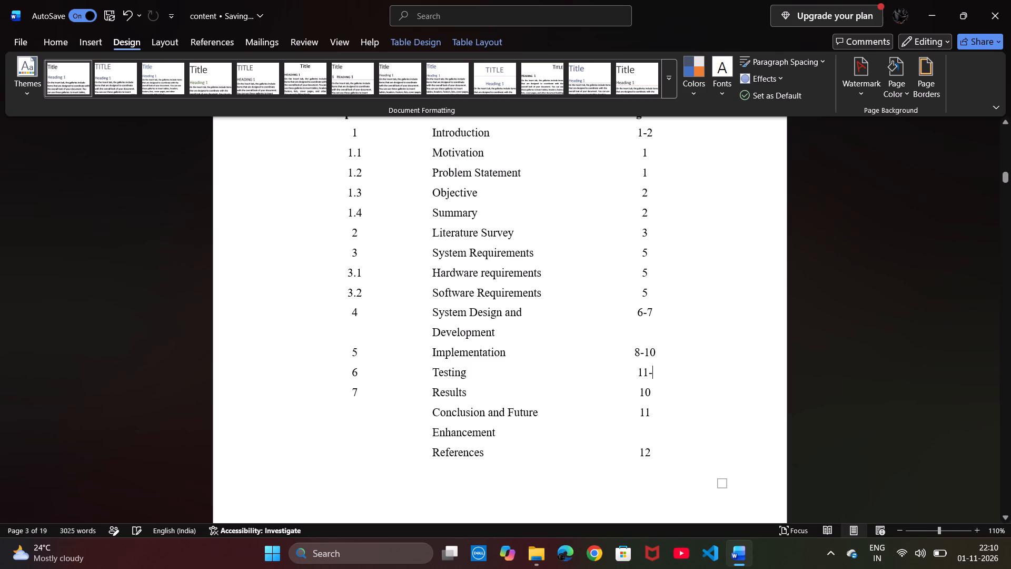
Reduce the chapter page ranges to starting pages only: Implementation 8, System Design and Development 6, Testing 11 and Introduction 1.
click(655, 356)
key(BackSpace)
key(BackSpace)
key(BackSpace)
click(657, 312)
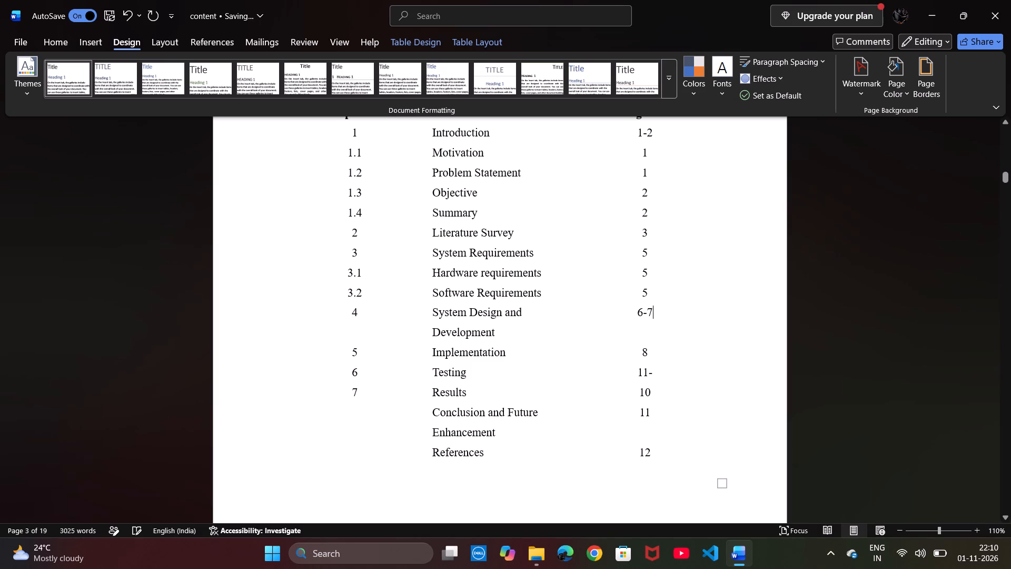
key(BackSpace)
key(BackSpace)
click(655, 374)
key(BackSpace)
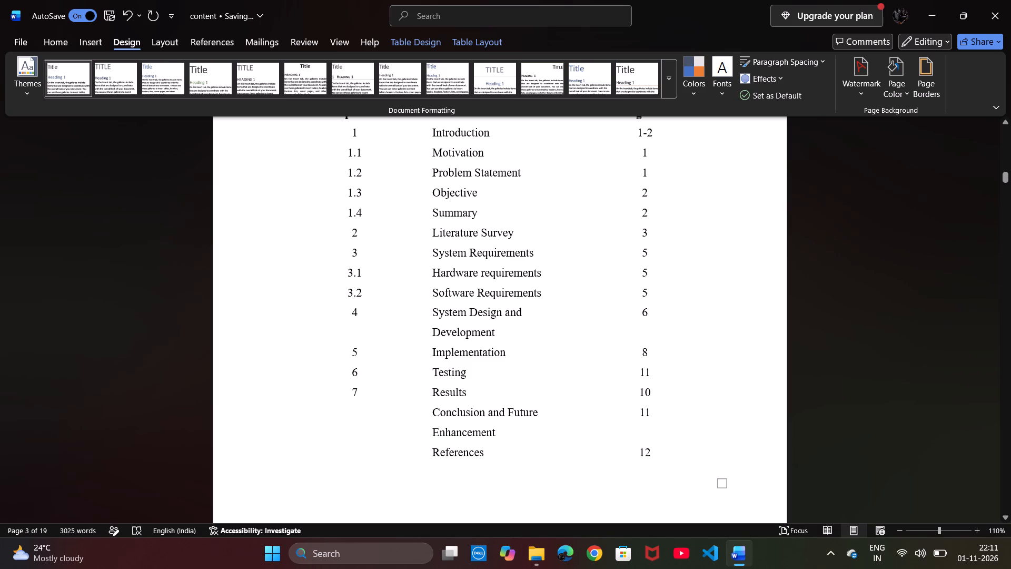
click(657, 130)
key(BackSpace)
key(BackSpace)
Check the footer page numbers for Testing, Results, Conclusion and Future Enhancement, and References, and return to the table of contents.
scroll(651, 143, up, 1)
scroll(651, 143, down, 1)
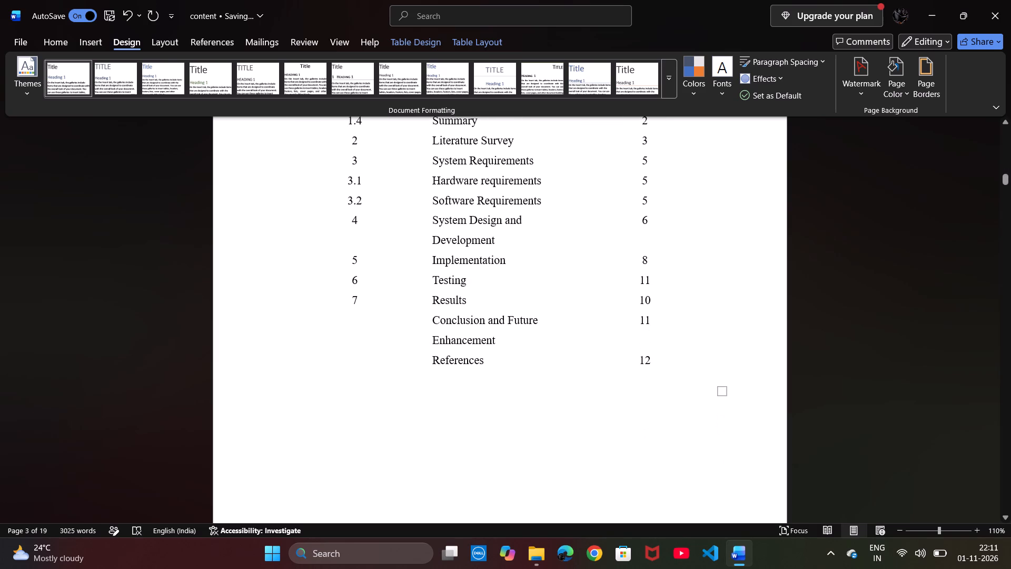
scroll(633, 214, down, 7)
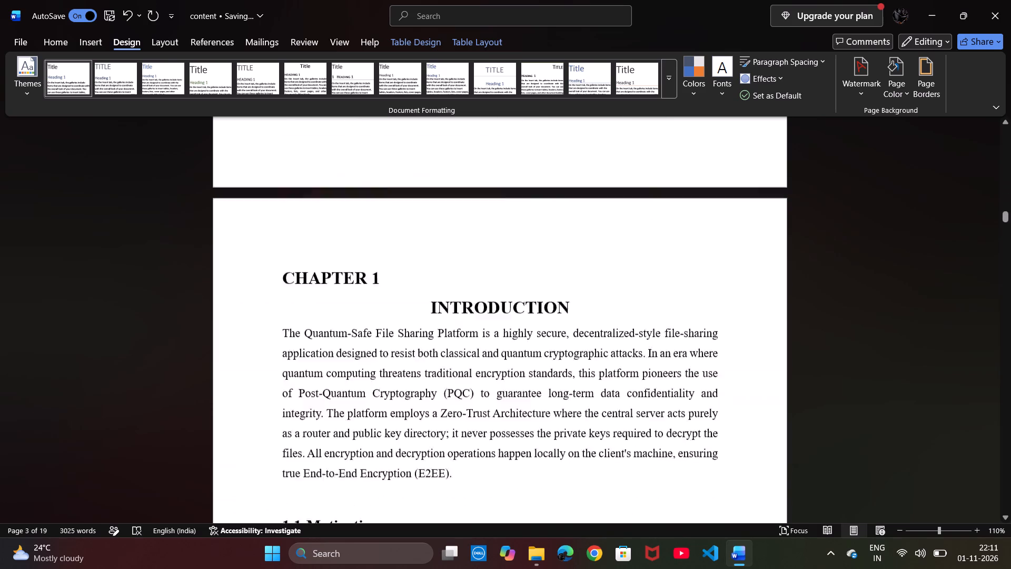
scroll(633, 214, down, 9)
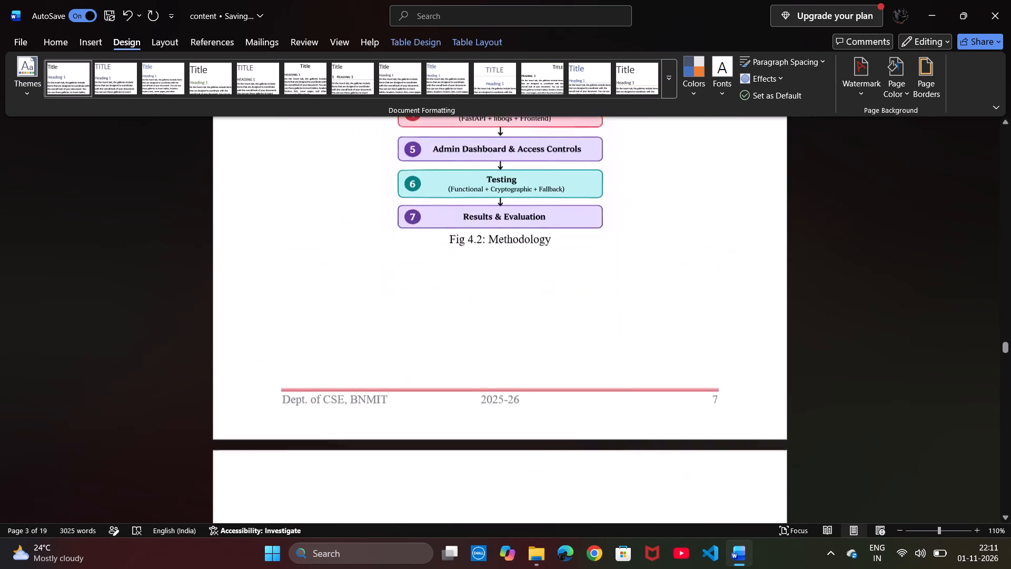
scroll(633, 214, down, 6)
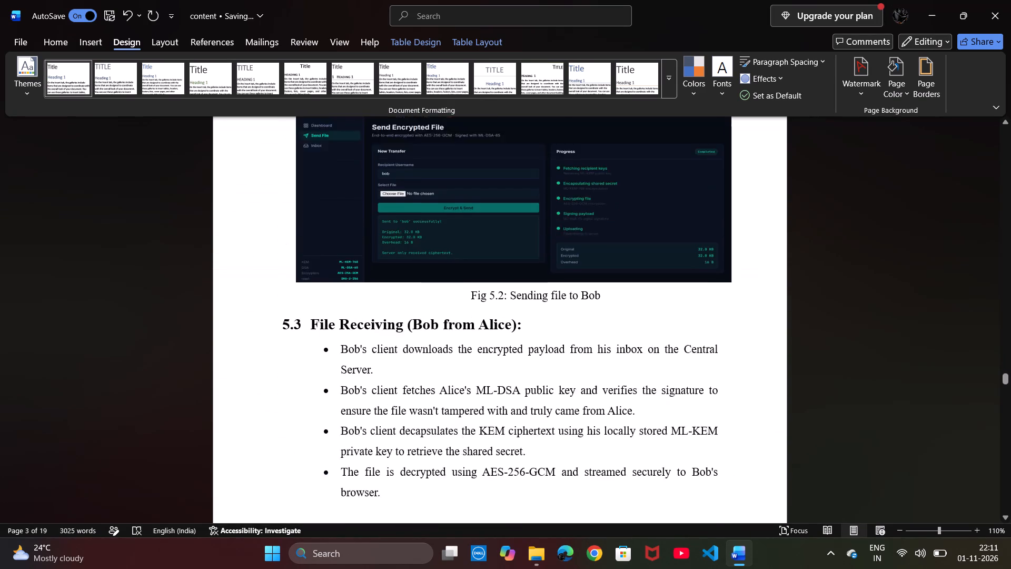
scroll(633, 214, down, 6)
scroll(633, 214, up, 2)
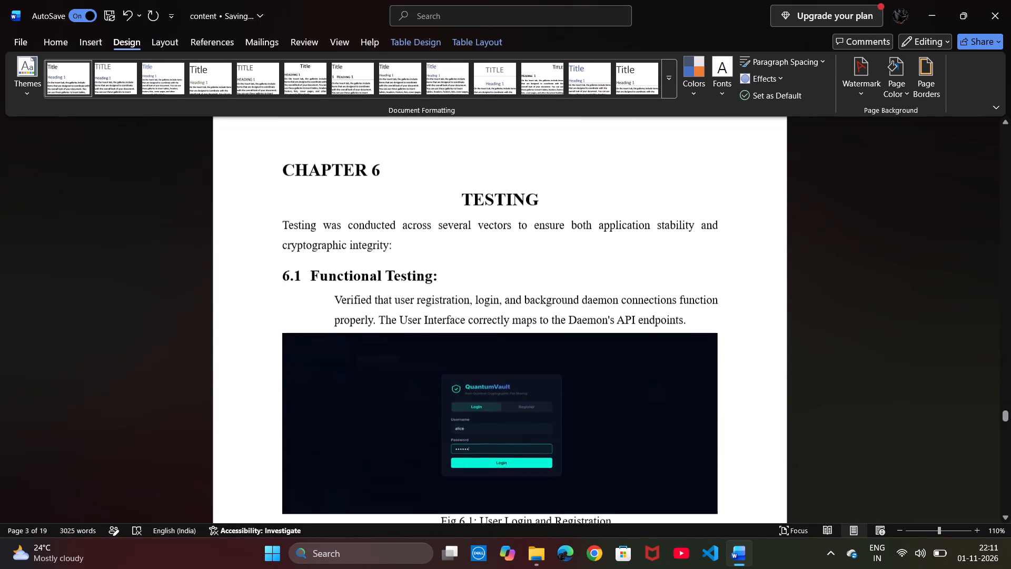
scroll(633, 214, up, 2)
scroll(633, 214, down, 4)
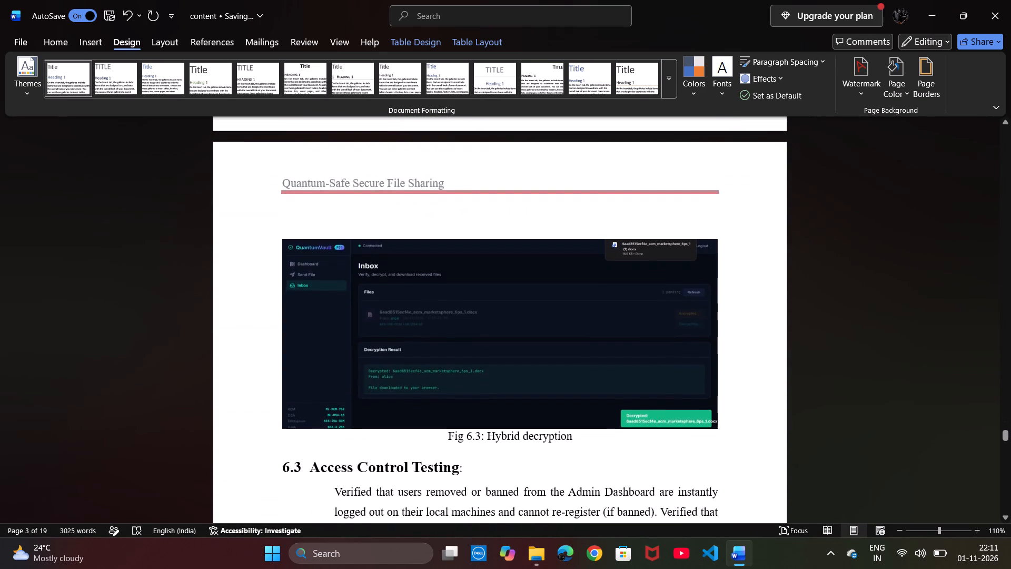
scroll(633, 214, down, 3)
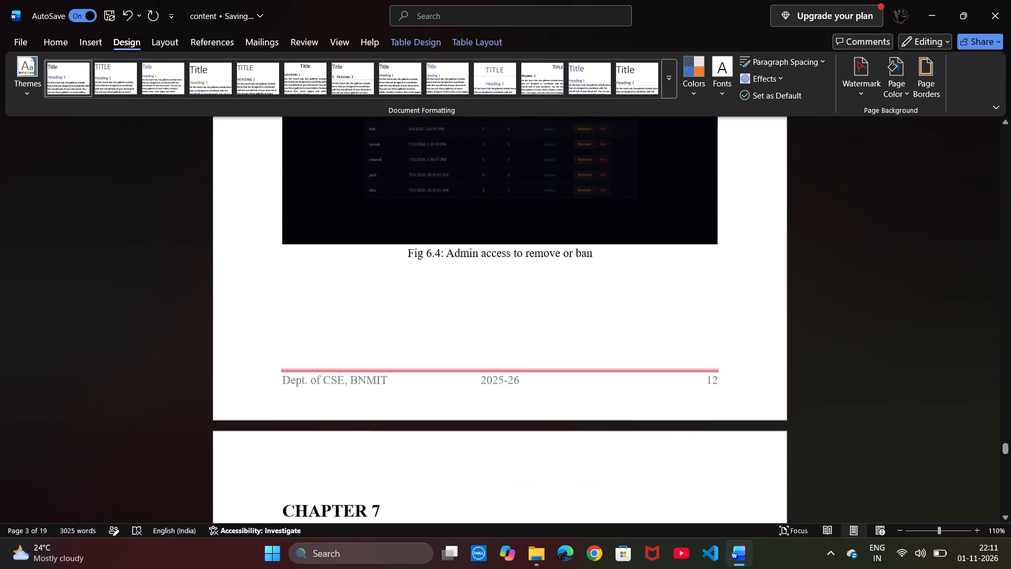
scroll(633, 214, down, 3)
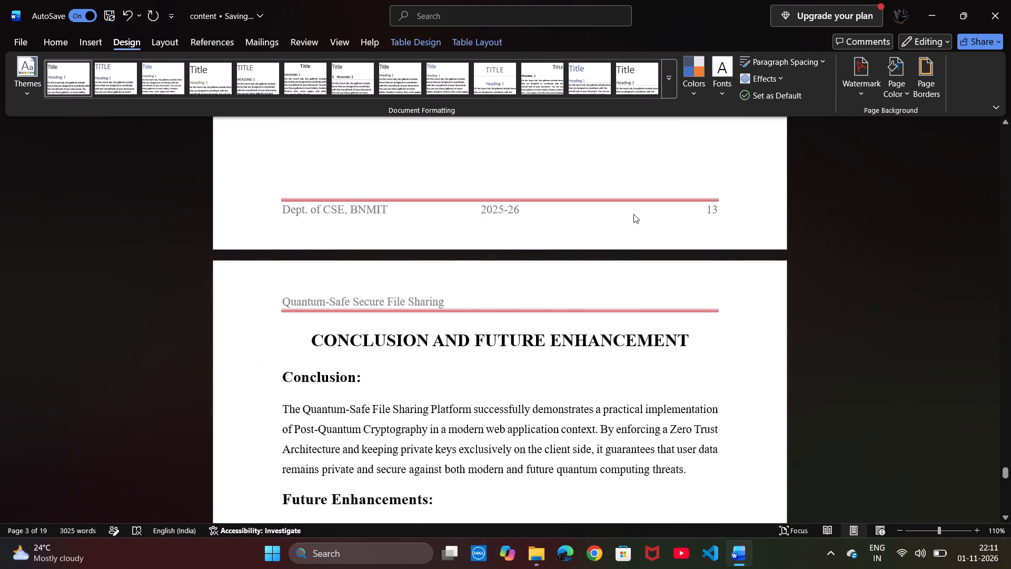
scroll(633, 214, down, 6)
scroll(633, 214, up, 2)
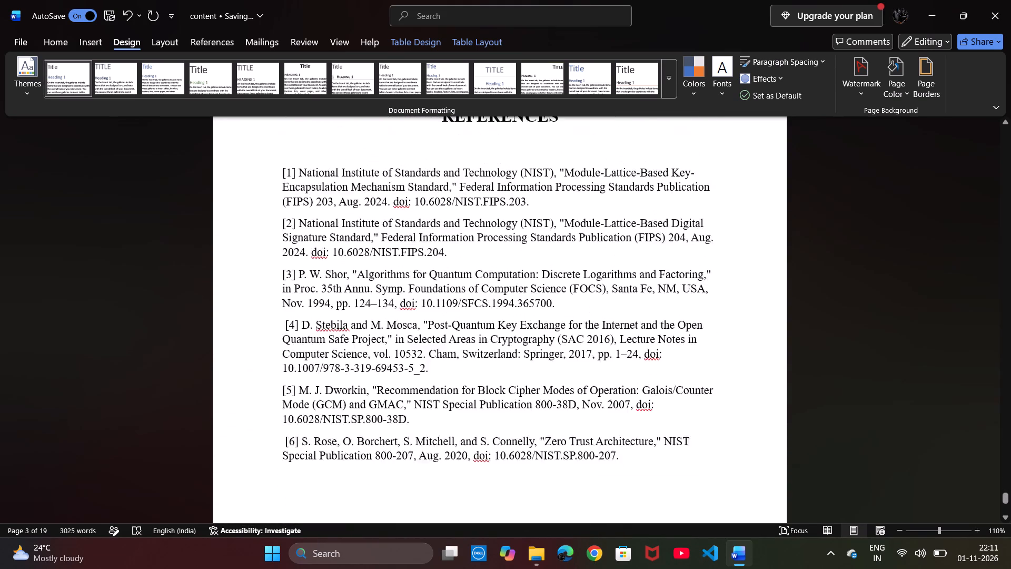
scroll(633, 214, up, 4)
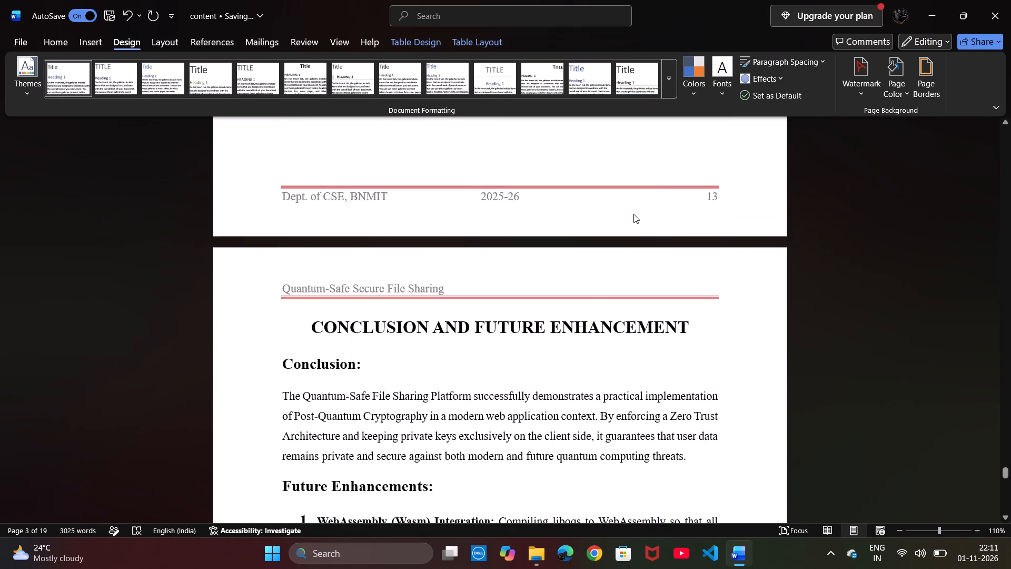
scroll(633, 214, up, 8)
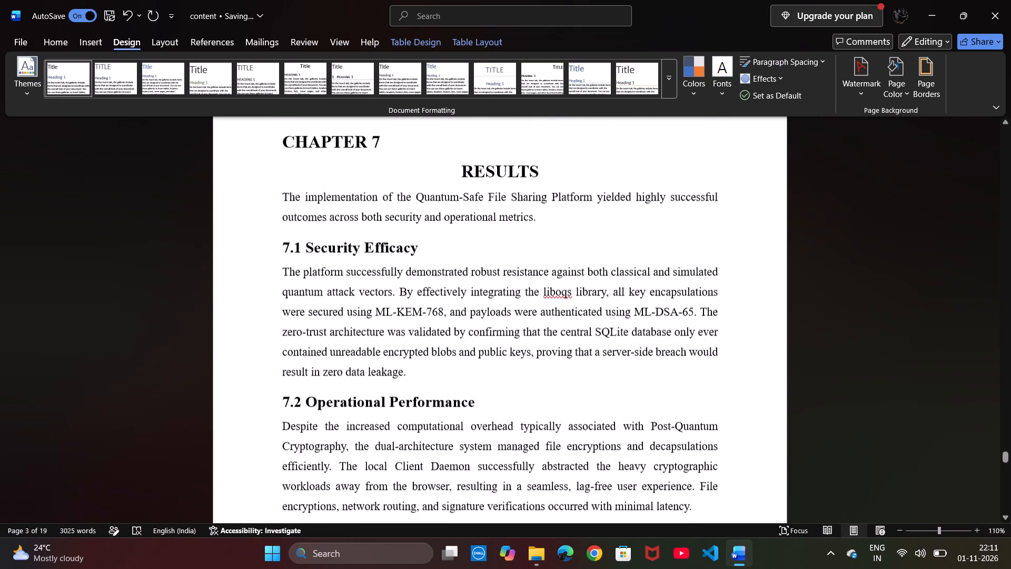
scroll(633, 214, up, 7)
scroll(633, 214, up, 16)
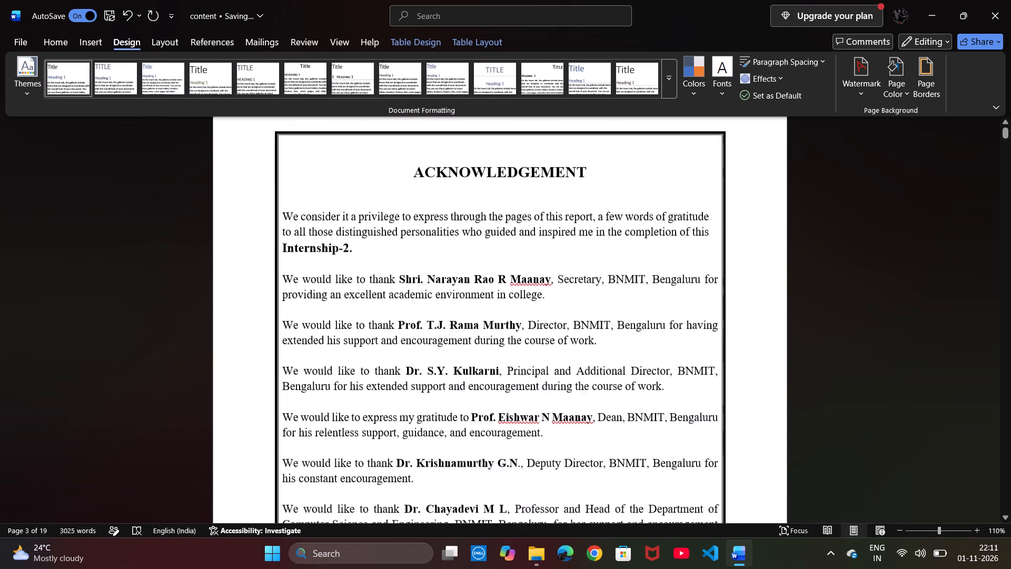
scroll(633, 214, down, 8)
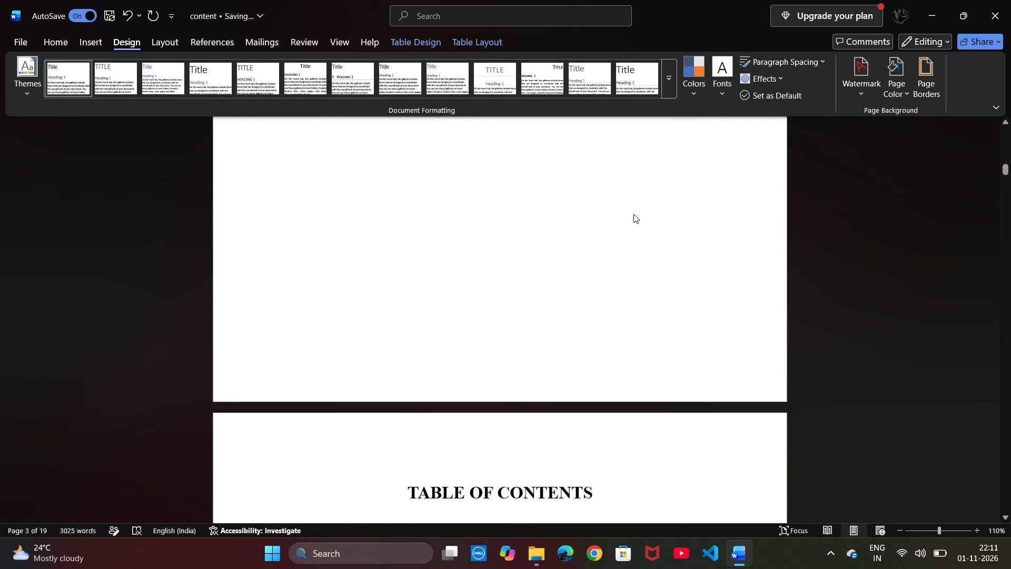
scroll(633, 214, down, 2)
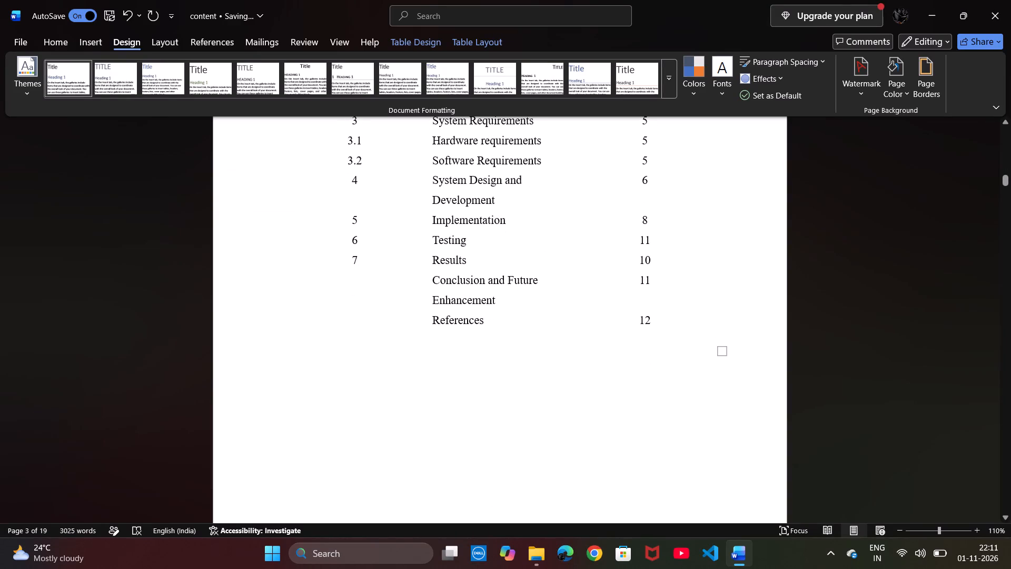
Set the table of contents page numbers to 13 for Results, 14 for Conclusion and Future Enhancement, and 15 for References.
click(652, 259)
key(BackSpace)
key(3)
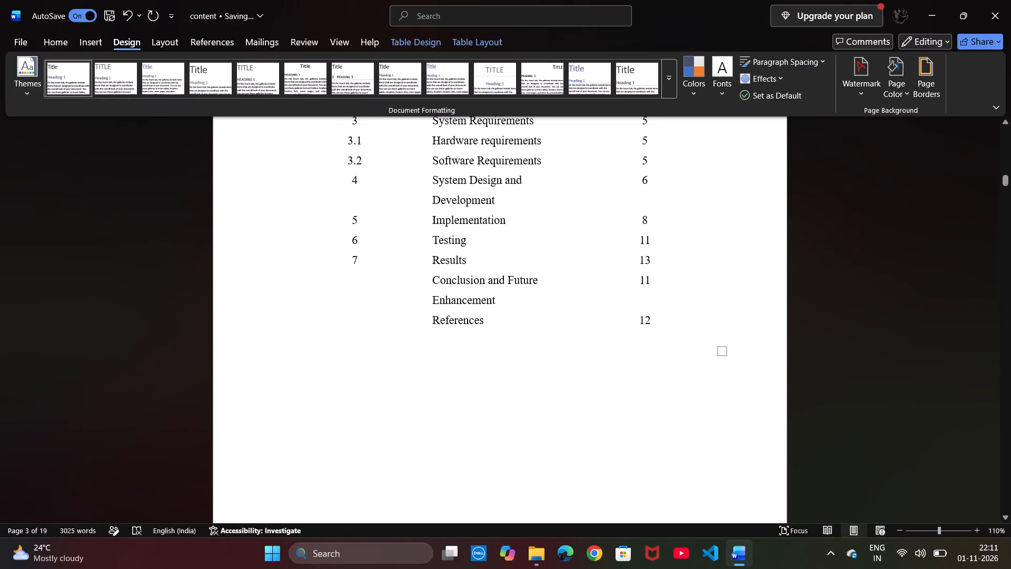
click(652, 279)
key(BackSpace)
key(4)
click(656, 315)
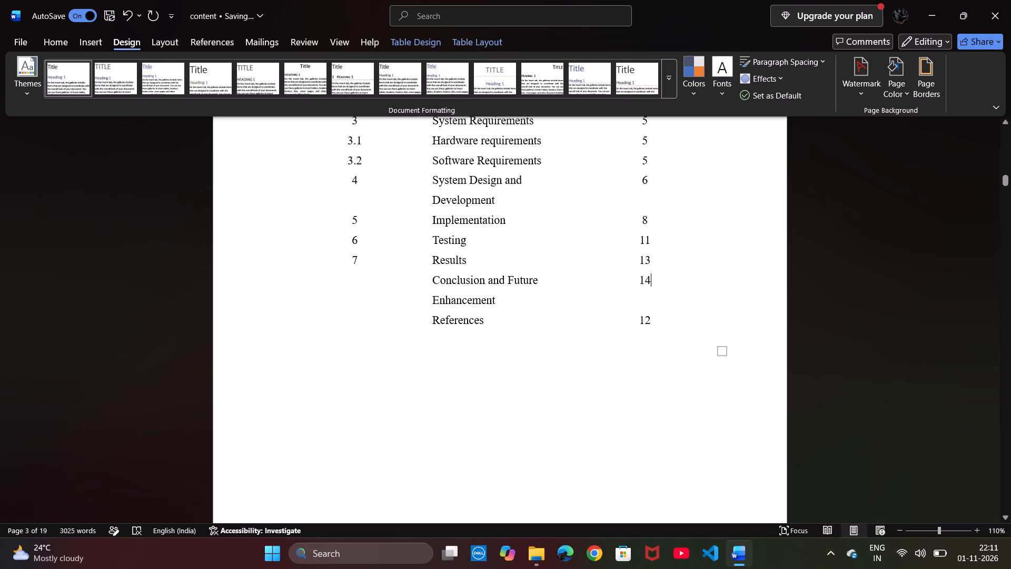
click(651, 323)
key(BackSpace)
key(5)
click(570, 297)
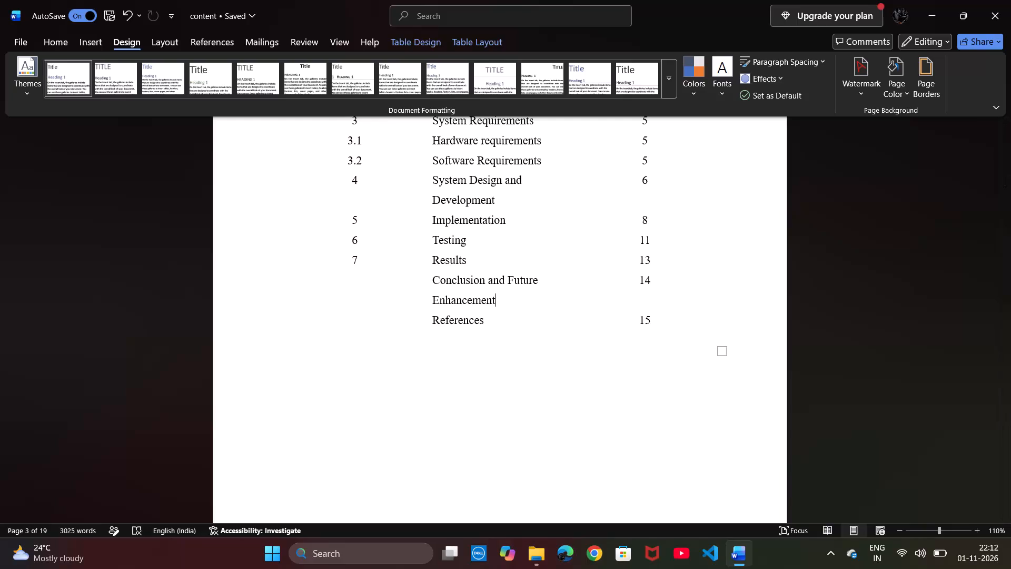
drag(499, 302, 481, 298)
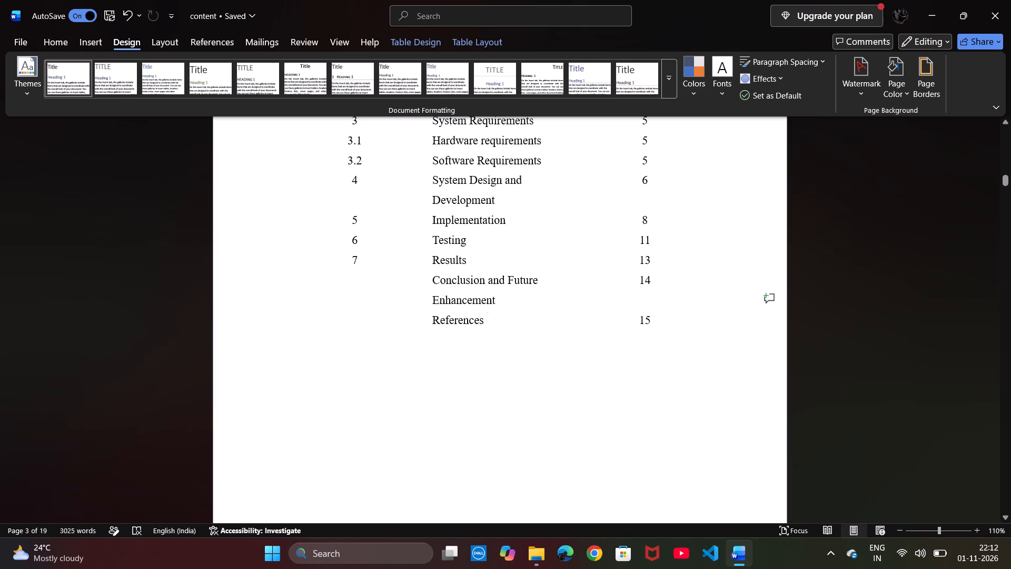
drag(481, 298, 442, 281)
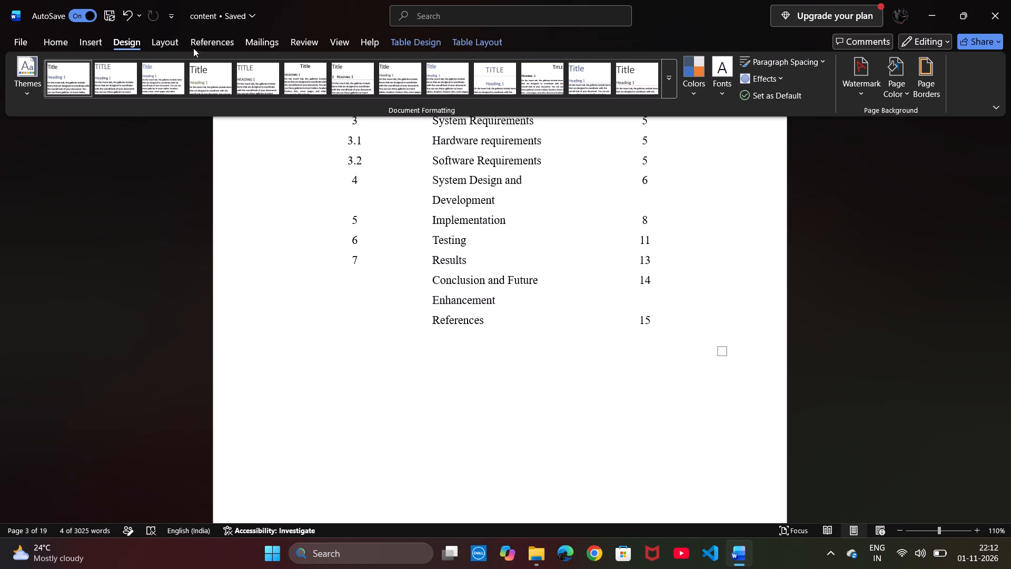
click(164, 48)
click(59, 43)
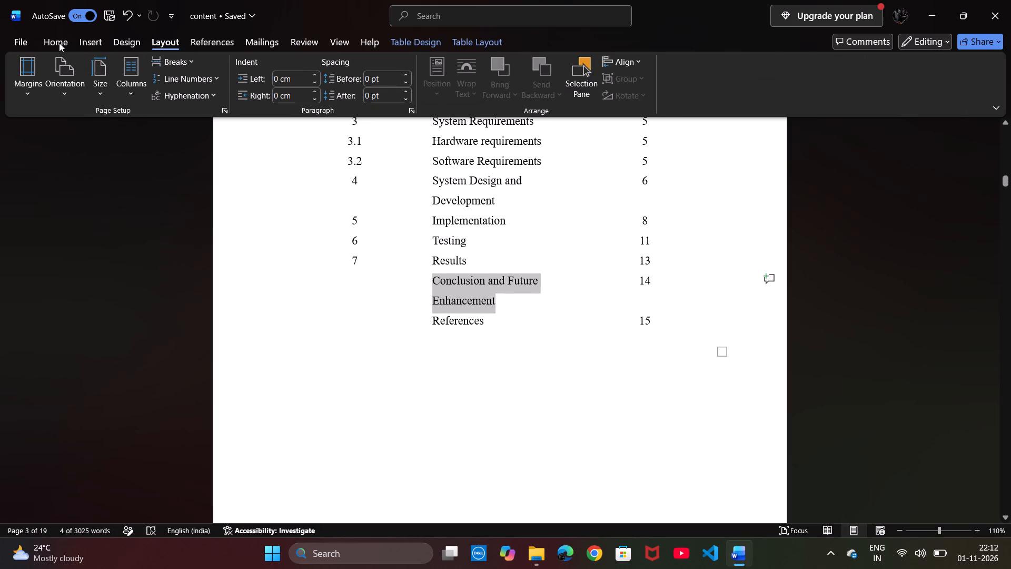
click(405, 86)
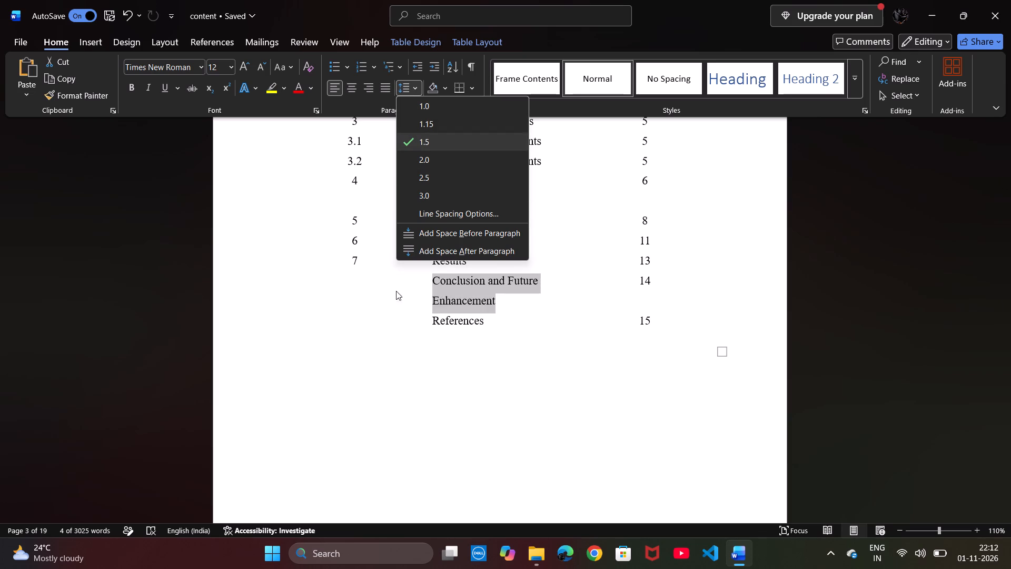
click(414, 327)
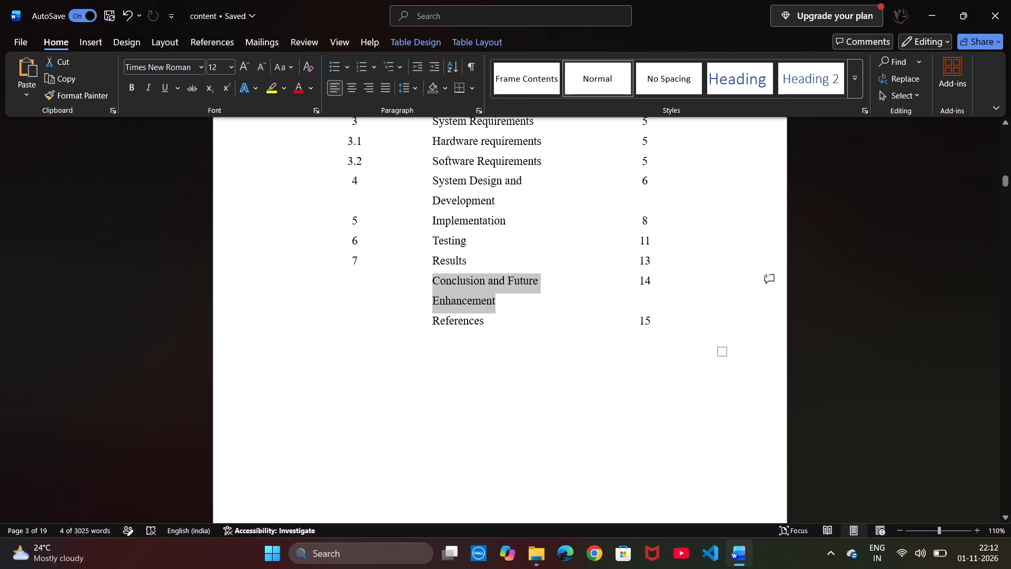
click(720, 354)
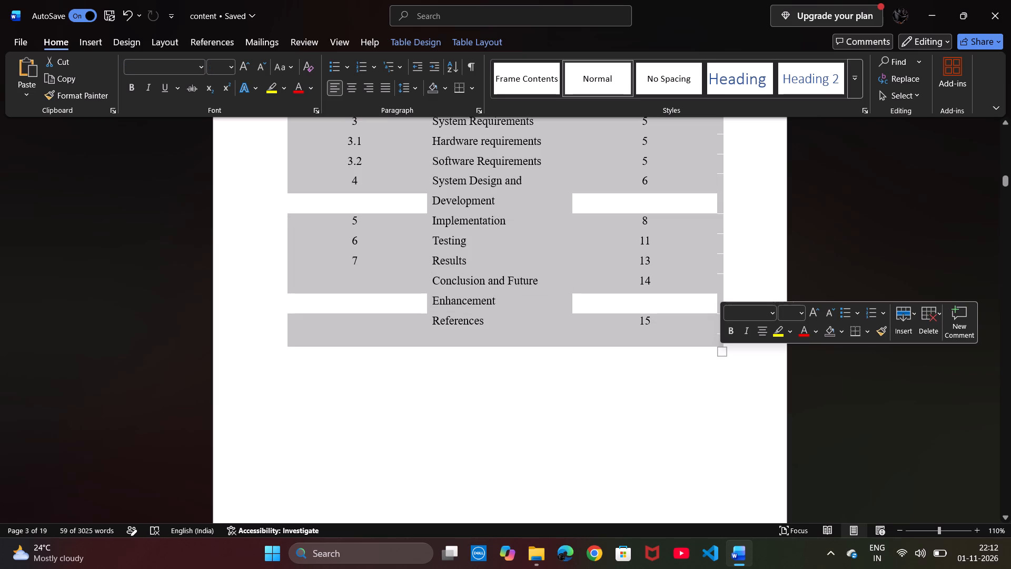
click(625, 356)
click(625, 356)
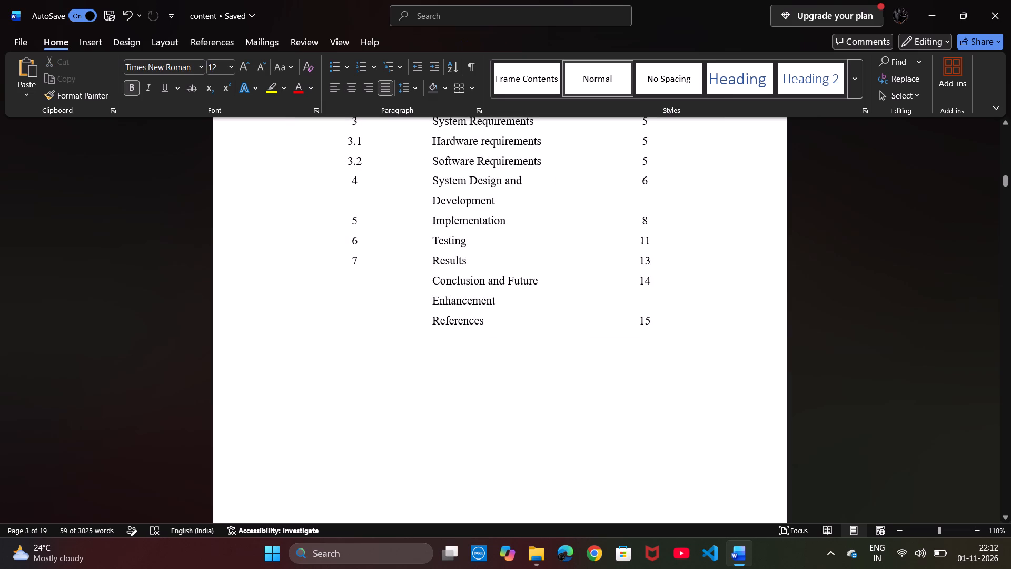
Change the figure number of the Registration and Login Page entry in the List of Figures to Fig.5.2.
scroll(562, 357, down, 1)
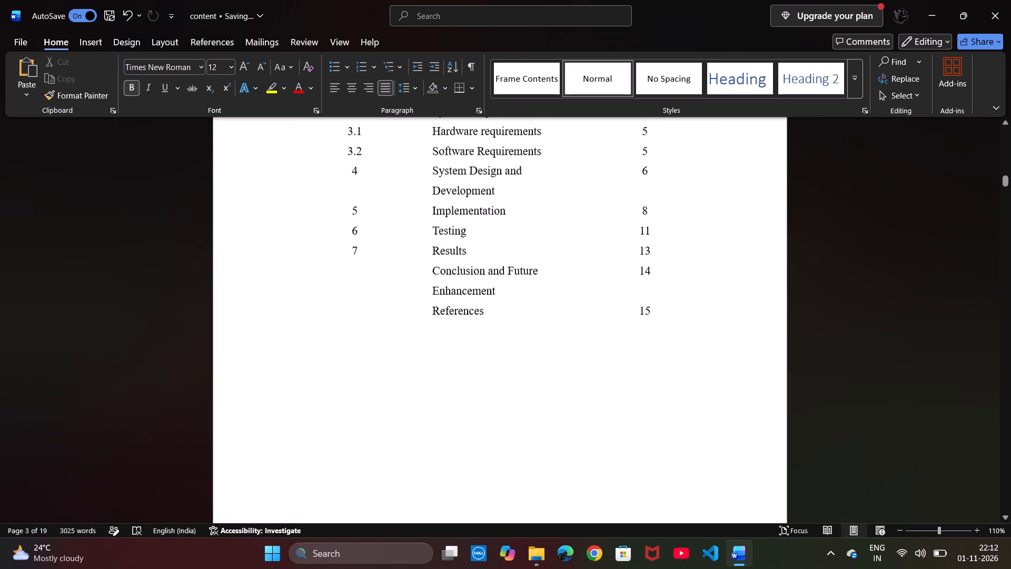
scroll(562, 357, down, 3)
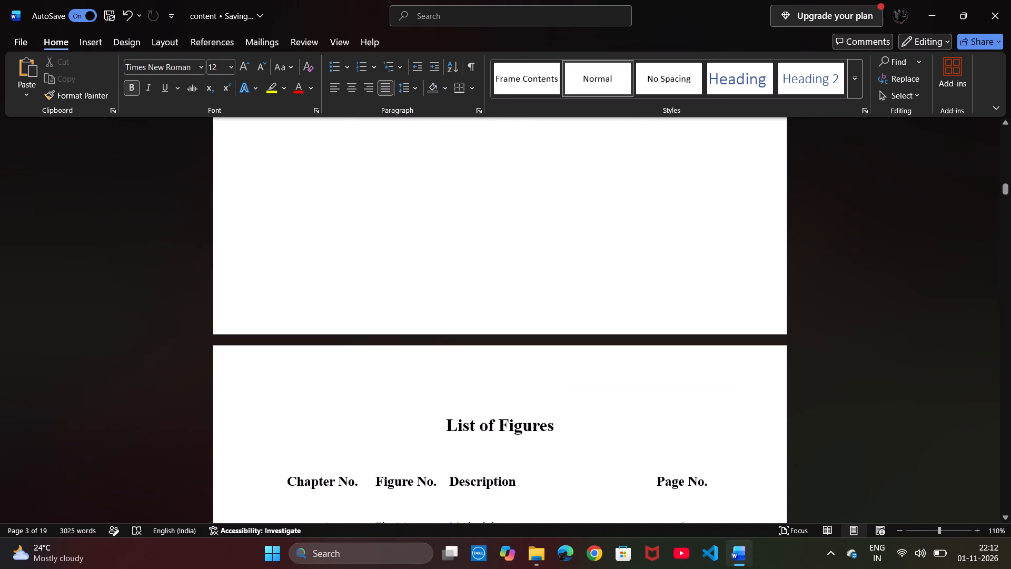
scroll(562, 357, down, 2)
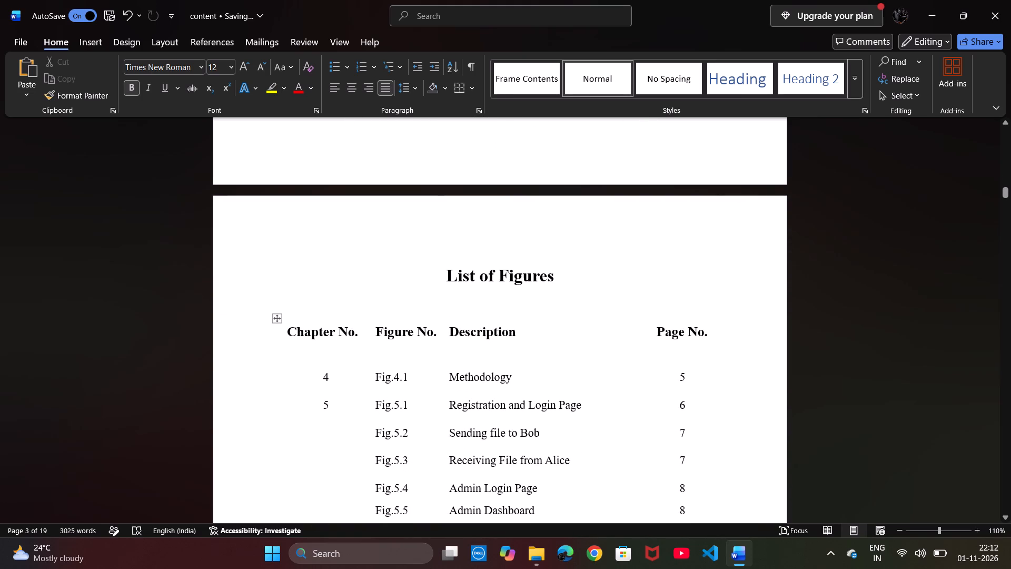
click(691, 376)
click(275, 323)
double_click(341, 393)
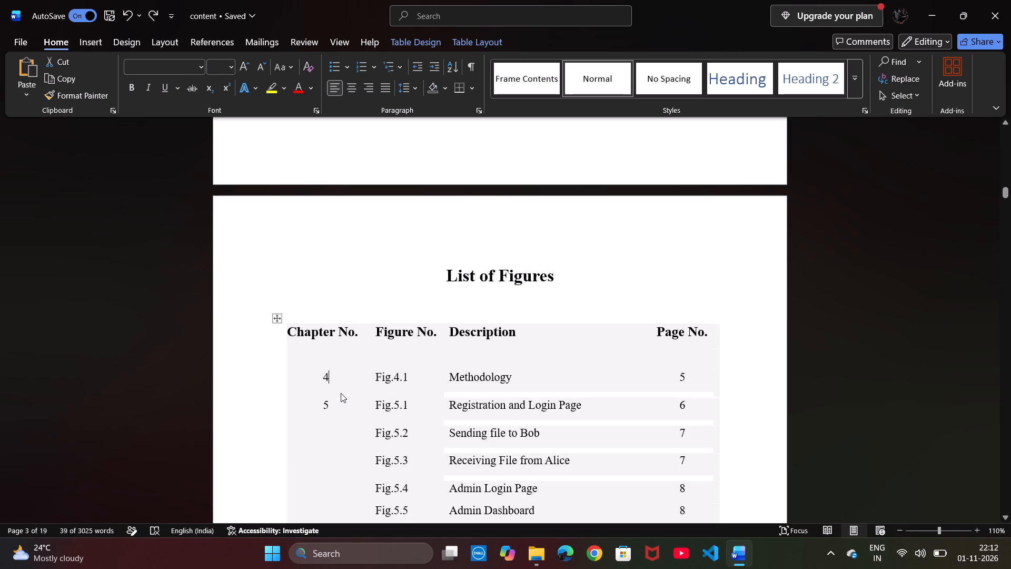
click(408, 403)
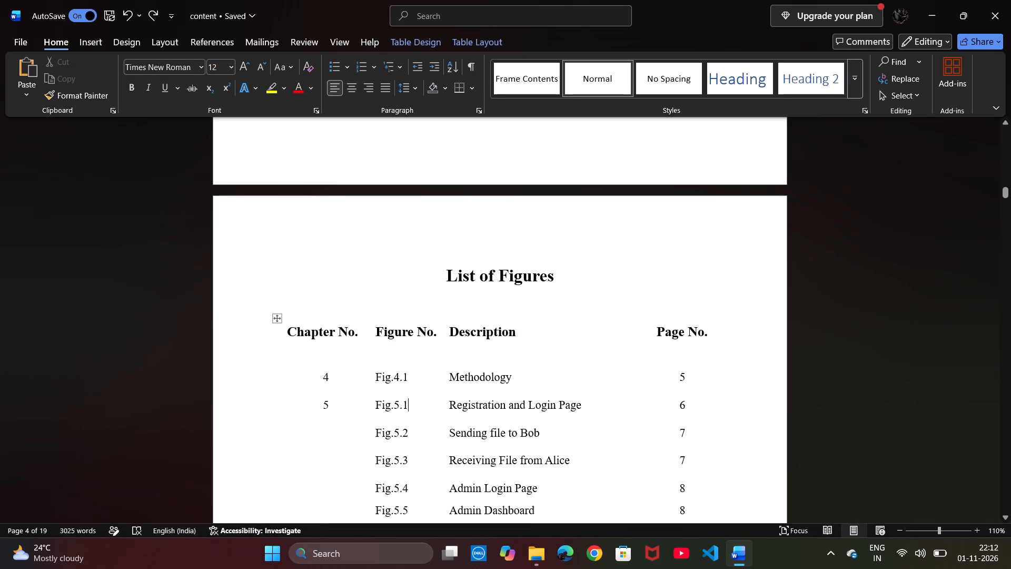
key(BackSpace)
key(2)
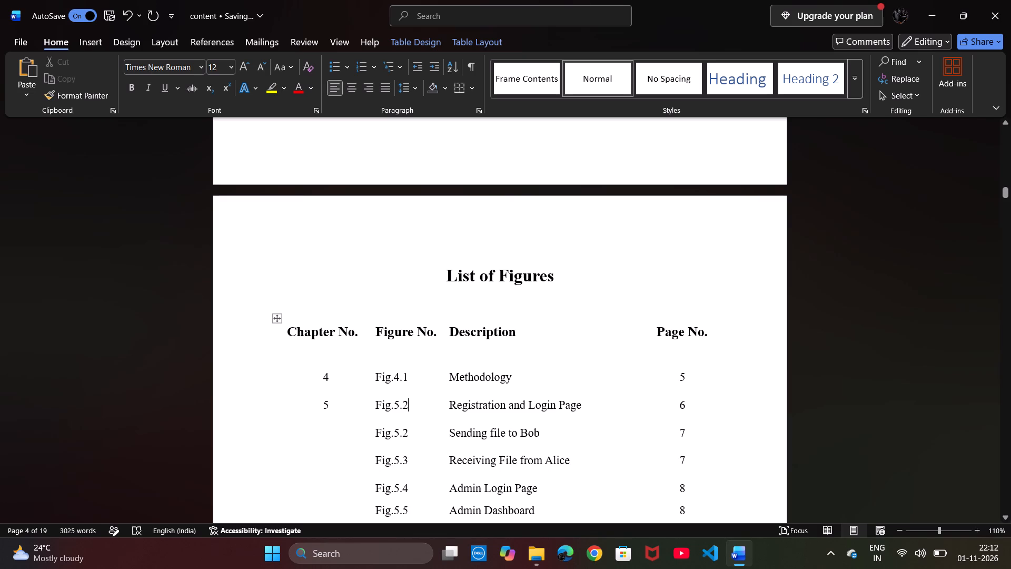
Replace the description of Fig.4.1 in the List of Figures with "System Design".
click(516, 377)
key(BackSpace)
key(BackSpace)
key(BackSpace)
key(BackSpace)
key(BackSpace)
key(BackSpace)
key(BackSpace)
key(BackSpace)
key(BackSpace)
key(BackSpace)
key(BackSpace)
text(System)
key(space)
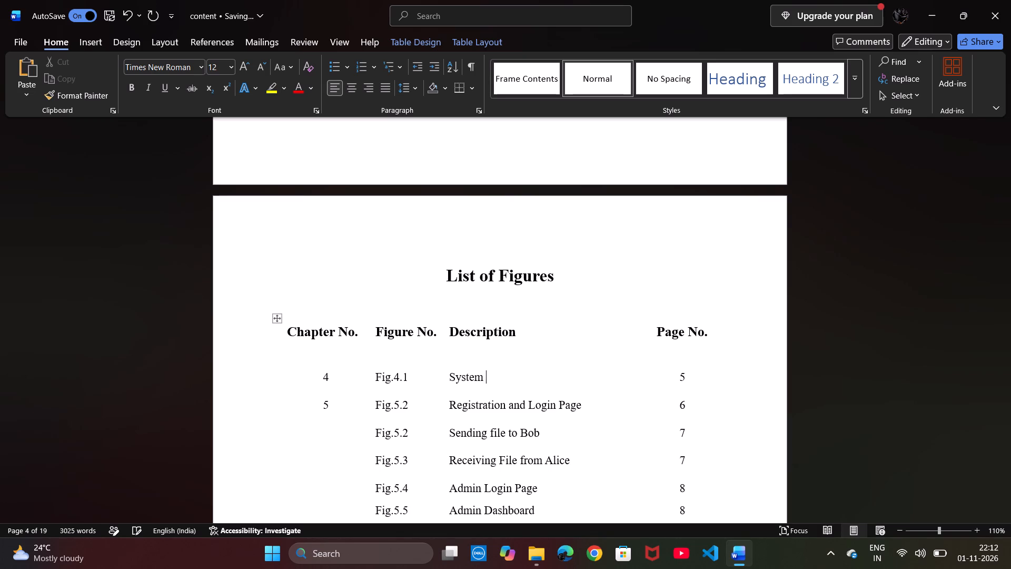
text(Design)
Set the Registration and Login Page entry's chapter number to 4 and its figure number to Fig.4.2.
click(331, 405)
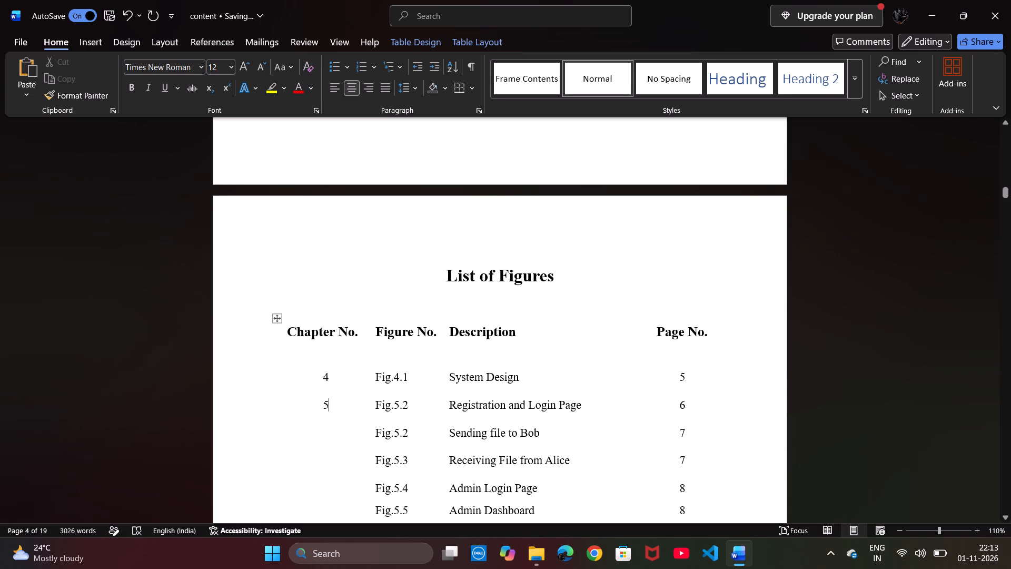
key(BackSpace)
key(4)
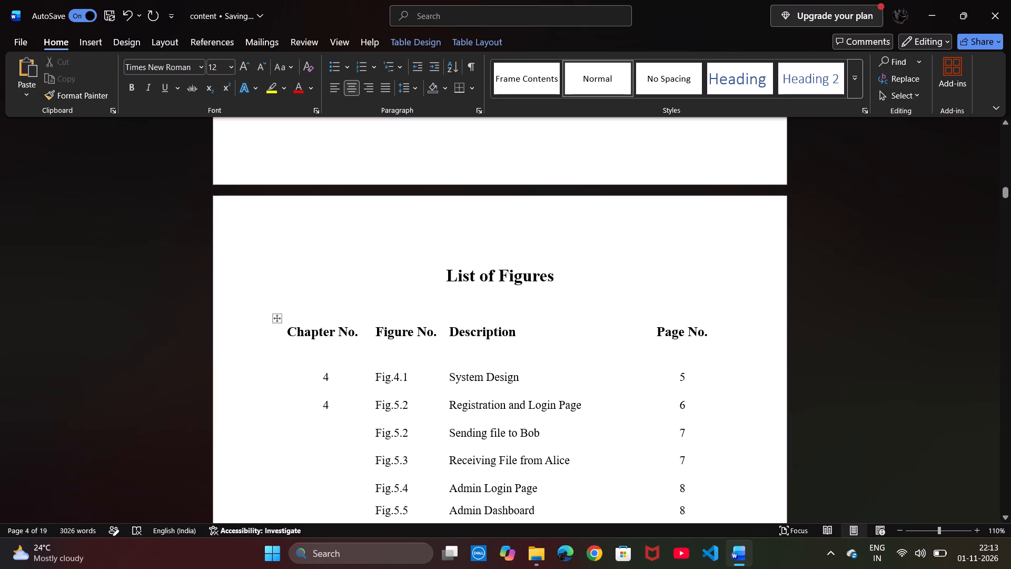
click(397, 405)
key(BackSpace)
key(4)
Look up the footer page number of the Fig 4.1 diagram and set that entry's page number in the List of Figures to 6.
scroll(604, 411, down, 1)
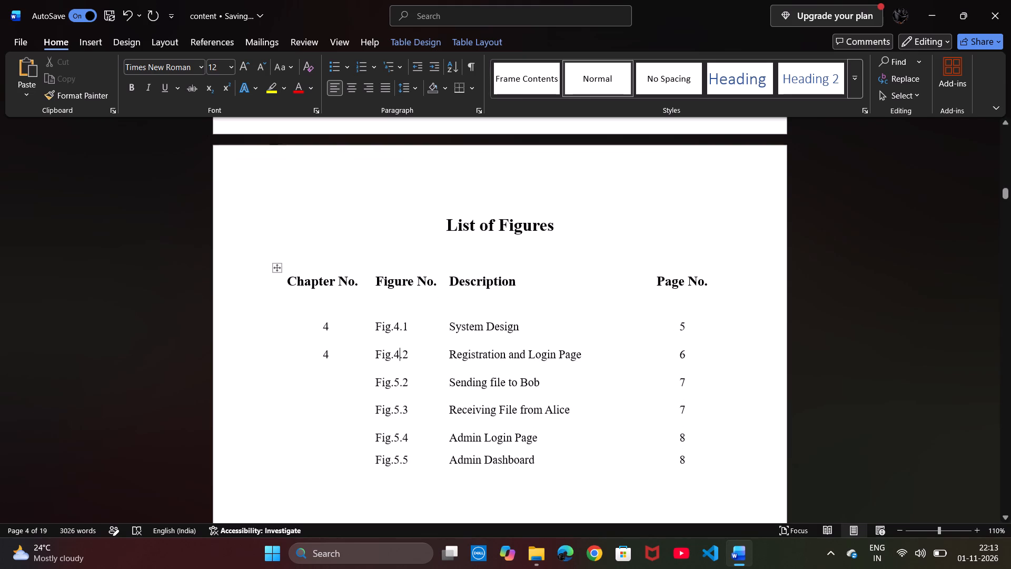
scroll(604, 411, down, 6)
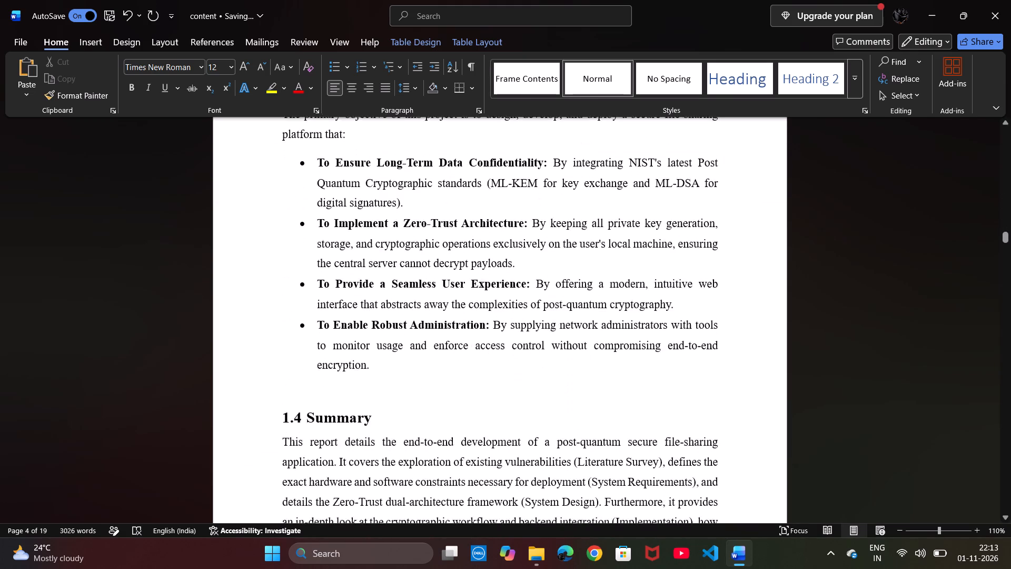
scroll(604, 411, down, 5)
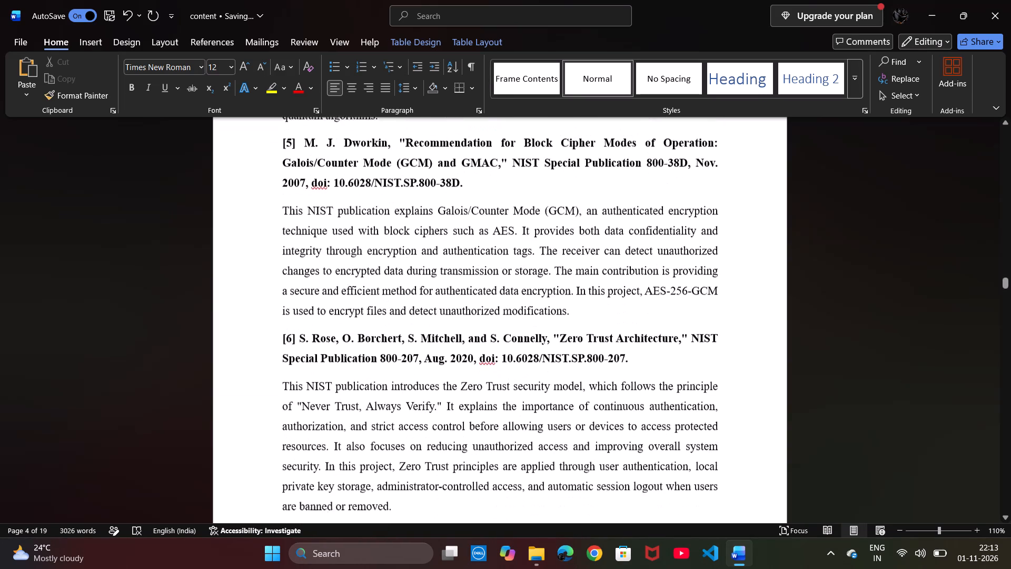
scroll(604, 411, down, 5)
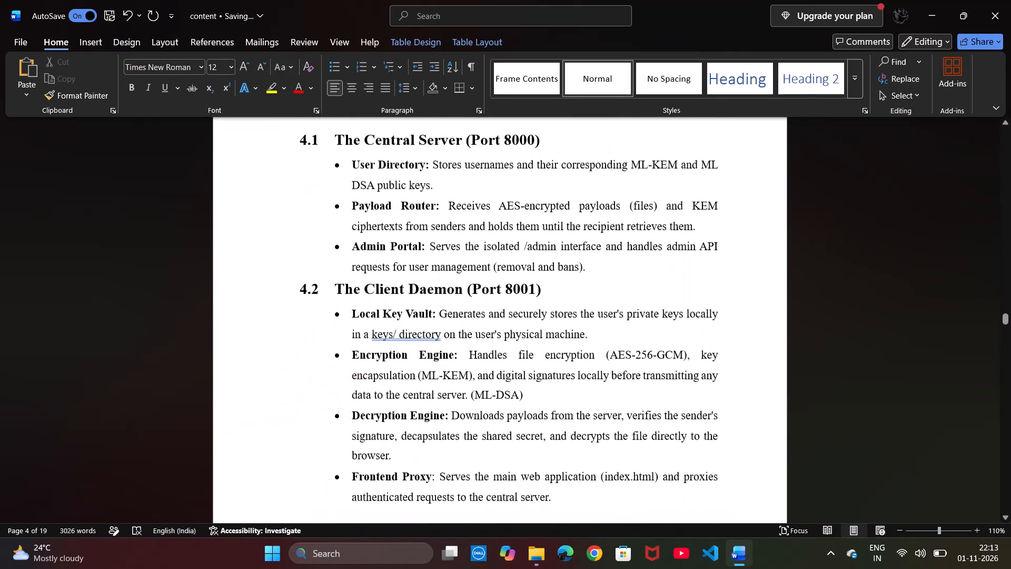
scroll(604, 411, down, 3)
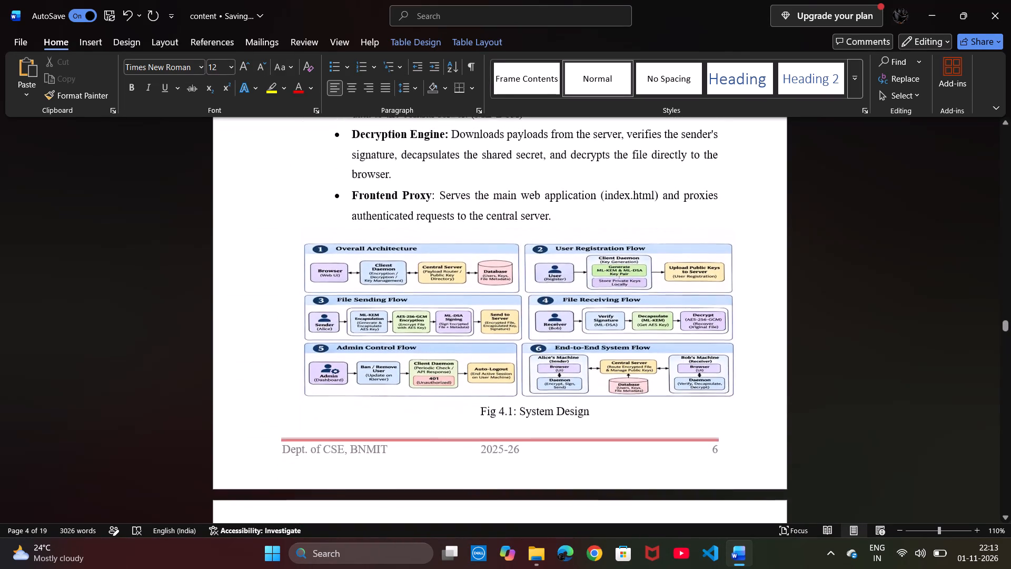
scroll(604, 411, down, 2)
scroll(604, 411, up, 3)
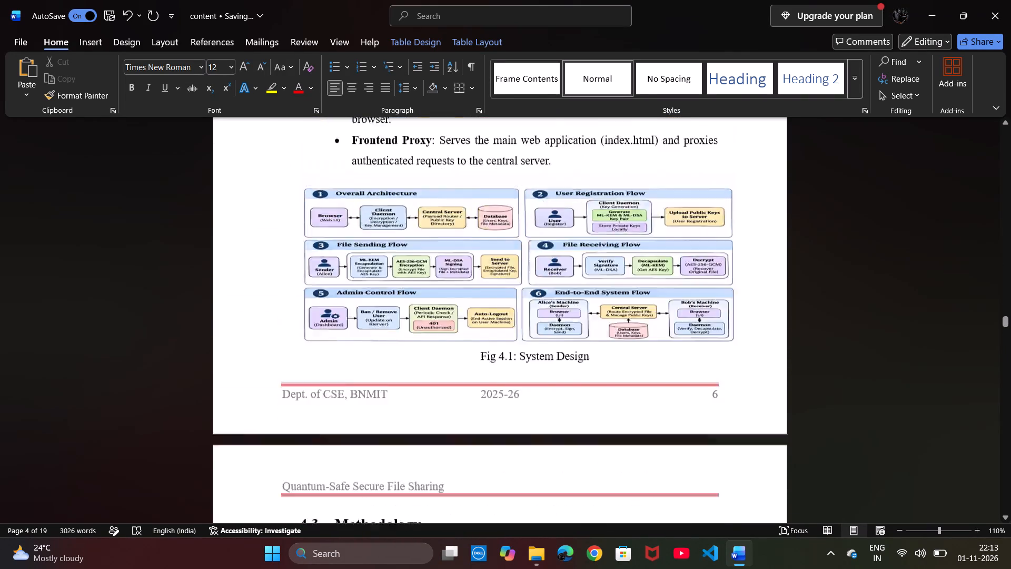
scroll(604, 411, up, 13)
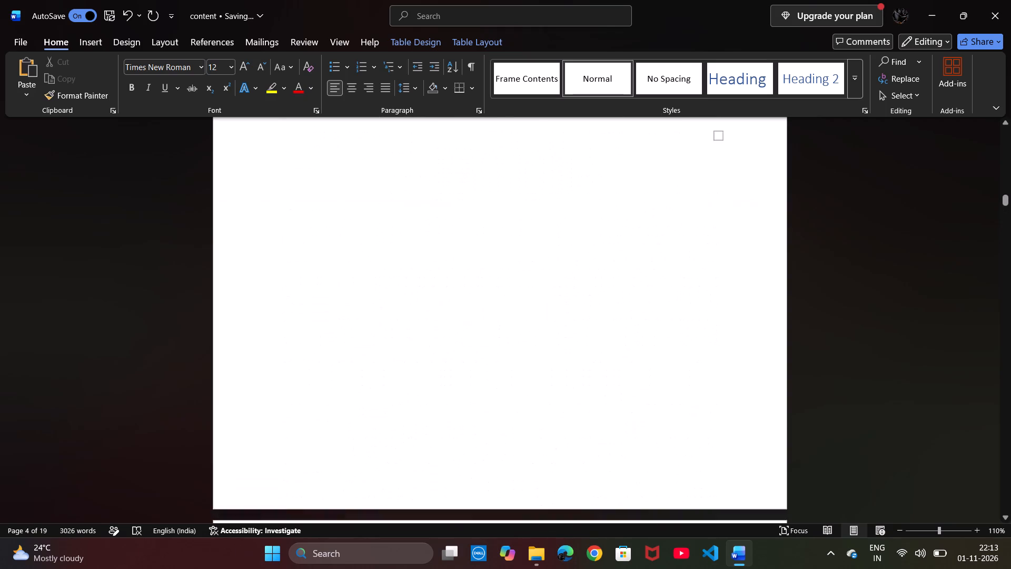
scroll(604, 411, up, 2)
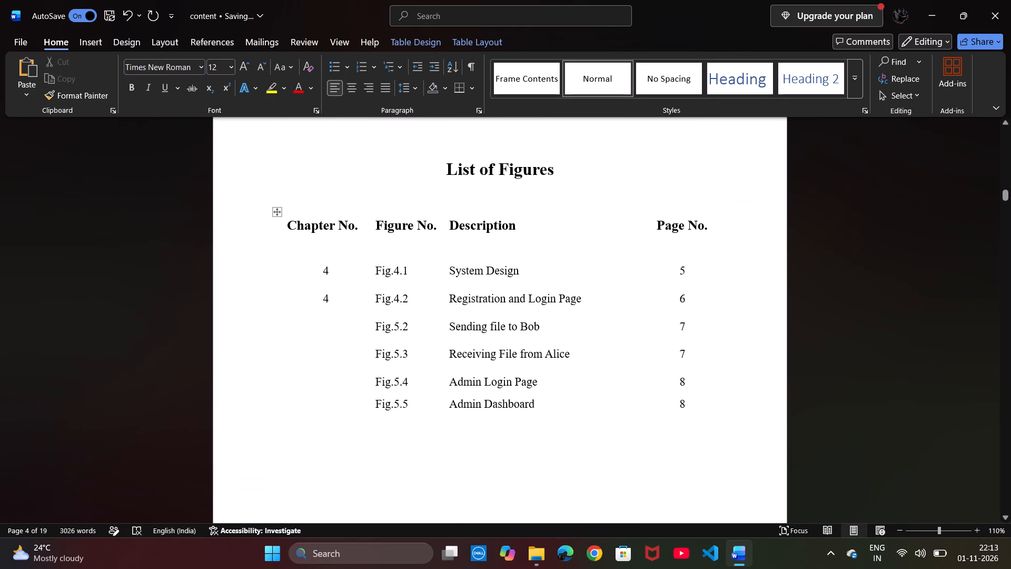
click(687, 273)
key(BackSpace)
key(6)
Look up the footer page number of the Fig 4.2 diagram and set the Fig.4.2 entry's page number in the List of Figures to 7.
scroll(578, 286, down, 3)
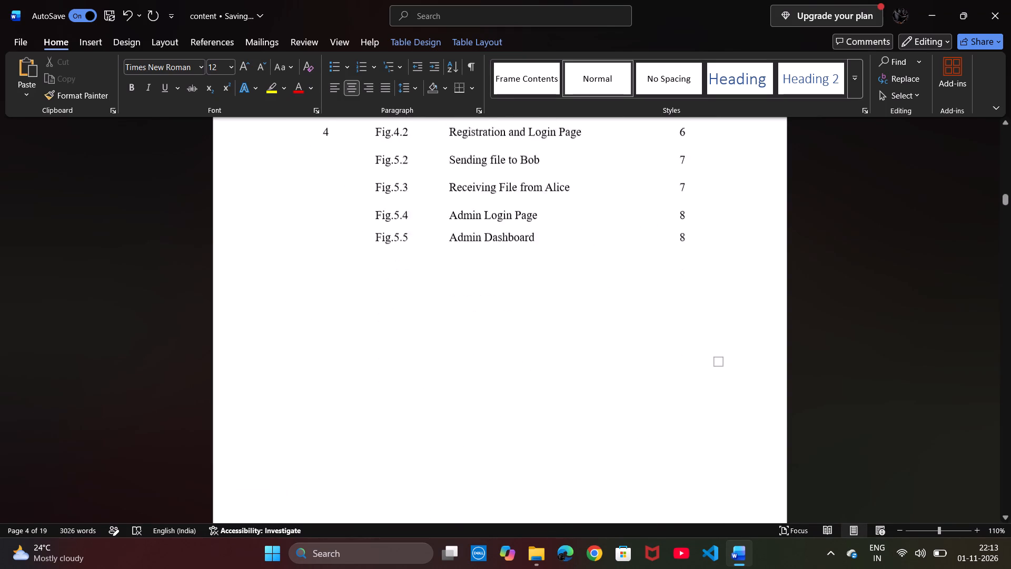
scroll(578, 286, down, 10)
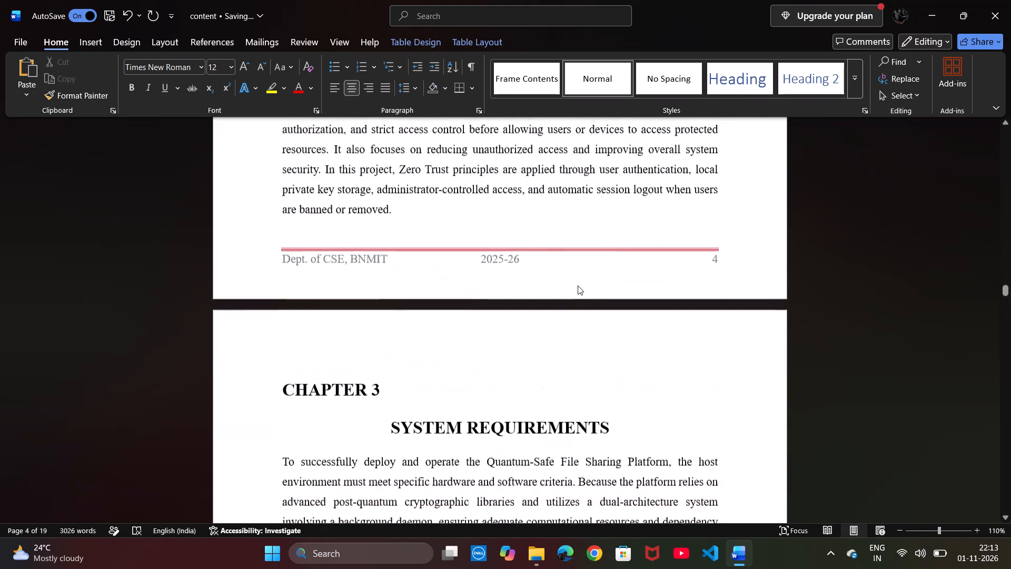
scroll(578, 286, down, 2)
scroll(578, 286, up, 4)
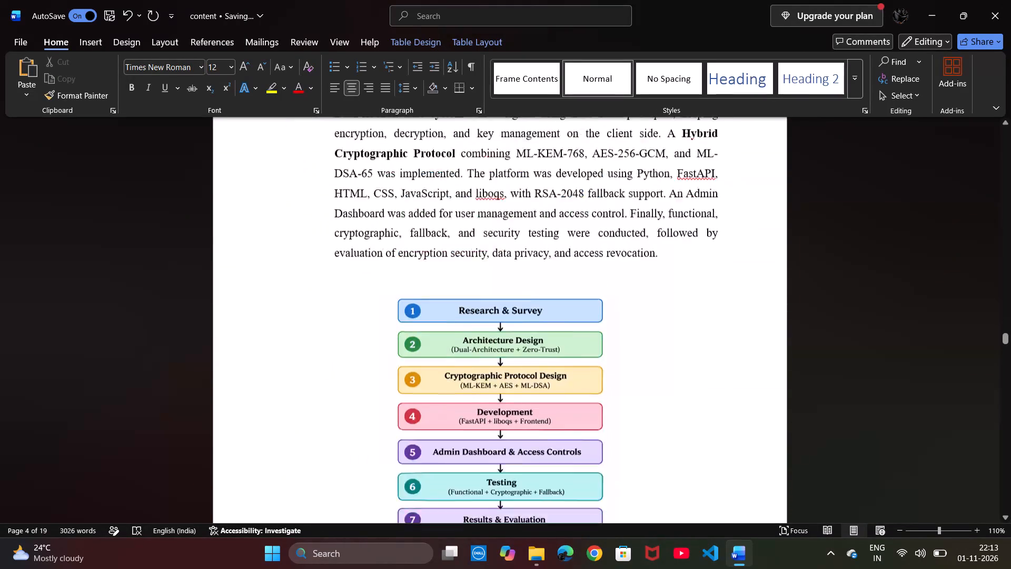
scroll(578, 286, down, 1)
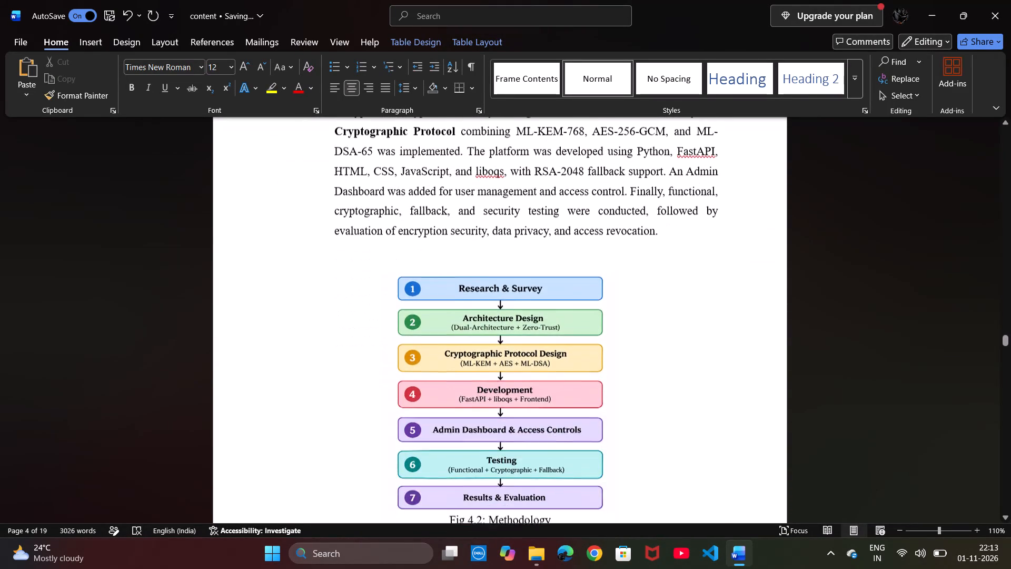
scroll(578, 286, down, 2)
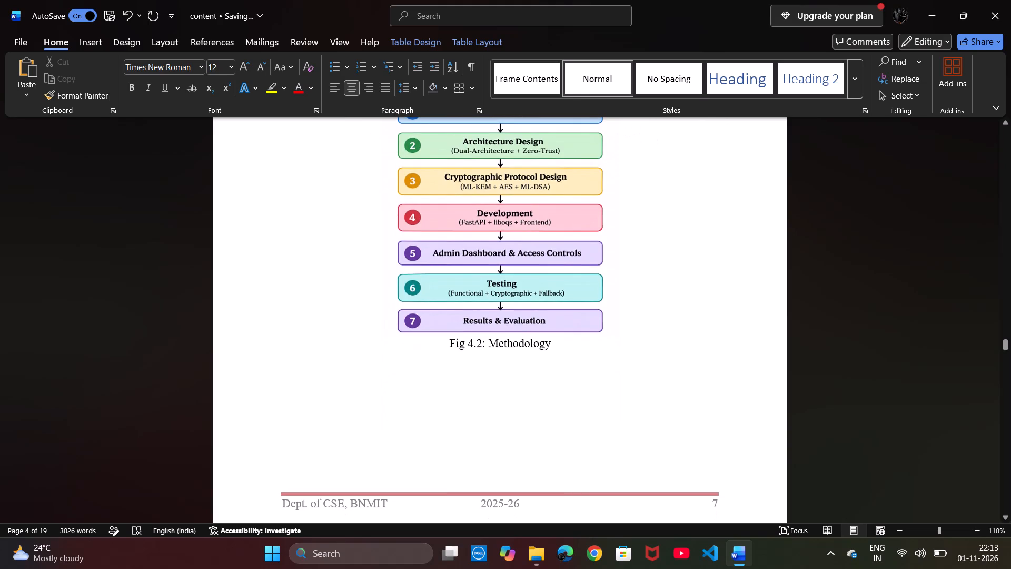
scroll(578, 286, up, 18)
scroll(578, 286, down, 1)
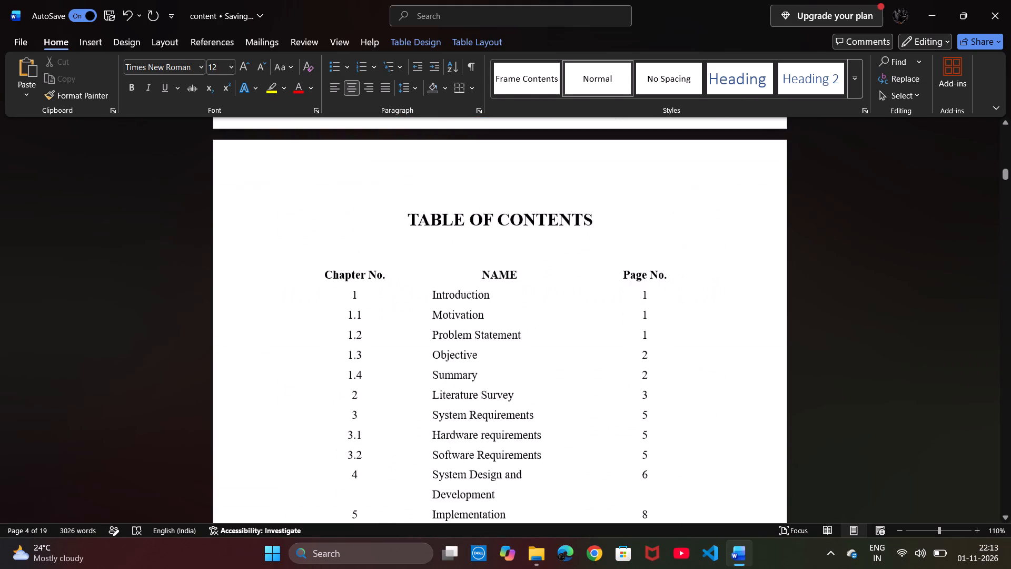
scroll(578, 286, down, 5)
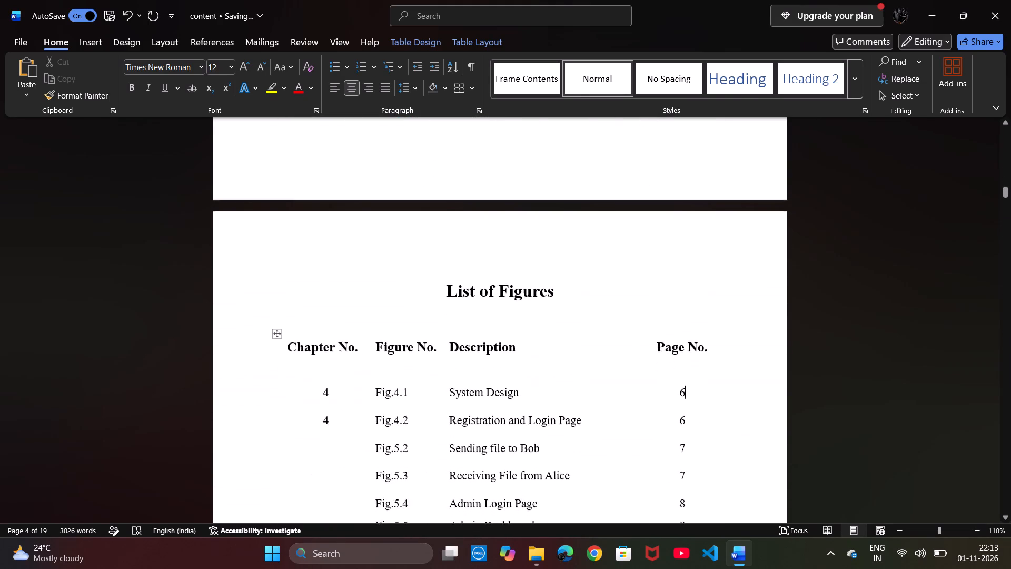
scroll(578, 286, down, 1)
click(582, 344)
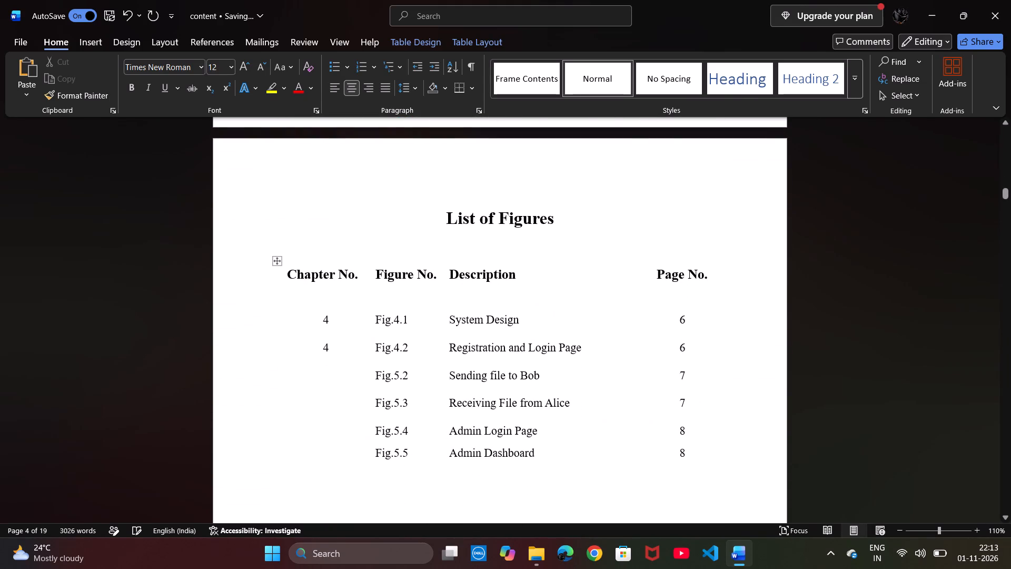
click(686, 348)
key(BackSpace)
key(7)
Replace the description of the Fig.4.2 entry in the List of Figures with "Methodology".
click(580, 349)
key(BackSpace)
key(BackSpace)
key(BackSpace)
key(BackSpace)
key(BackSpace)
key(BackSpace)
key(BackSpace)
key(BackSpace)
key(BackSpace)
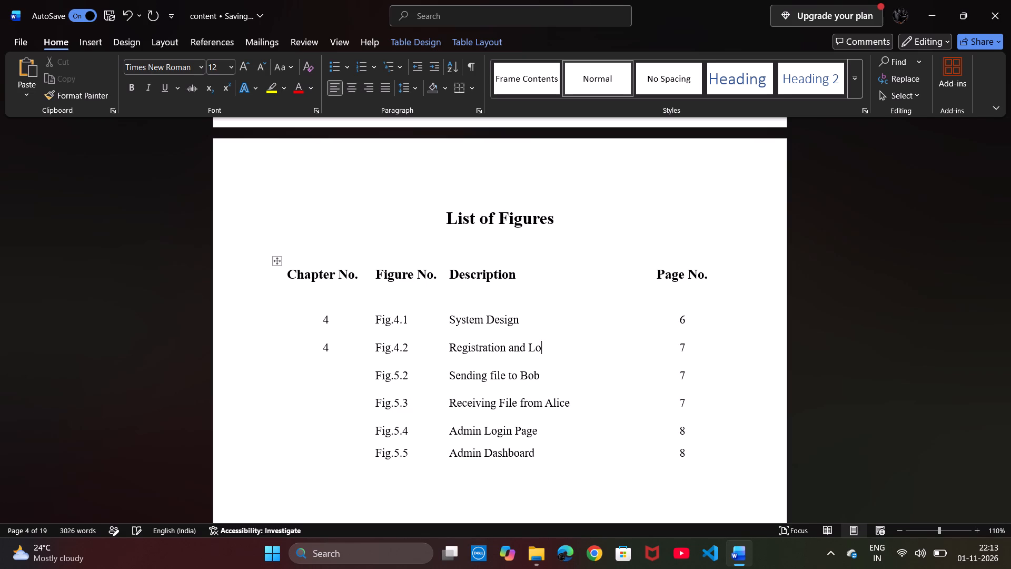
key(BackSpace)
key(BackSpace)
key(BackSpace)
key(BackSpace)
key(BackSpace)
key(BackSpace)
key(BackSpace)
key(BackSpace)
key(BackSpace)
key(BackSpace)
key(BackSpace)
key(BackSpace)
key(BackSpace)
key(BackSpace)
key(BackSpace)
key(BackSpace)
key(BackSpace)
key(BackSpace)
text(Methodology)
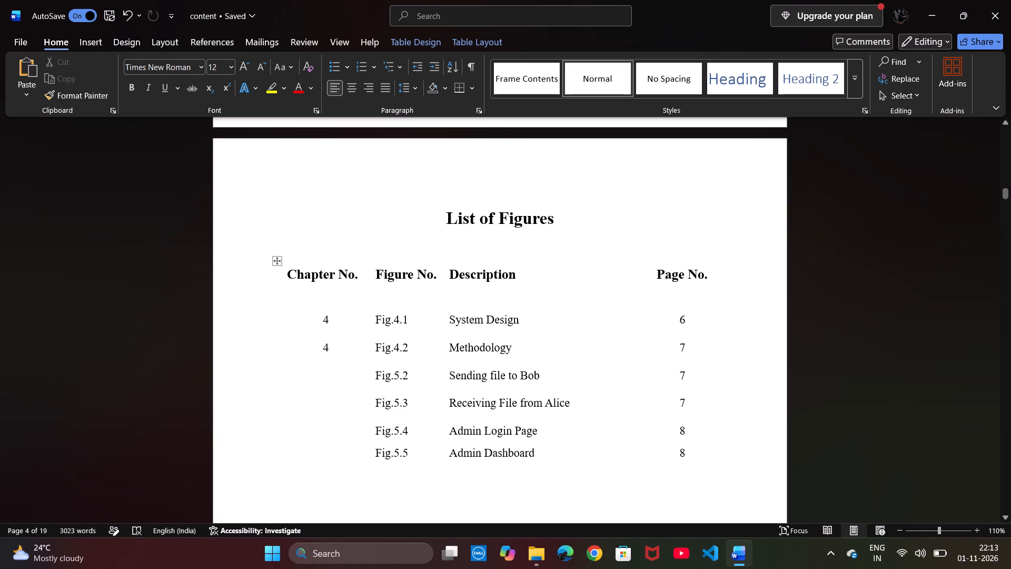
Set the chapter number of the Sending file to Bob entry to 5 and clear the chapter number of the Methodology entry.
click(334, 382)
key(5)
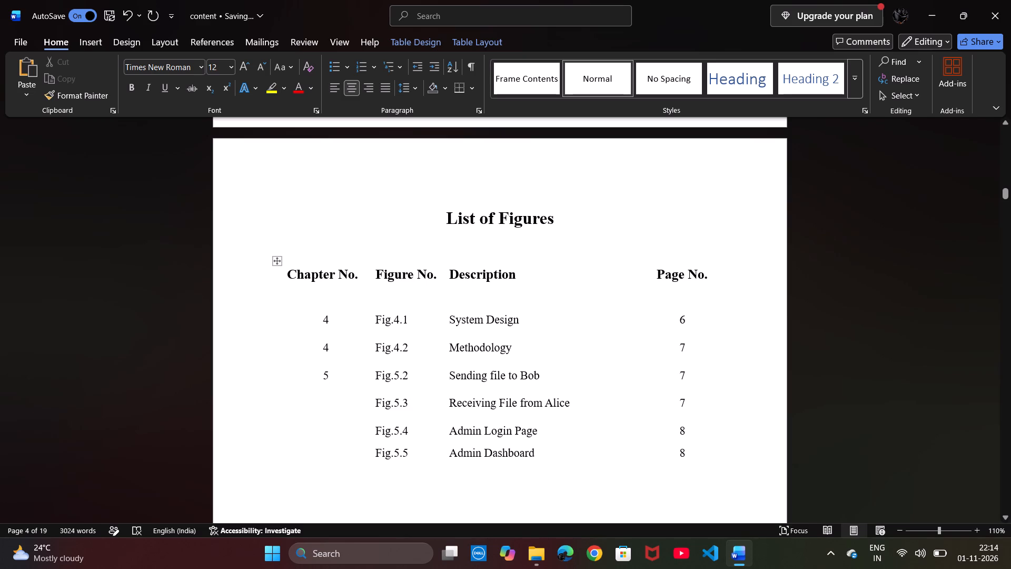
click(330, 350)
key(BackSpace)
Renumber the four entries from Sending file to Bob through Admin Dashboard as Fig.5.1, Fig.5.2, Fig.5.3 and Fig.5.4.
click(408, 377)
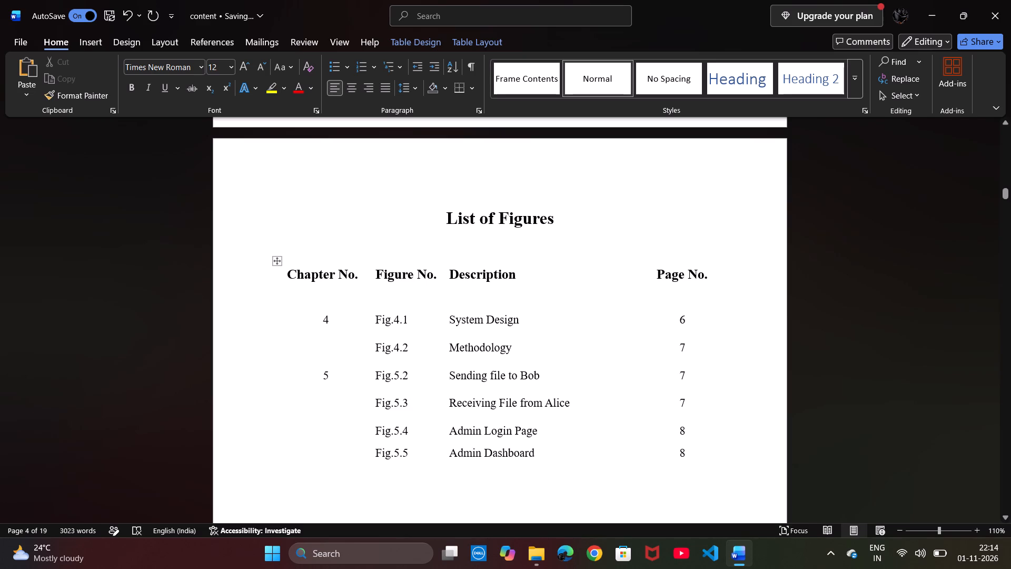
key(BackSpace)
key(1)
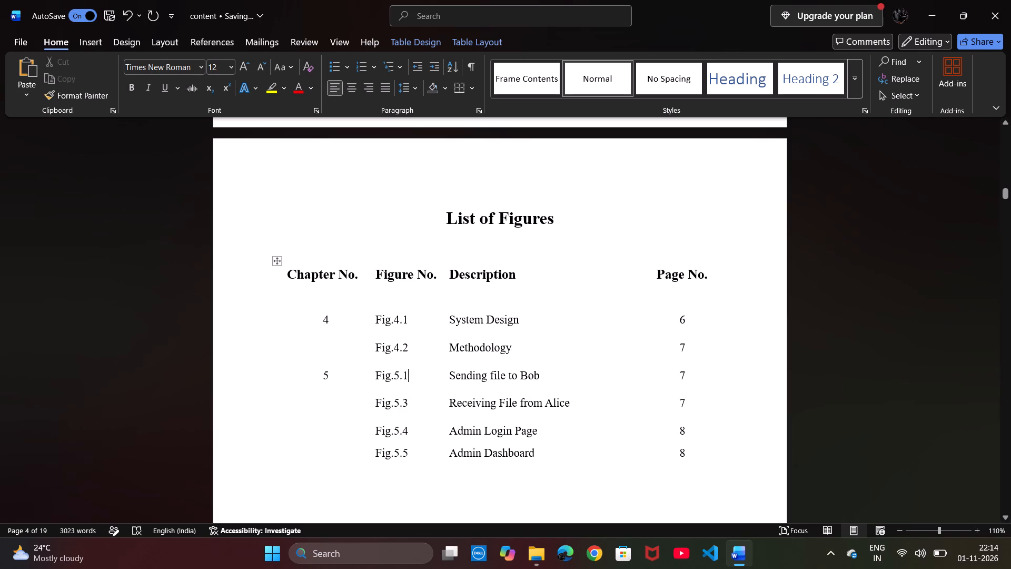
click(408, 399)
key(BackSpace)
key(2)
click(408, 426)
key(BackSpace)
key(3)
key(Down)
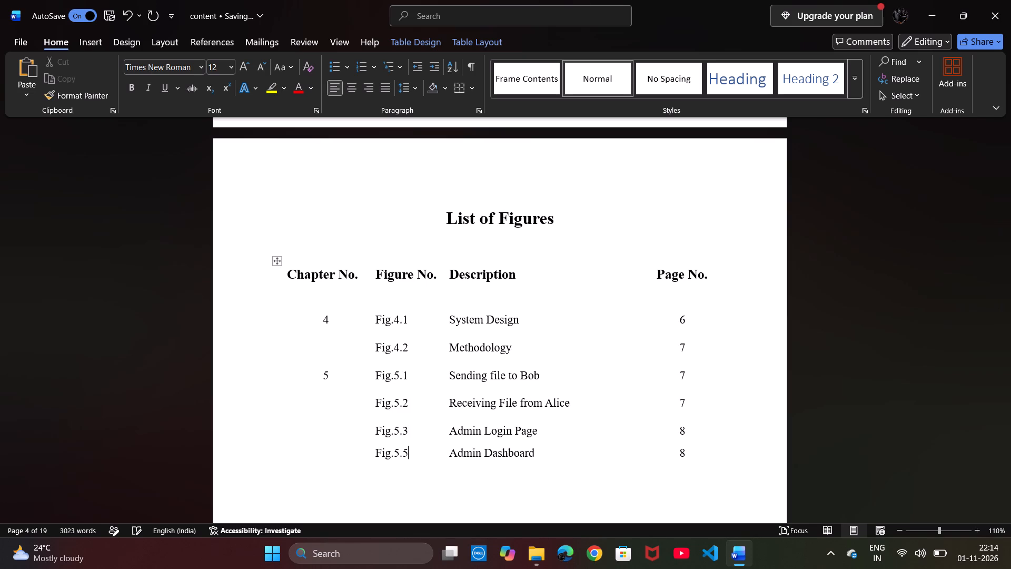
key(BackSpace)
key(4)
Examine the first figure's caption and footer page number in Chapter 5 against the List of Figures entries.
drag(542, 377, 458, 377)
click(458, 377)
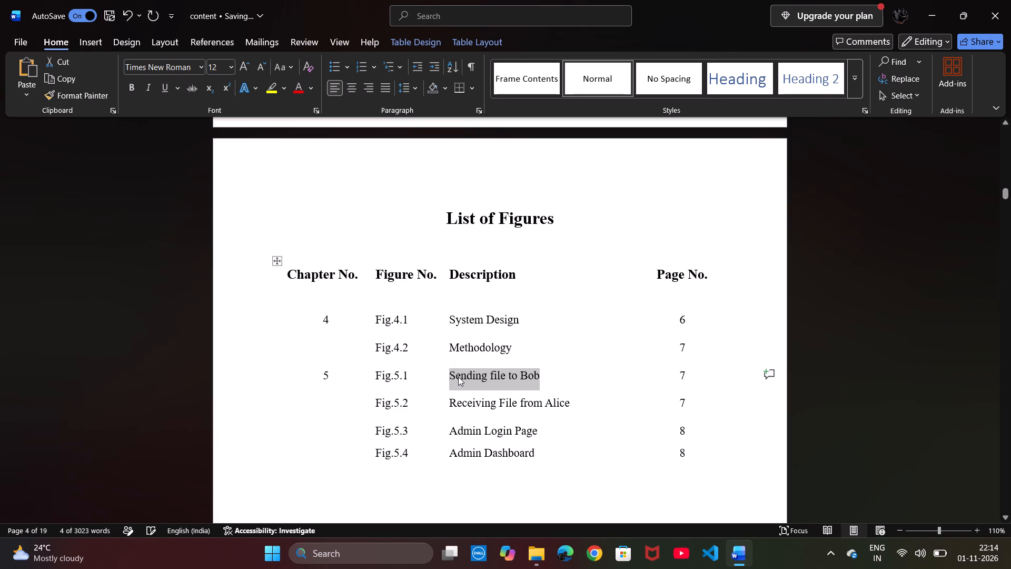
scroll(458, 377, down, 4)
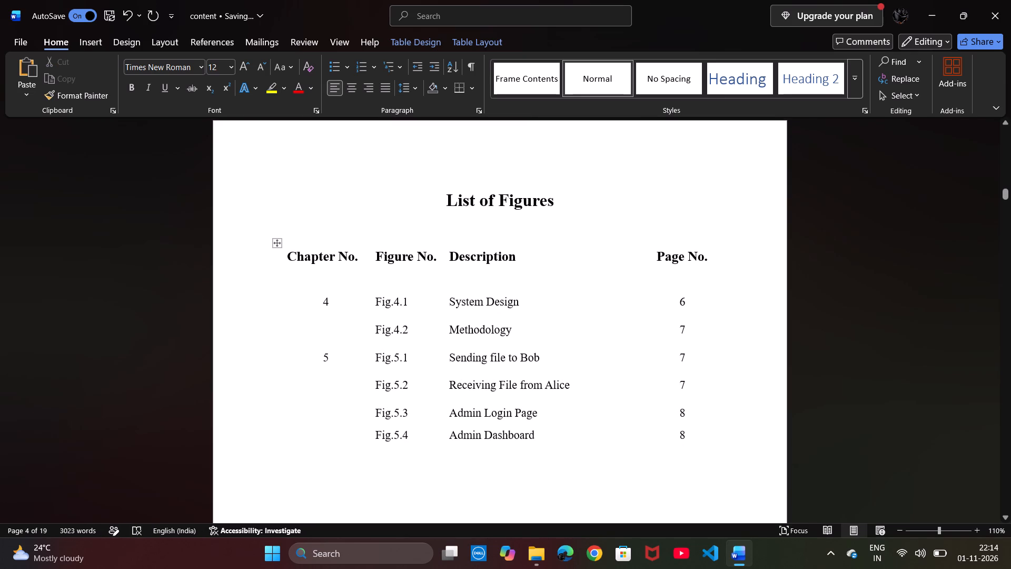
scroll(458, 377, down, 8)
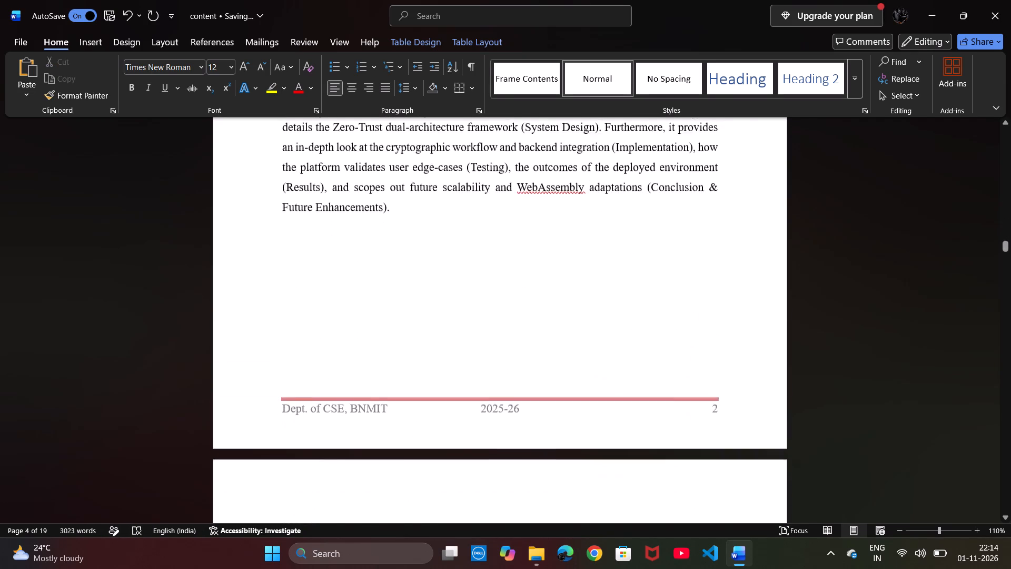
scroll(458, 377, down, 6)
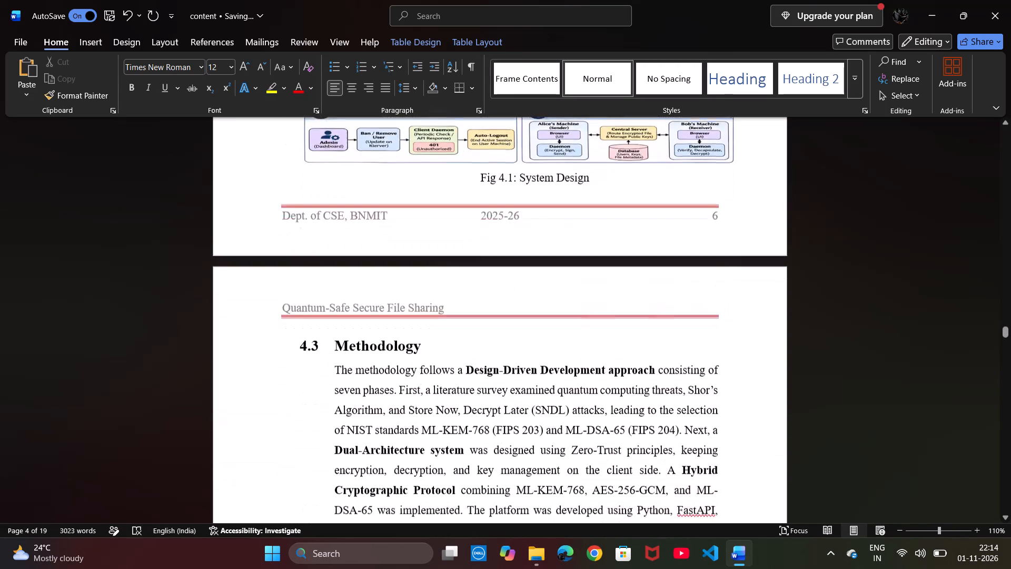
scroll(458, 377, down, 4)
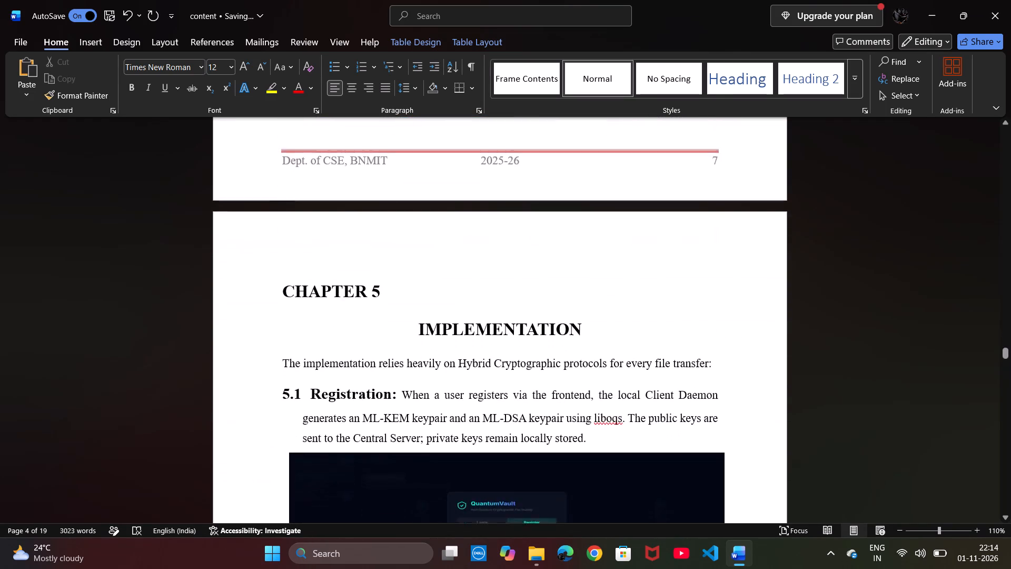
scroll(458, 377, down, 4)
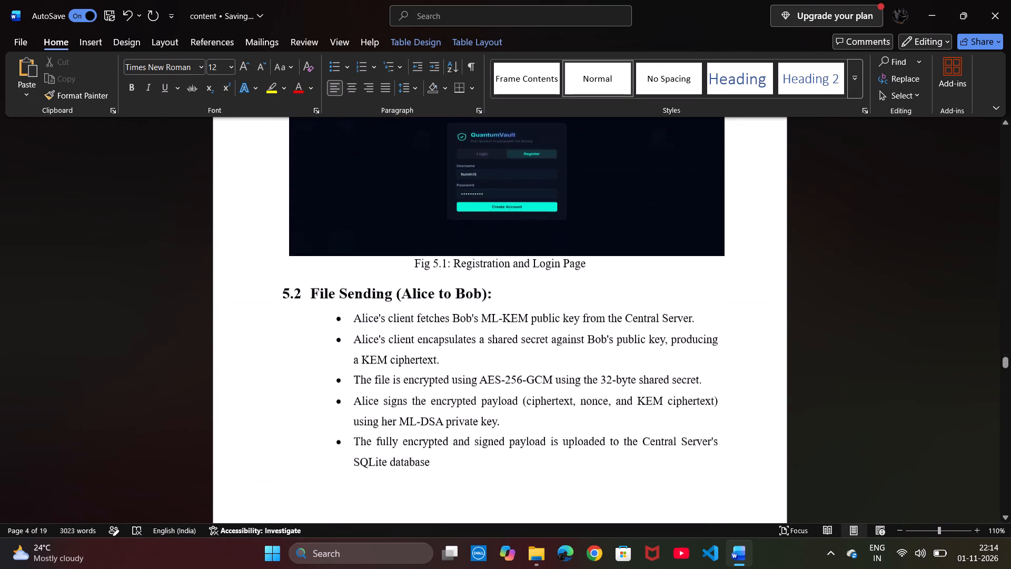
scroll(458, 377, down, 2)
scroll(458, 377, up, 4)
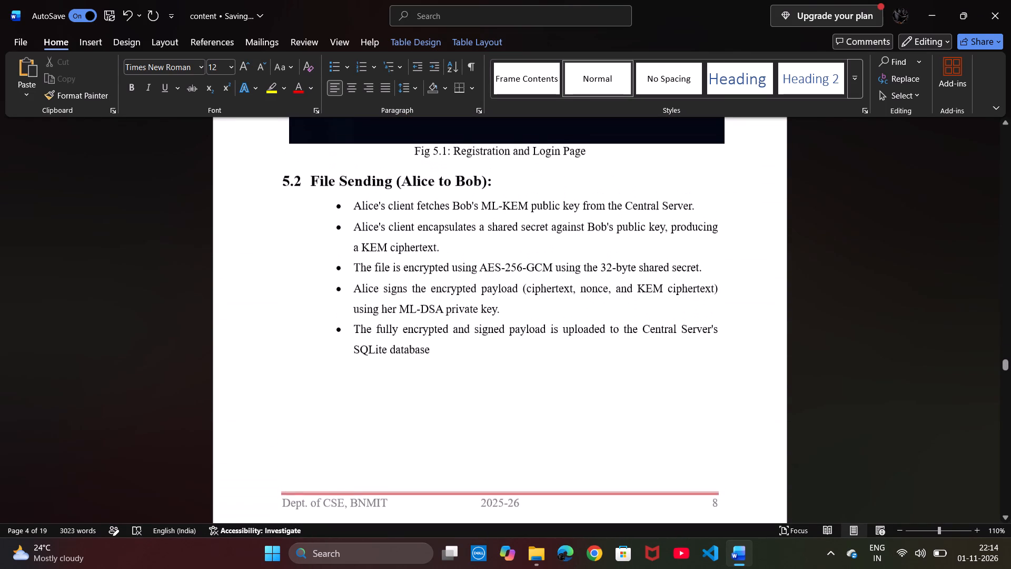
scroll(458, 377, up, 12)
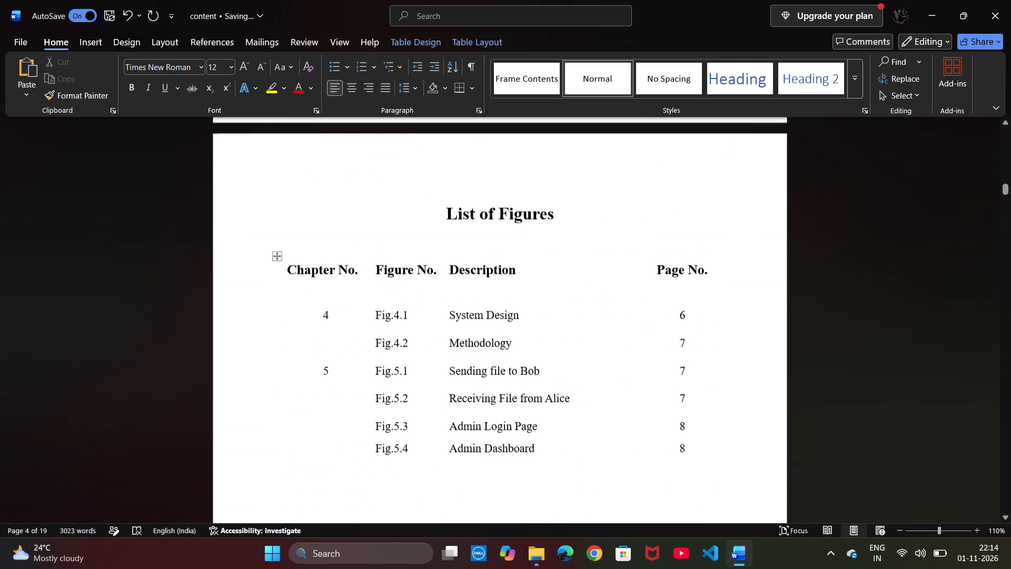
scroll(458, 377, down, 3)
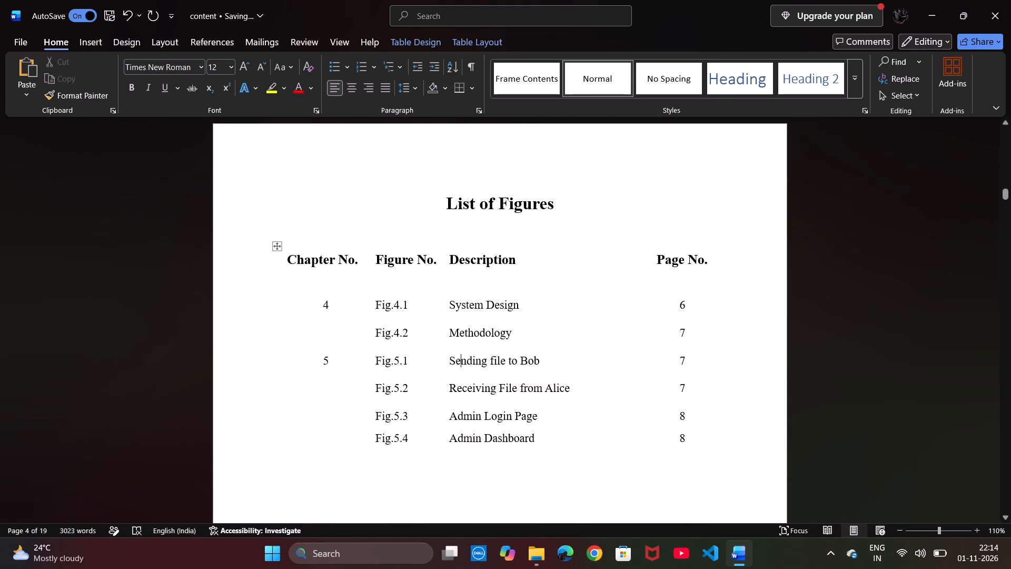
Copy the Fig.5.1, Fig.5.2 and Fig.5.3 descriptions one row down each in the List of Figures, replacing the Fig.5.4 description with "Admin Login Page".
click(543, 360)
drag(543, 360, 462, 362)
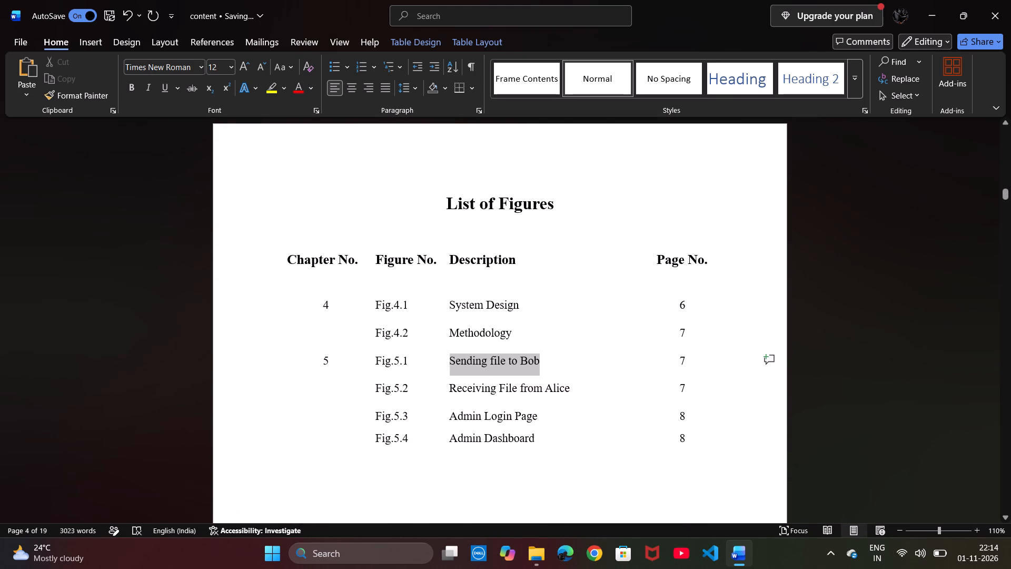
drag(462, 362, 463, 361)
key(ctrl+c)
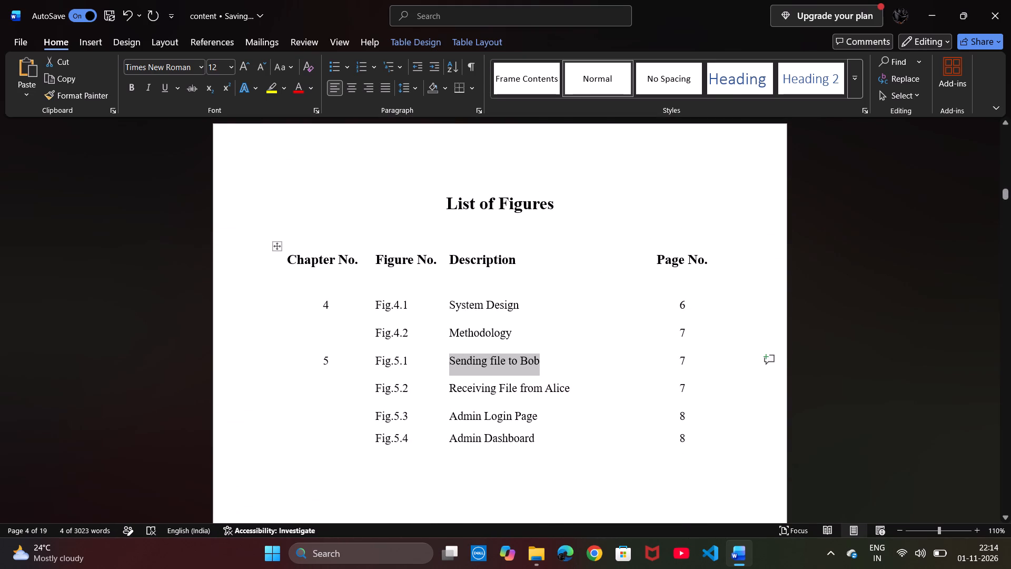
click(451, 386)
key(ctrl+v)
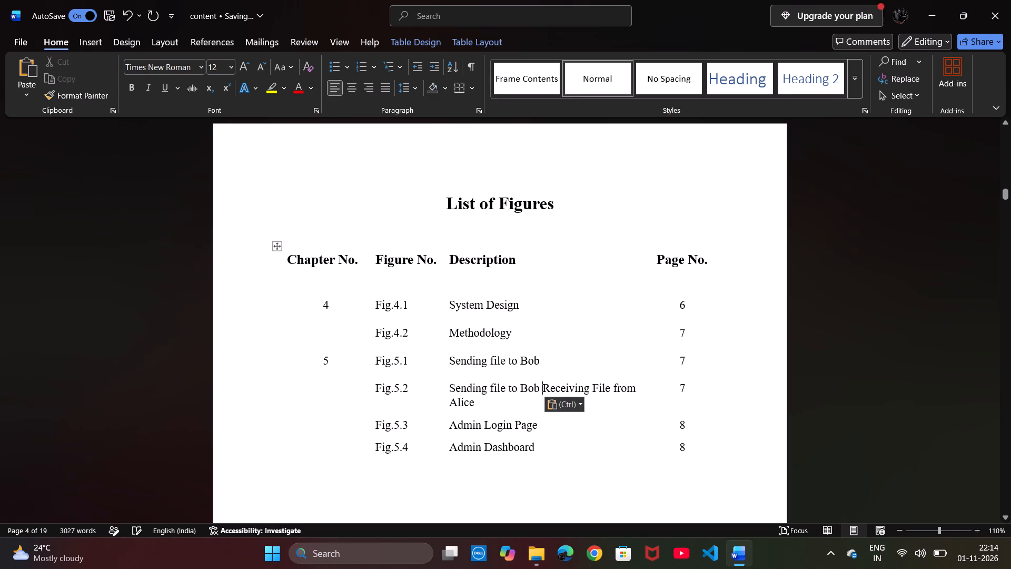
drag(542, 388, 514, 400)
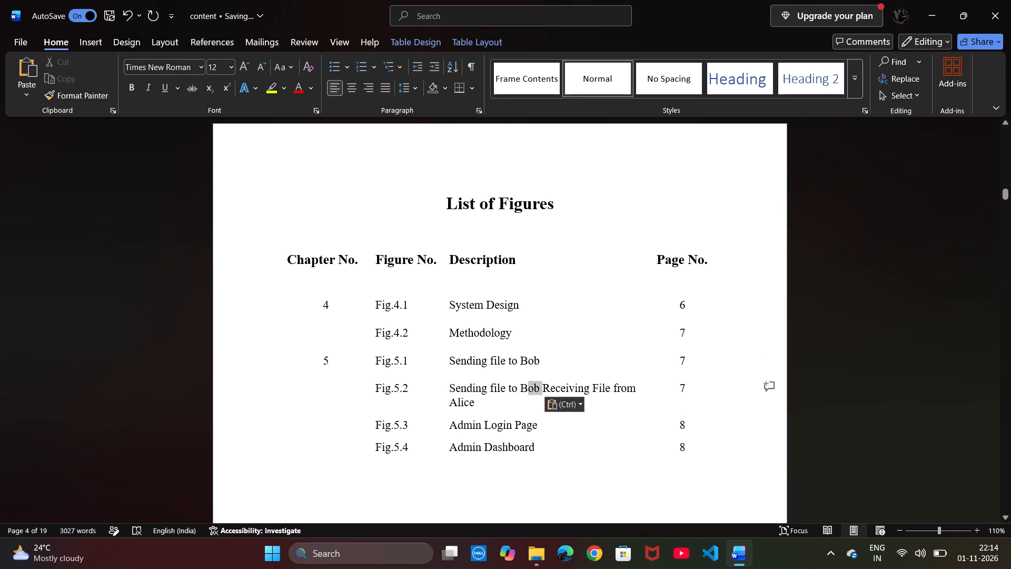
drag(514, 400, 482, 407)
key(ctrl+c)
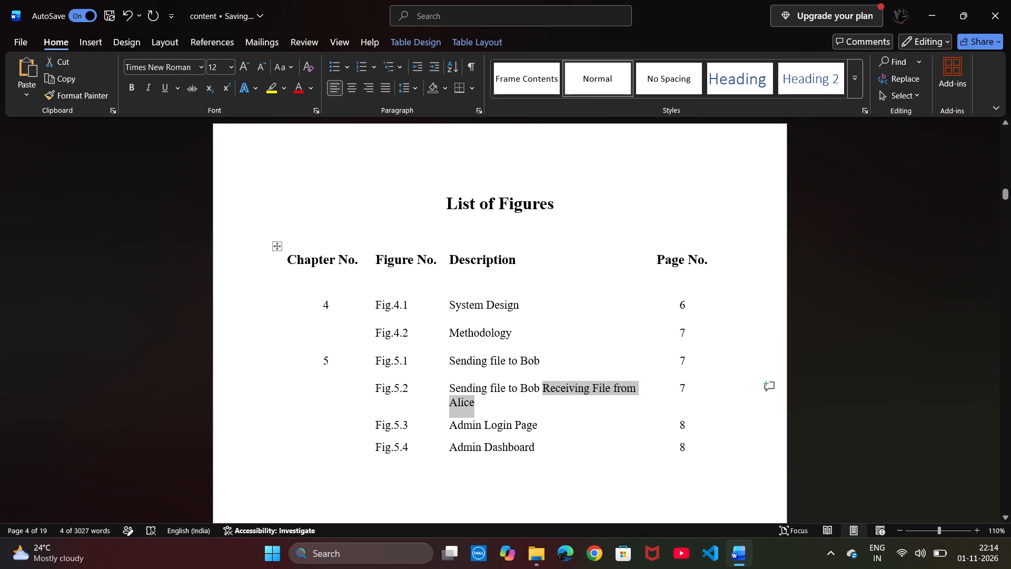
click(450, 424)
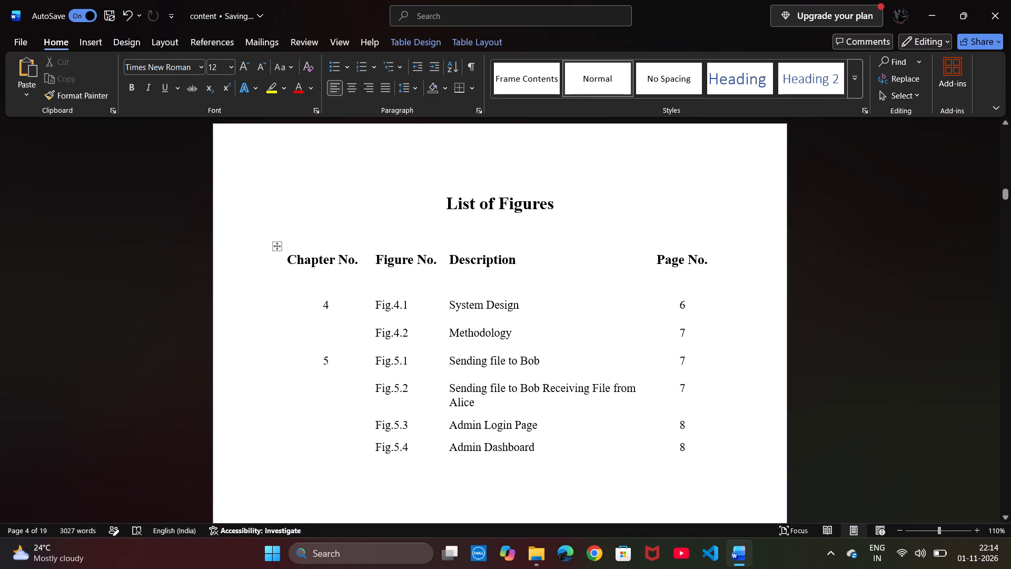
key(ctrl+v)
drag(573, 425, 508, 447)
key(ctrl+c)
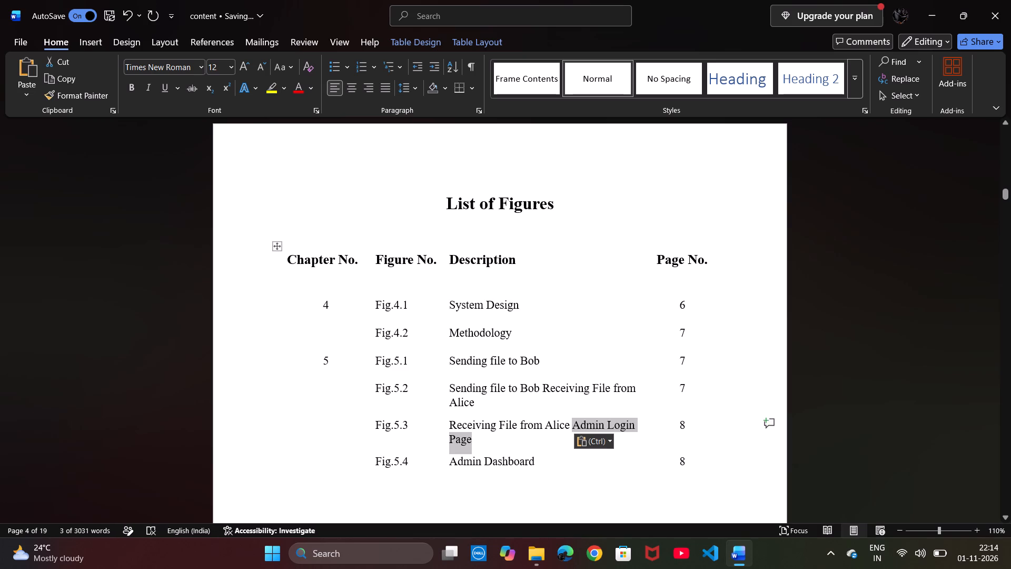
click(450, 462)
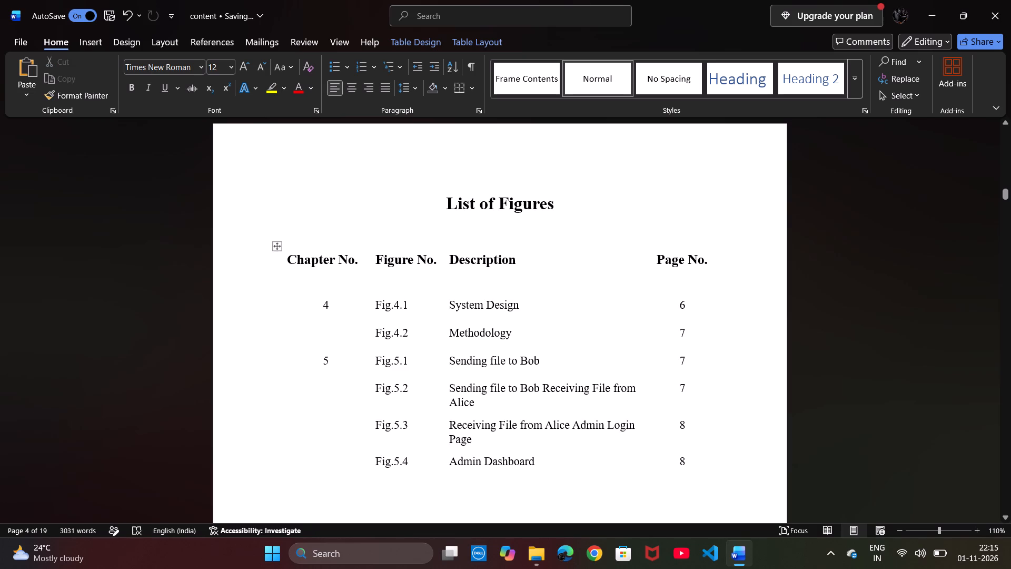
key(ctrl+v)
drag(624, 462, 541, 459)
key(BackSpace)
Delete the leftover text so Fig.5.3 reads "Receiving File from Alice" and Fig.5.2 reads "Sending file to Bob".
drag(497, 442, 572, 427)
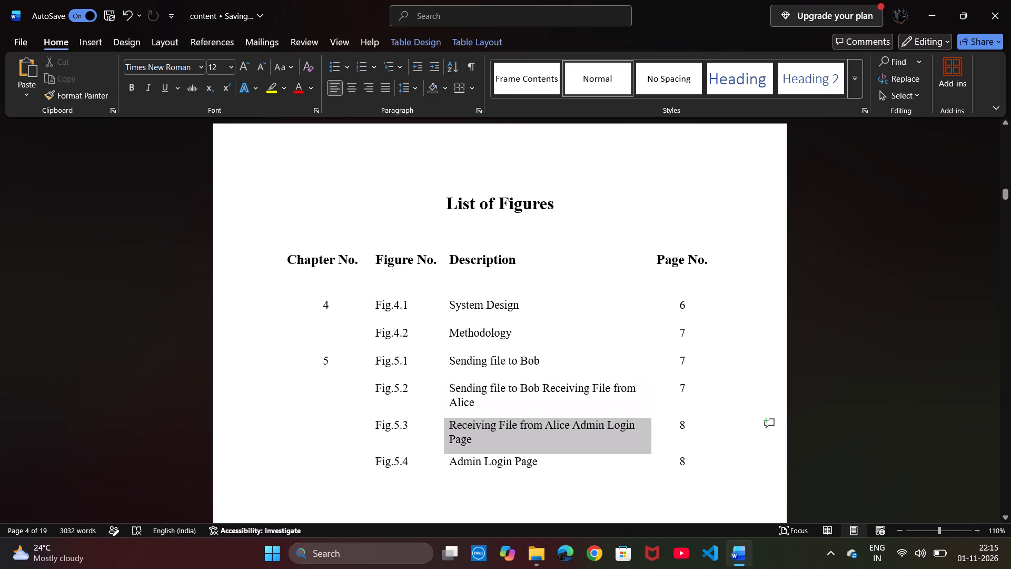
drag(572, 427, 578, 436)
click(578, 436)
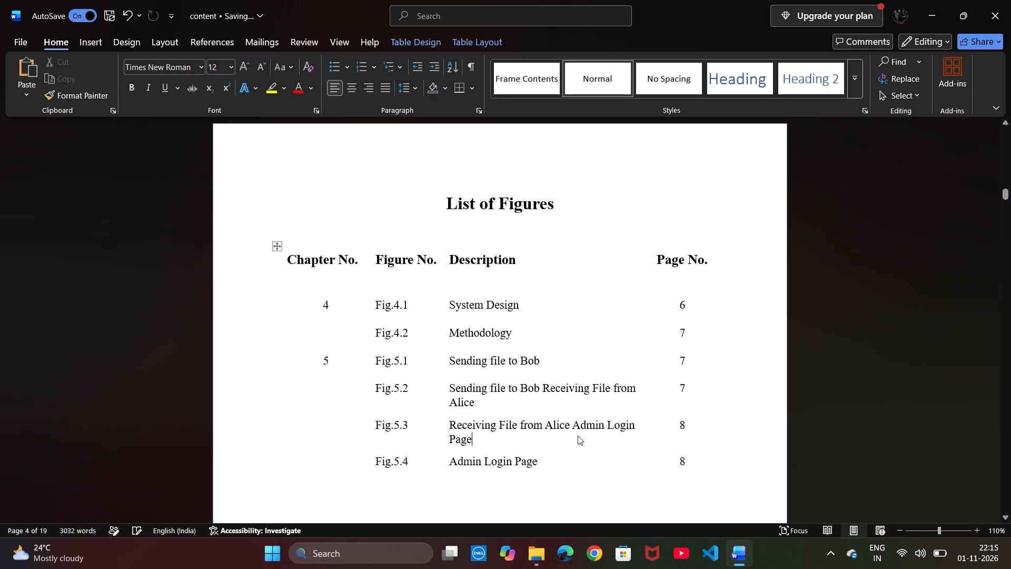
drag(573, 426, 572, 441)
key(BackSpace)
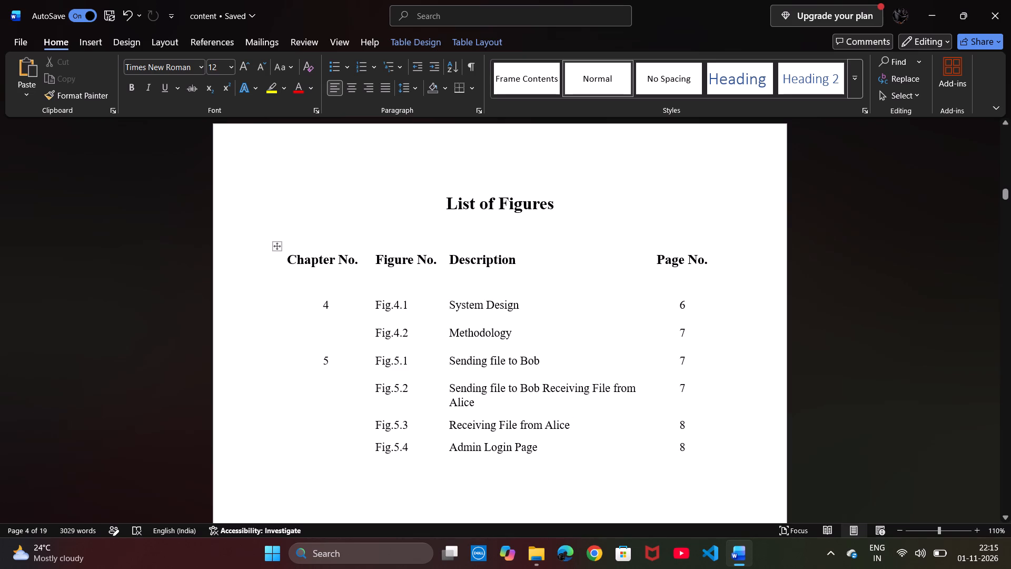
drag(482, 404, 549, 393)
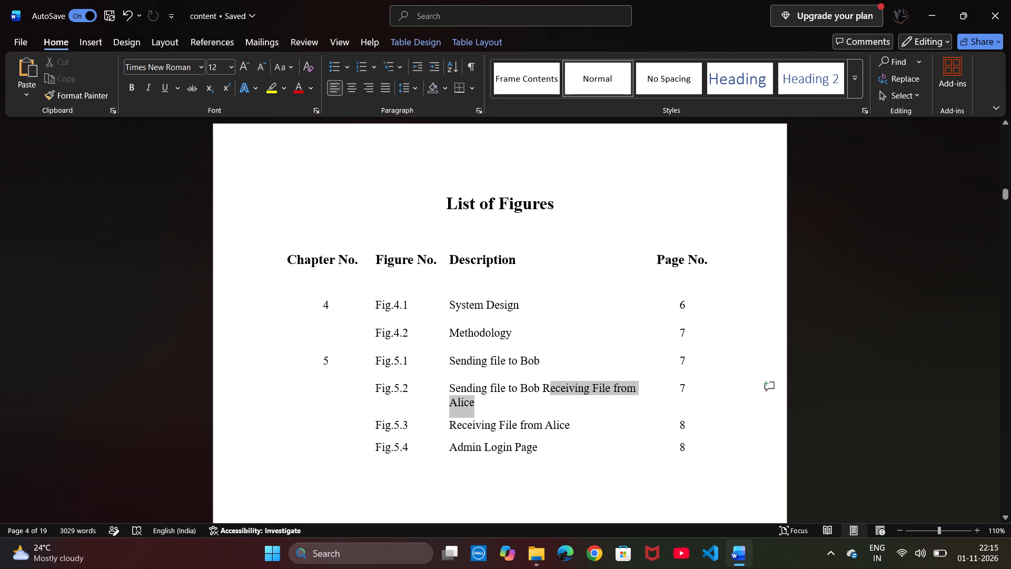
drag(549, 393, 545, 391)
key(BackSpace)
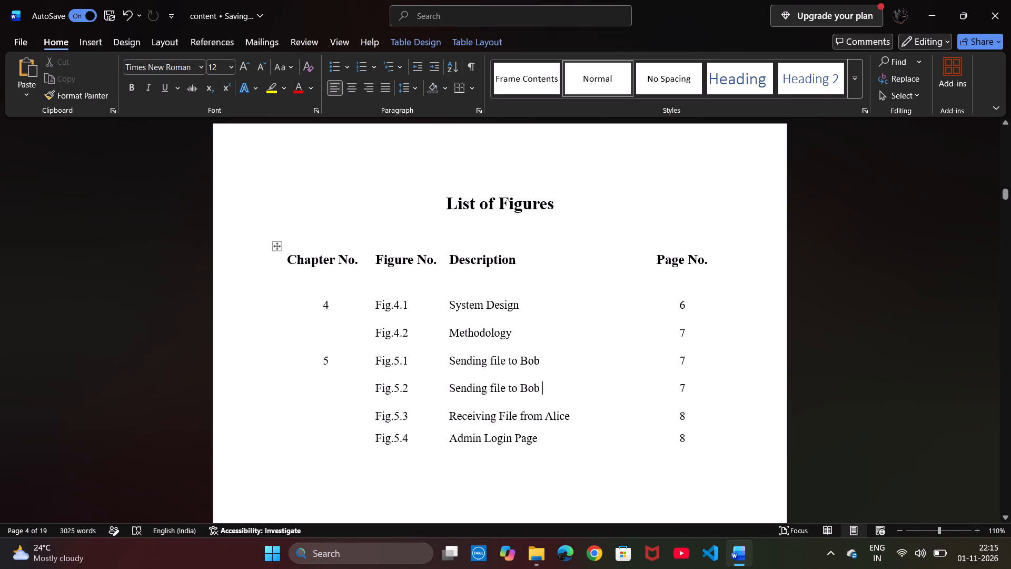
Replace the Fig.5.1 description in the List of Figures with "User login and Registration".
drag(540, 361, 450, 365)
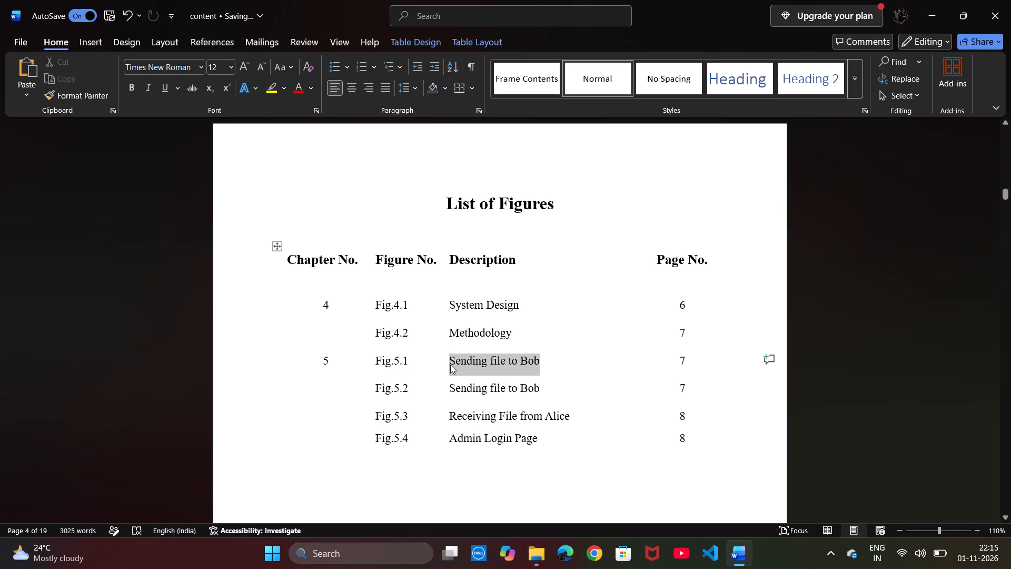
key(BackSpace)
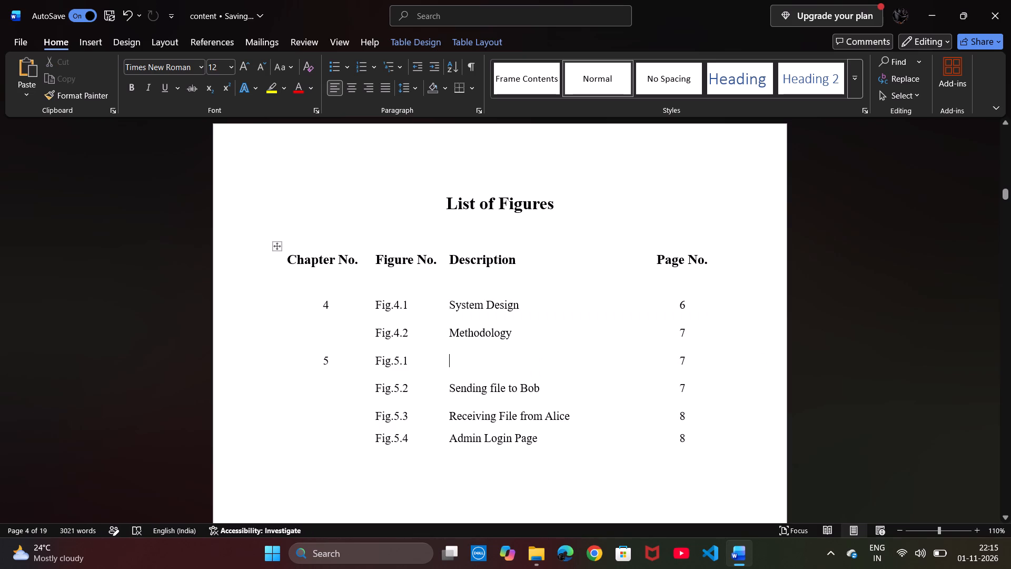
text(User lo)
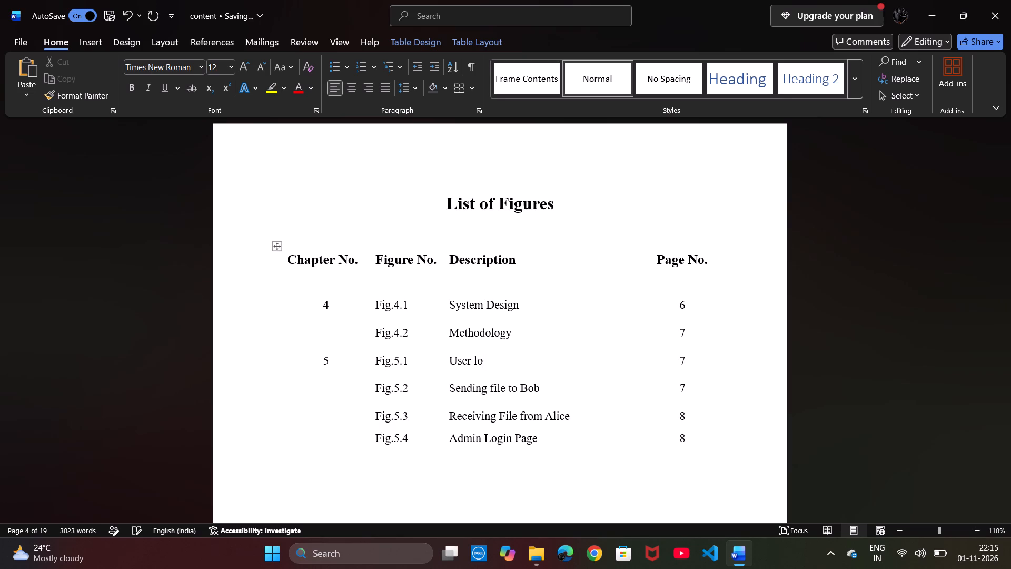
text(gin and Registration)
Examine the caption under the first Chapter 5 figure and return to the Fig.5.1 entry in the List of Figures.
scroll(483, 388, down, 7)
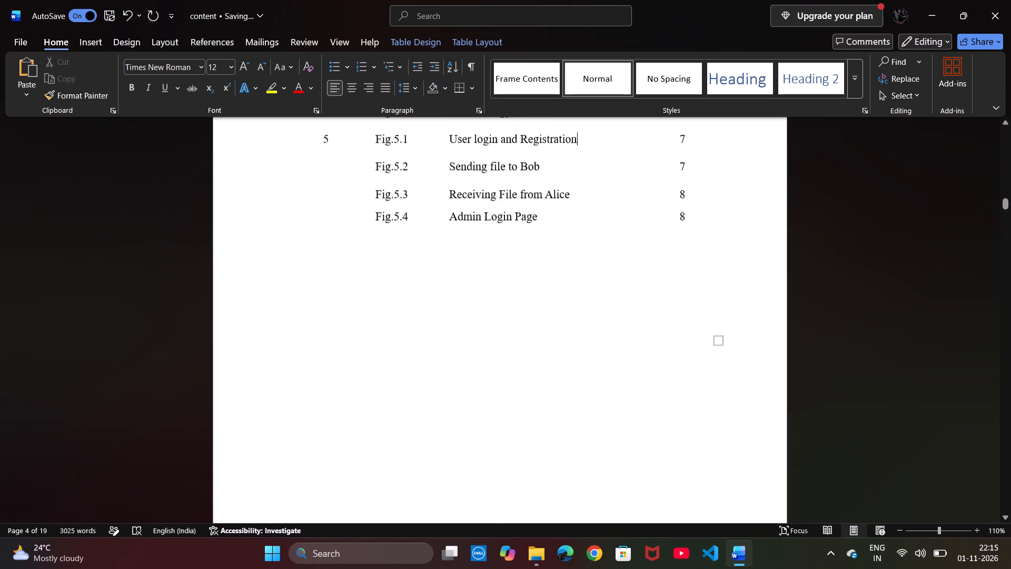
scroll(483, 388, down, 6)
scroll(483, 388, down, 20)
scroll(483, 388, down, 1)
scroll(483, 388, up, 1)
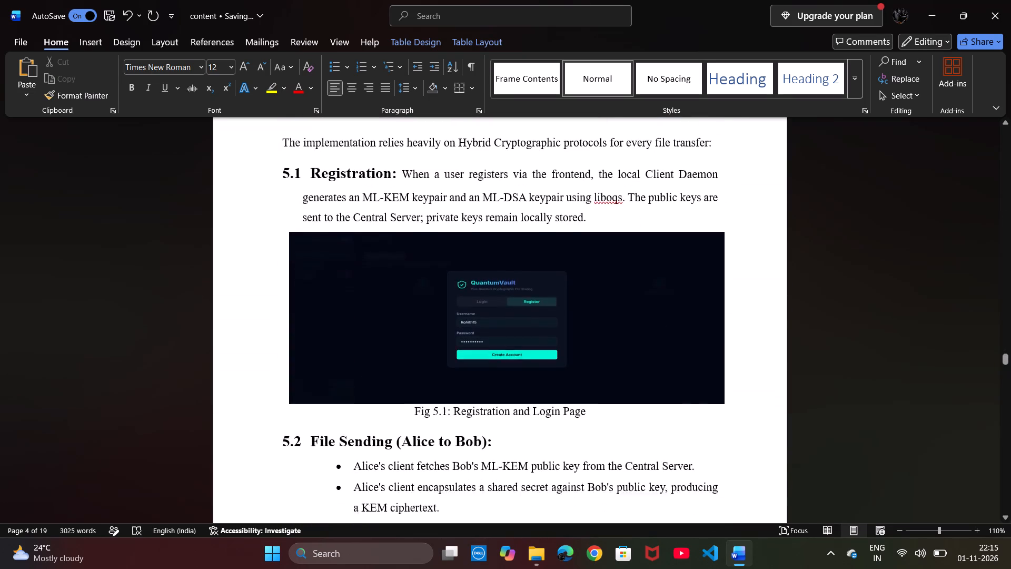
scroll(483, 388, up, 2)
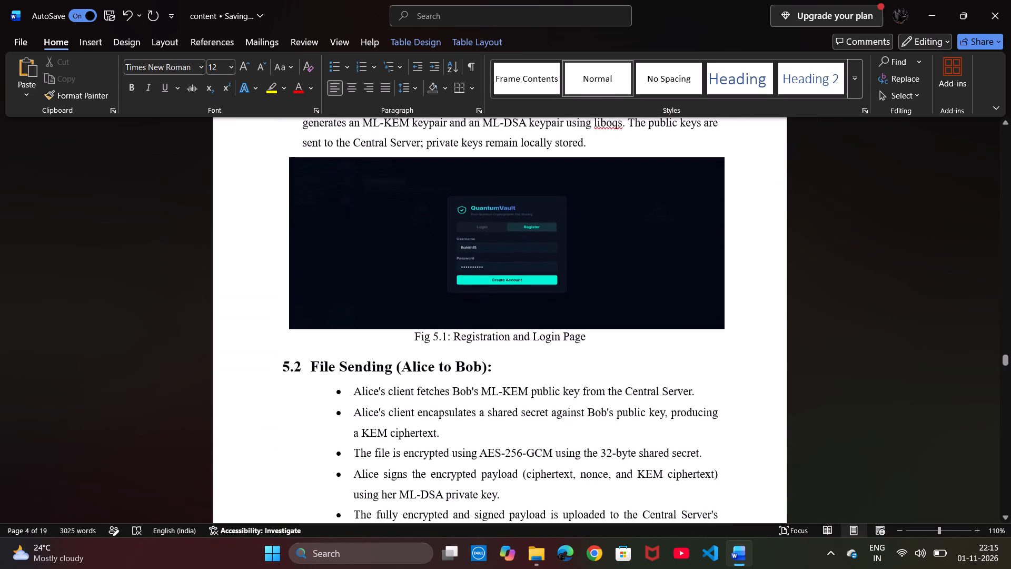
scroll(483, 388, up, 1)
scroll(483, 388, down, 1)
scroll(483, 388, up, 1)
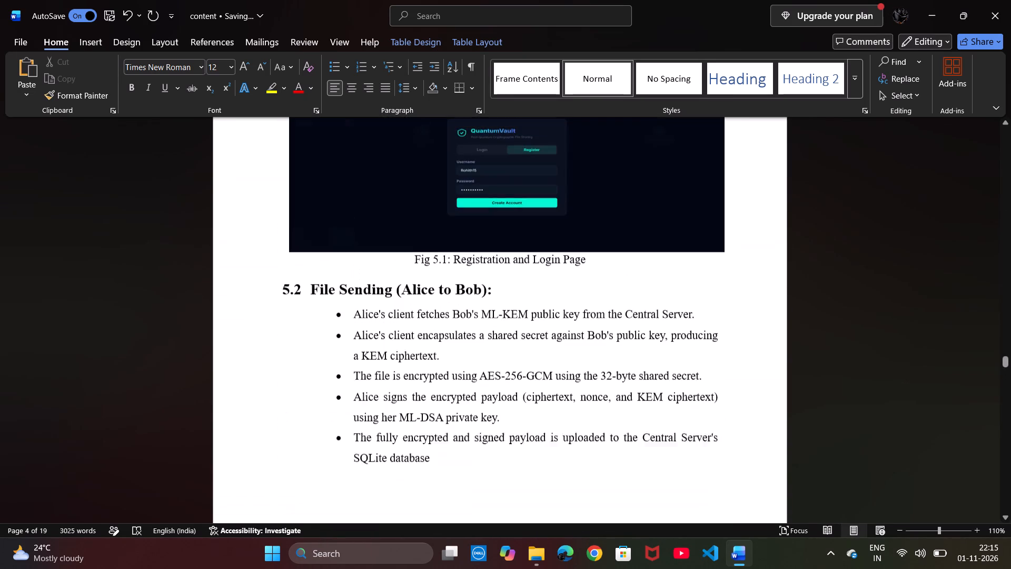
scroll(483, 388, up, 1)
scroll(483, 388, down, 3)
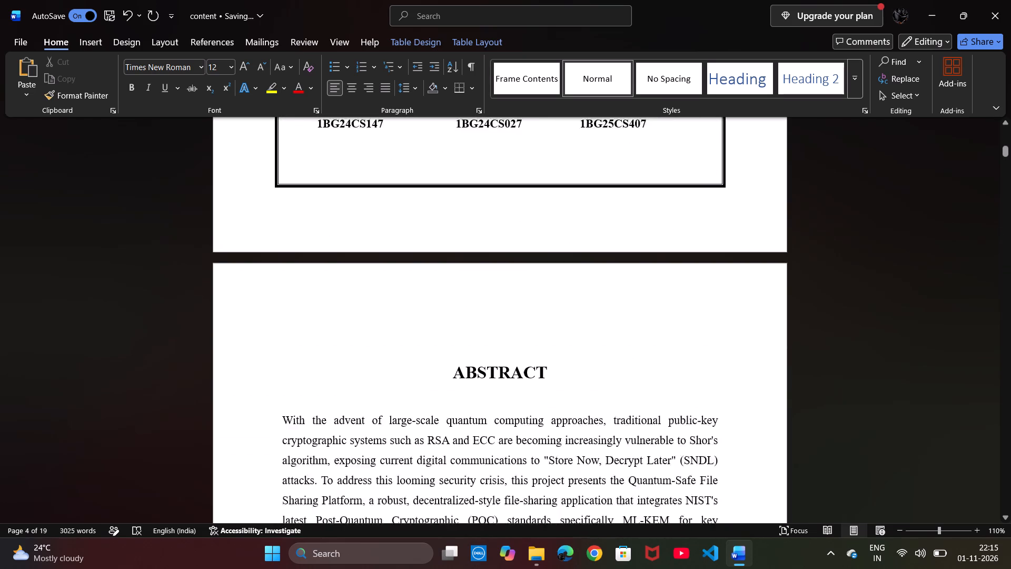
scroll(483, 388, down, 5)
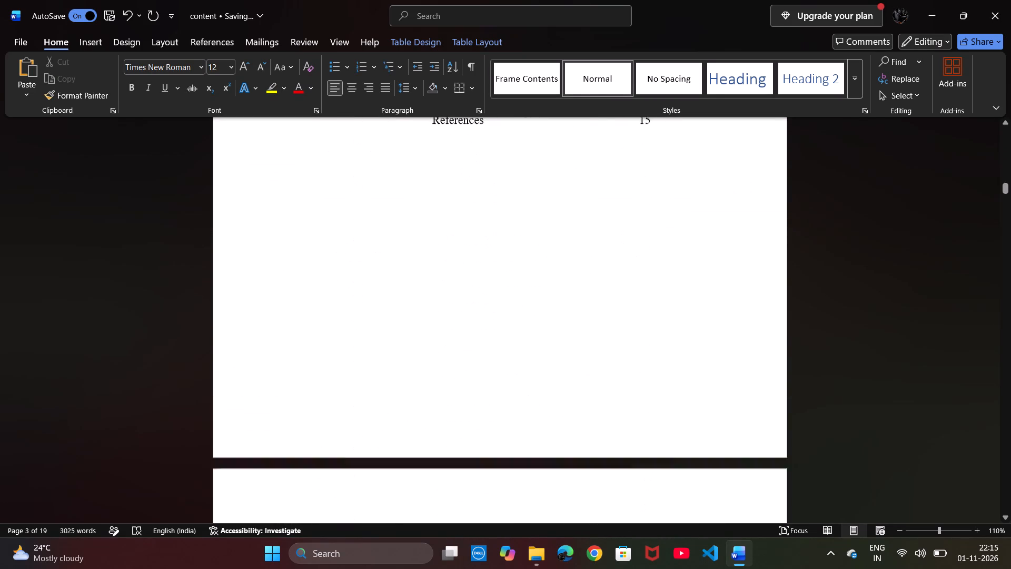
scroll(483, 388, down, 1)
scroll(483, 388, up, 1)
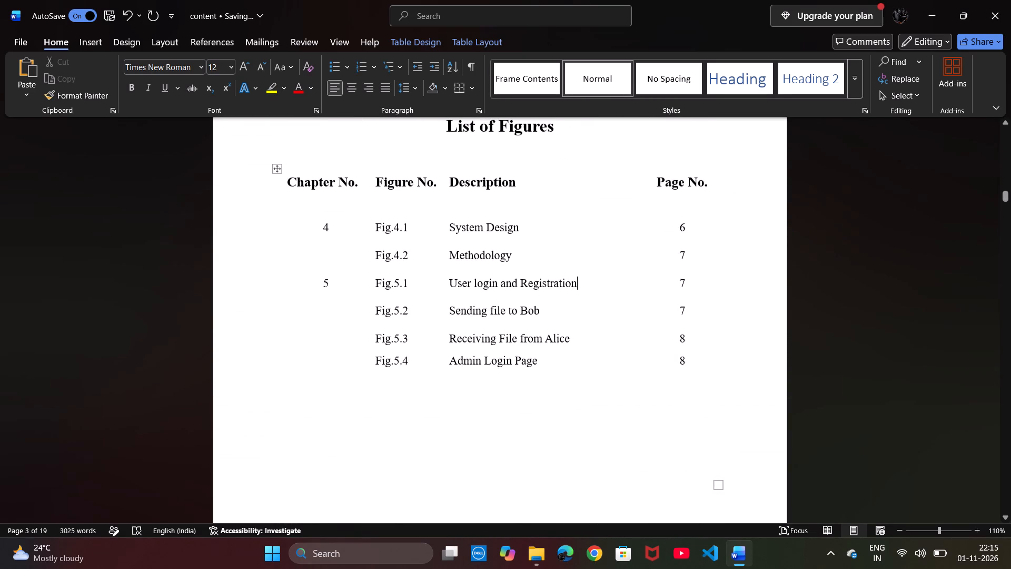
Replace the Fig.5.1 description in the List of Figures with "Registration and Login Page".
drag(579, 281, 487, 281)
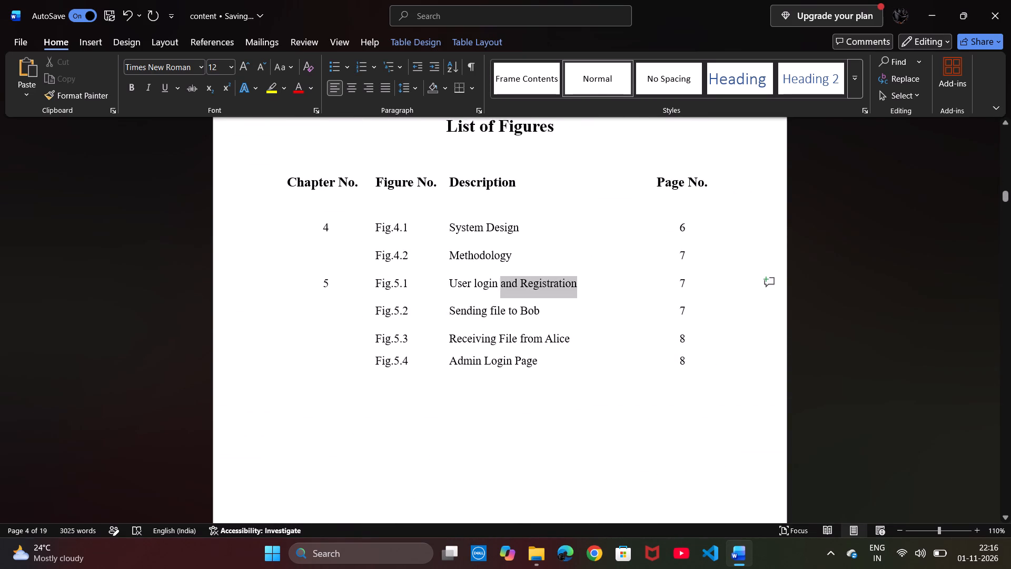
drag(487, 281, 461, 283)
key(BackSpace)
text(Registration and)
key(space)
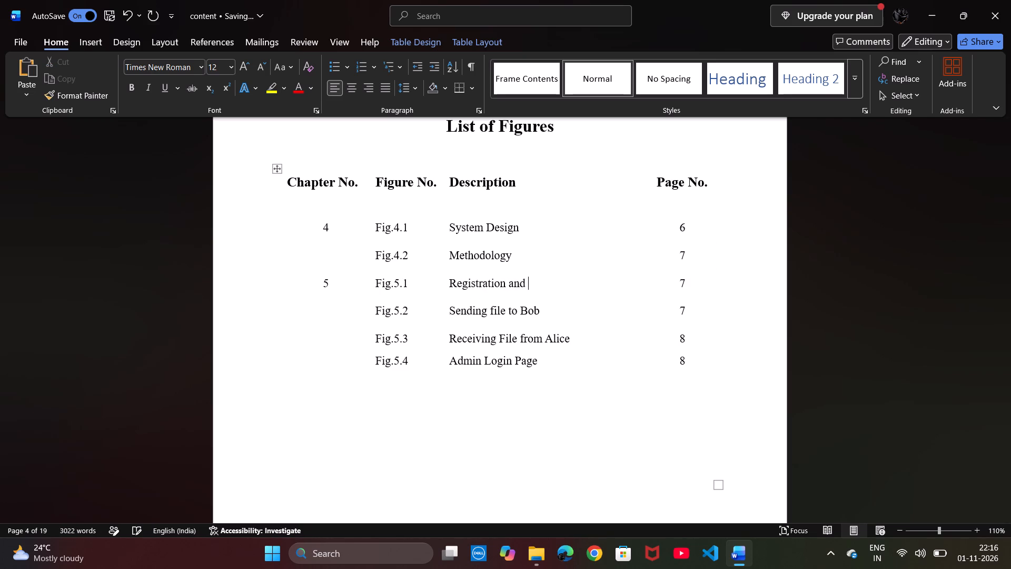
text(Lo)
text(gin)
key(space)
text(Pa)
text(ge)
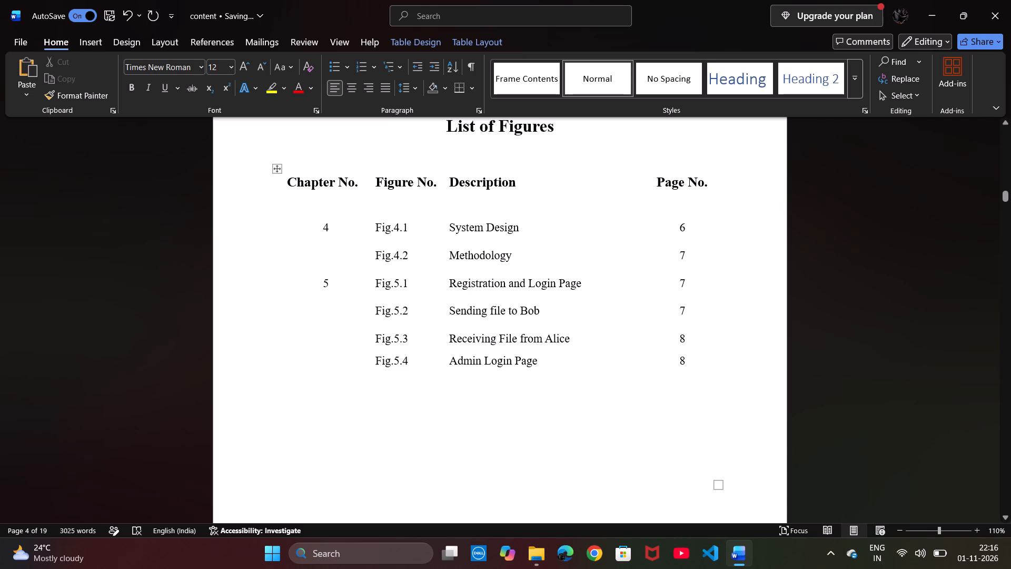
Set the page number of the Fig.5.1 entry in the List of Figures to 8.
click(531, 313)
click(692, 289)
key(BackSpace)
key(8)
Examine the Chapter 5 figure captions and their page numbers in the report body, and return to the List of Figures.
scroll(673, 329, down, 18)
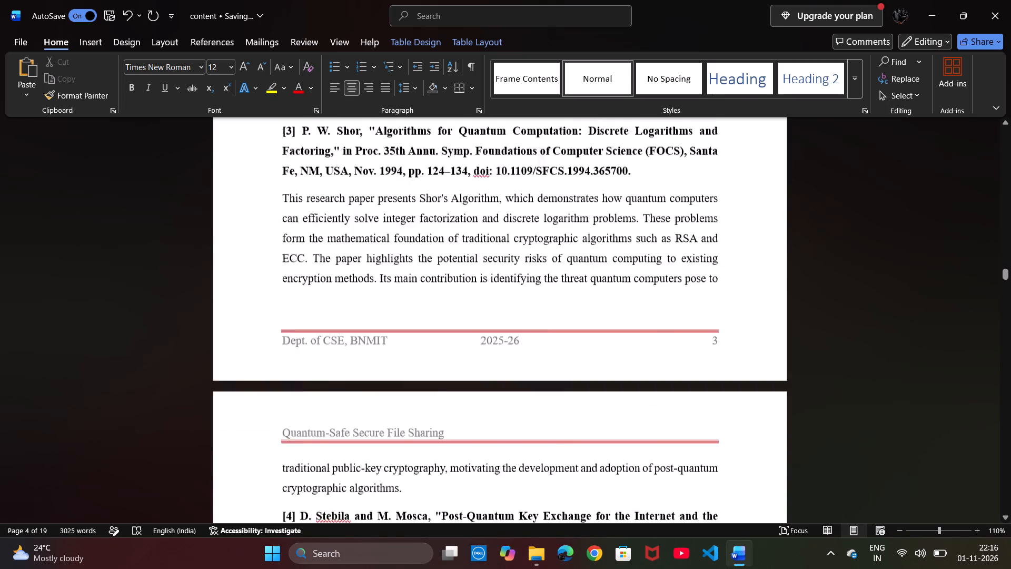
scroll(673, 329, down, 10)
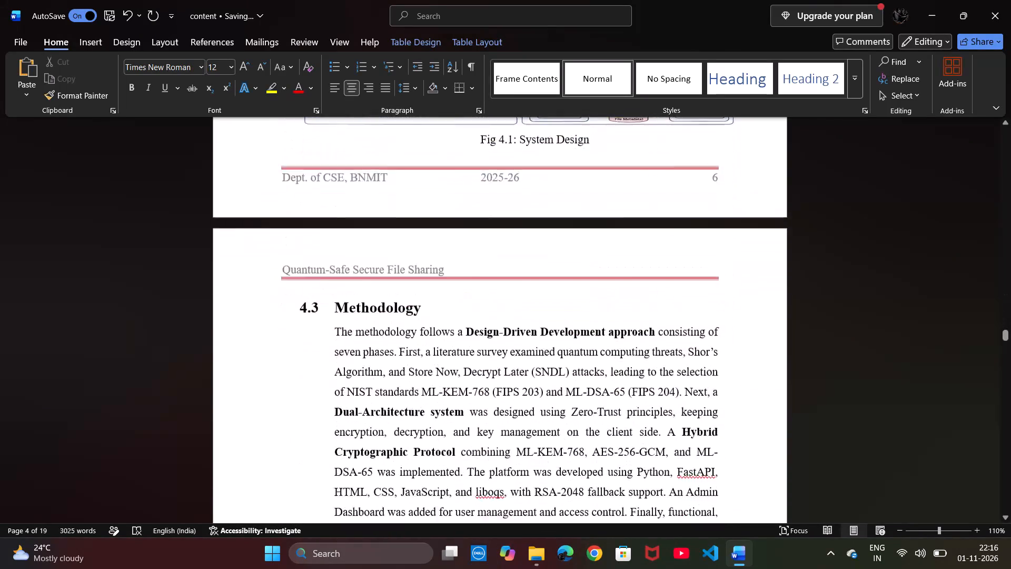
scroll(673, 329, down, 3)
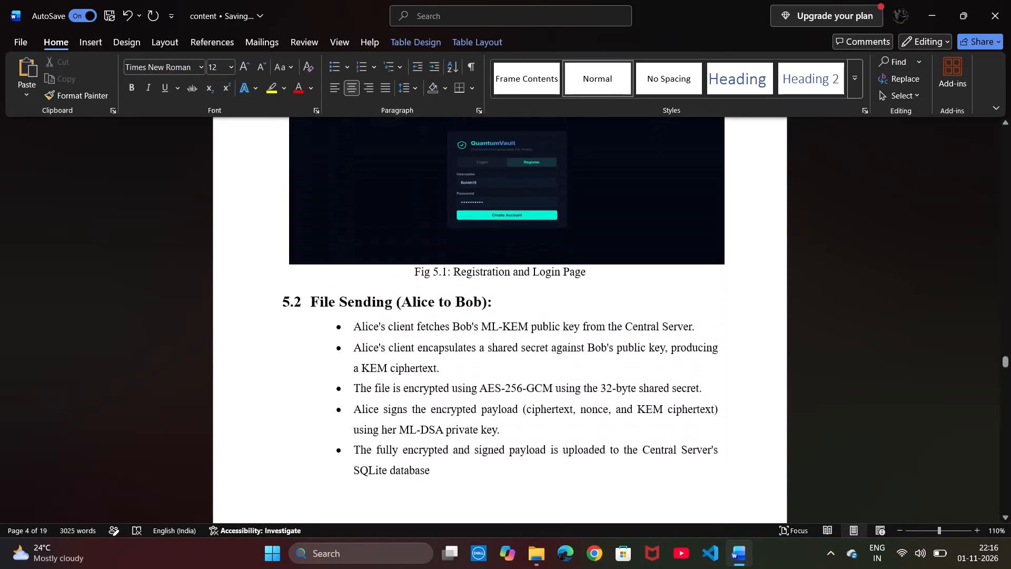
scroll(673, 329, down, 4)
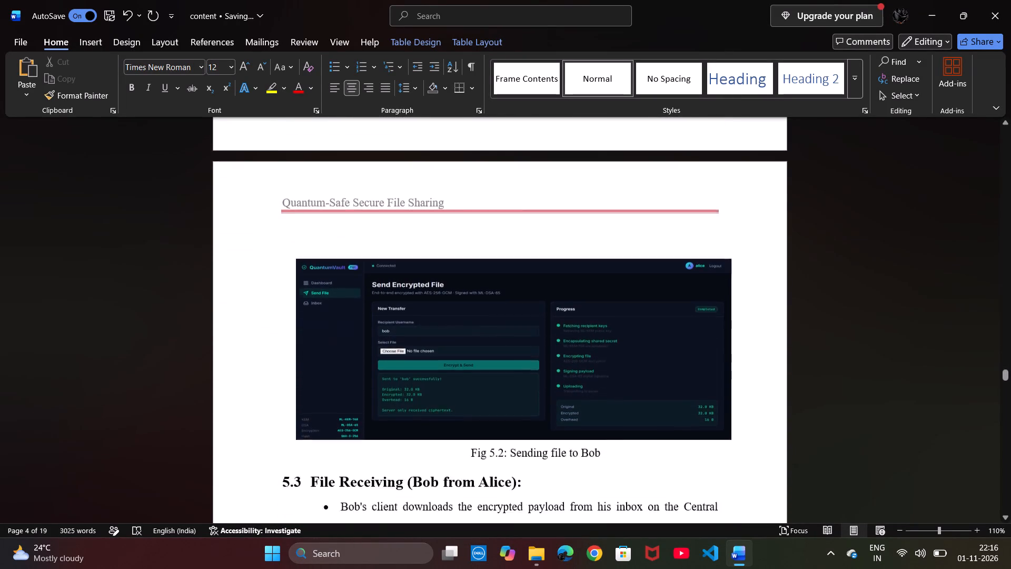
scroll(673, 329, down, 3)
scroll(673, 329, up, 1)
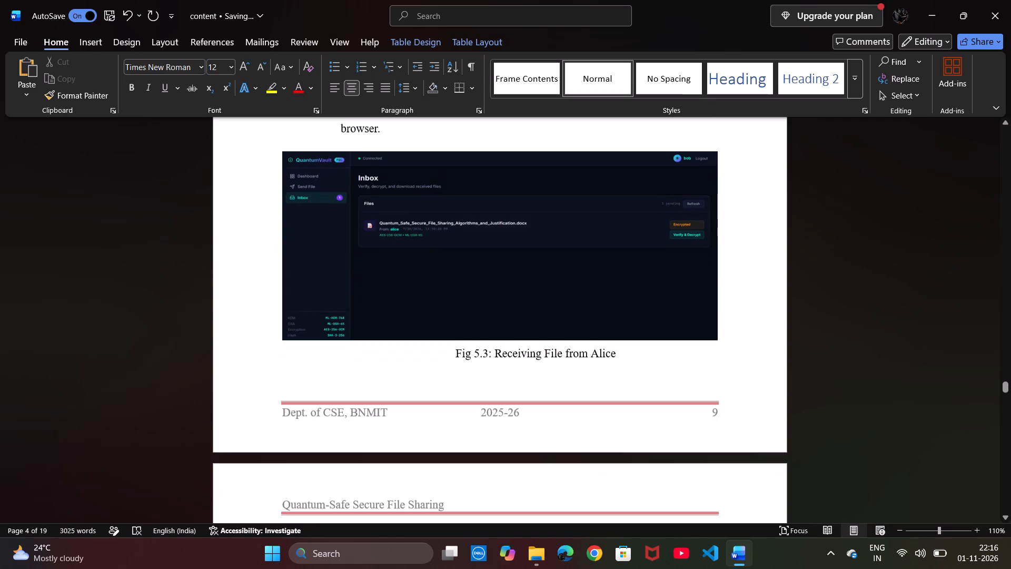
scroll(673, 329, up, 3)
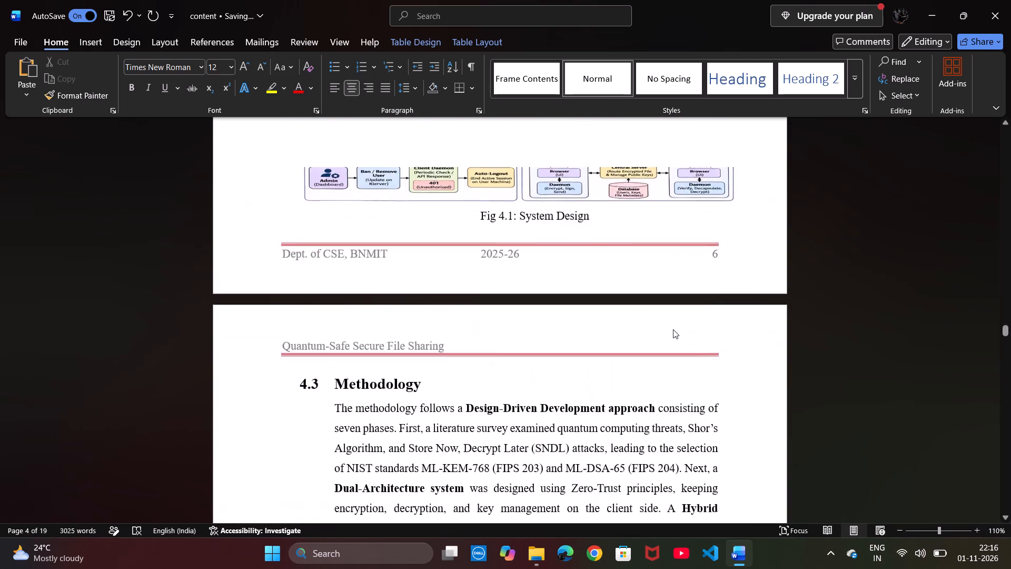
scroll(673, 329, up, 15)
scroll(673, 329, up, 14)
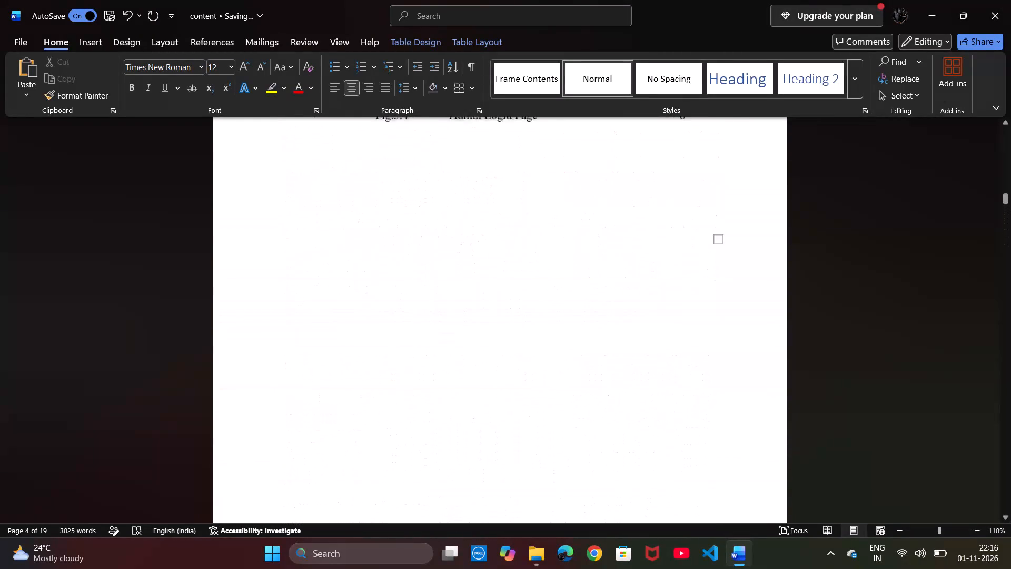
scroll(673, 329, up, 1)
scroll(673, 329, down, 5)
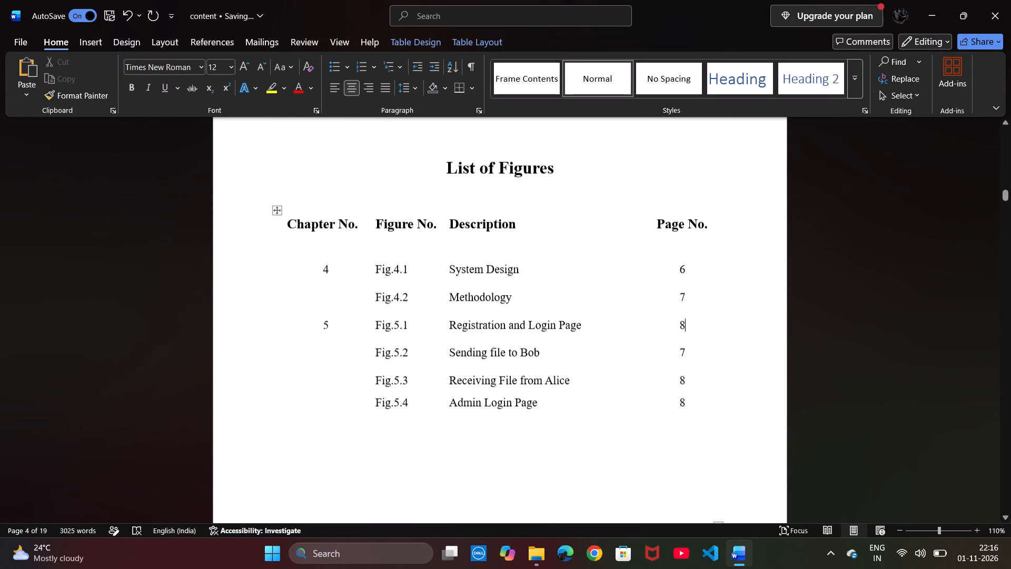
Set the page numbers of the Fig.5.2 and Fig.5.3 entries in the List of Figures to 9.
click(688, 321)
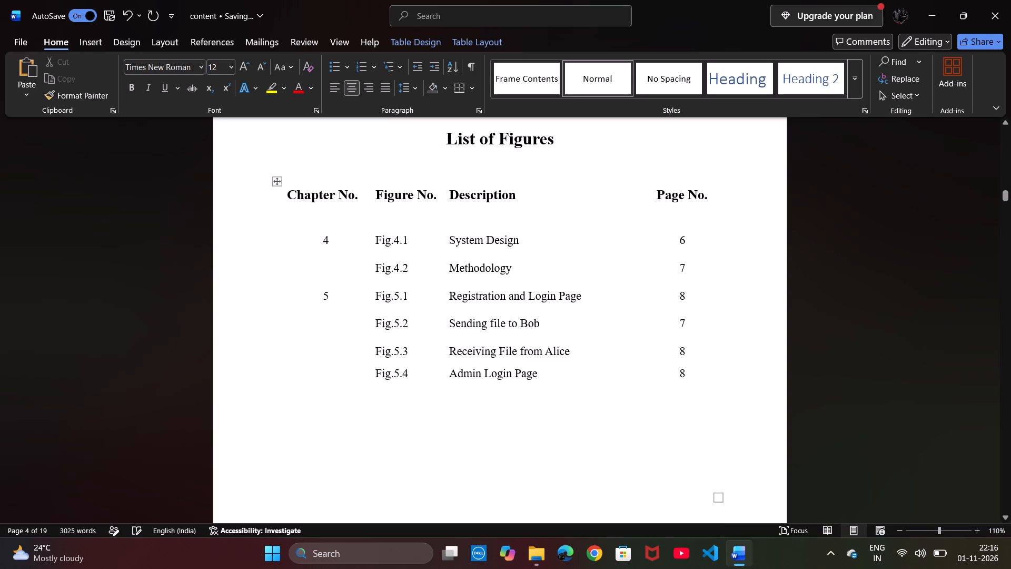
key(BackSpace)
key(9)
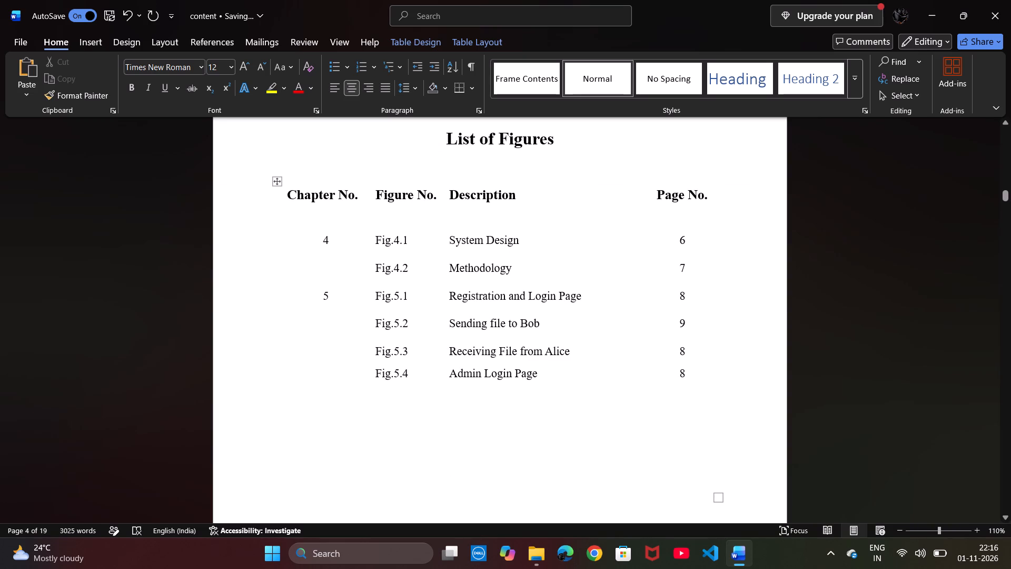
click(682, 351)
key(Right)
key(BackSpace)
key(9)
Set the page number of the Fig.5.4 entry in the List of Figures to 10.
scroll(626, 343, down, 1)
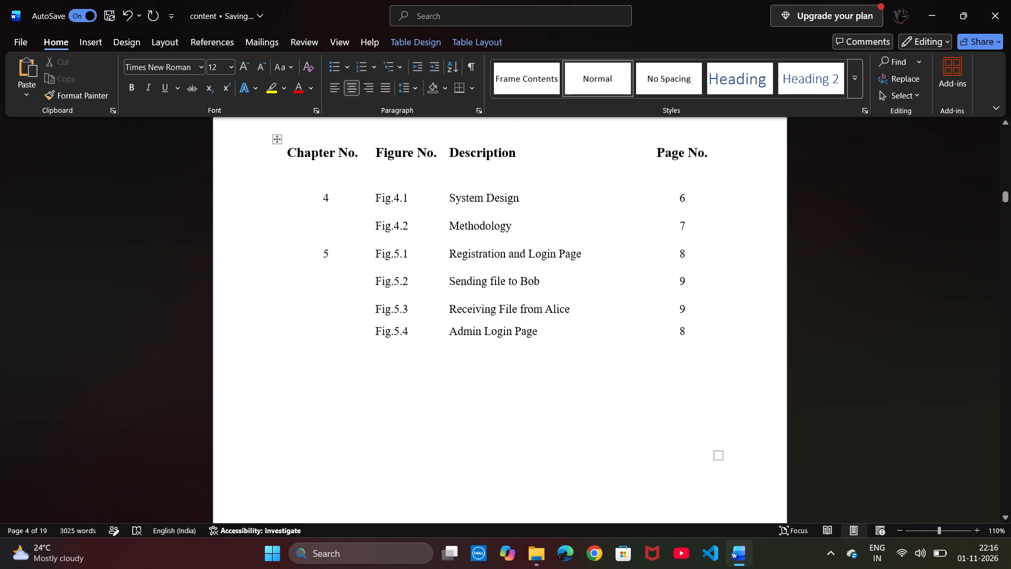
scroll(626, 343, down, 1)
click(693, 317)
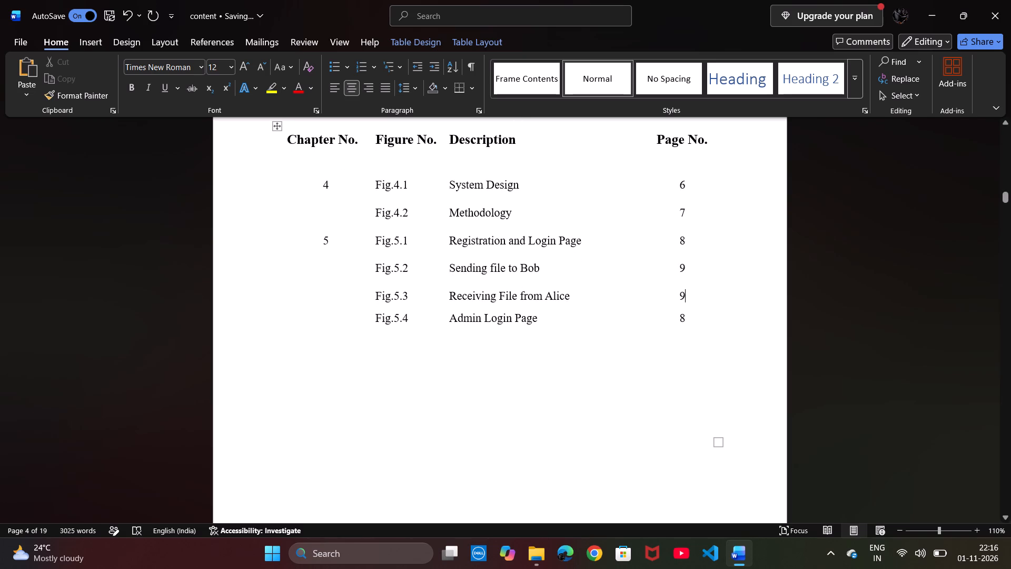
key(BackSpace)
text(10)
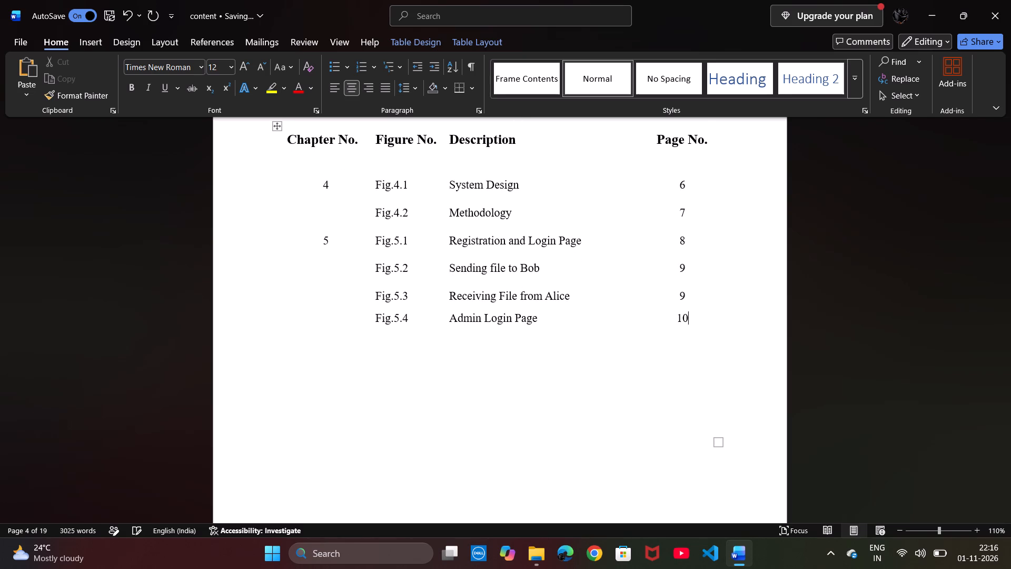
Enter the figure number "Fig.5.5" in the empty row below Fig.5.4 in the List of Figures.
click(391, 321)
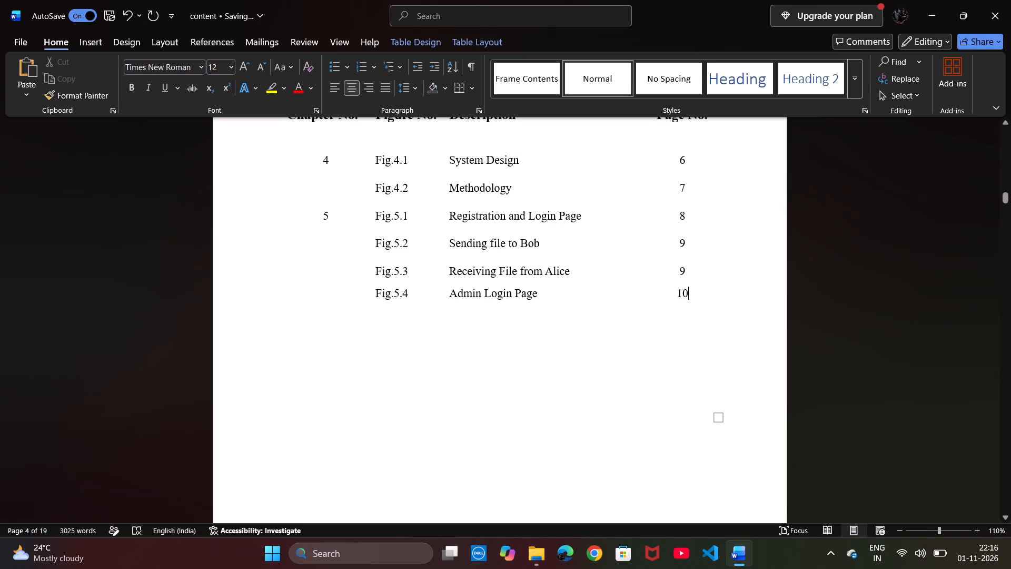
click(375, 317)
text(Fig)
key(period)
text(5.)
key(5)
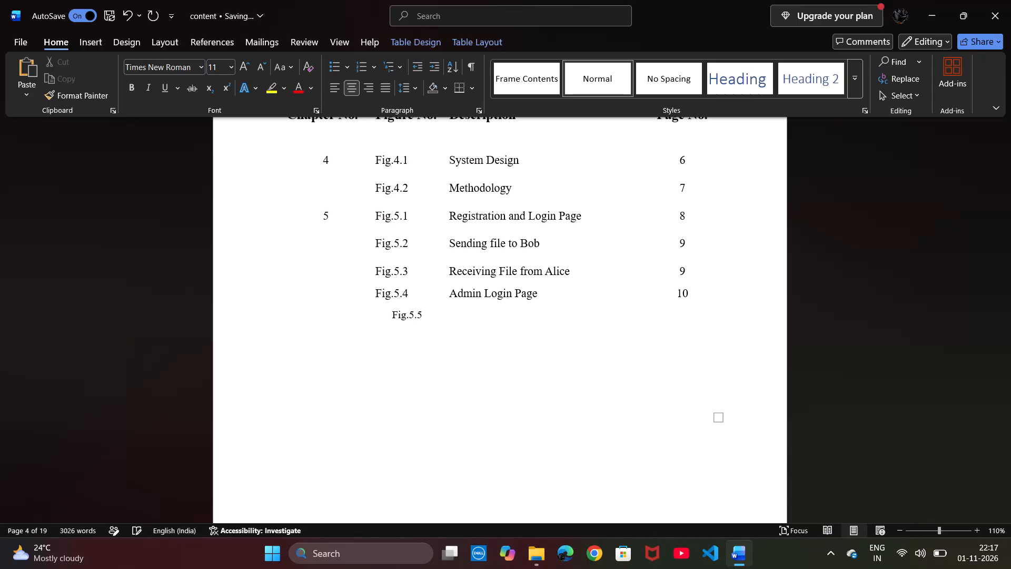
Format the Fig.5.5 figure number at 12 pt and left-align it in its cell.
drag(424, 318, 422, 318)
drag(422, 318, 393, 314)
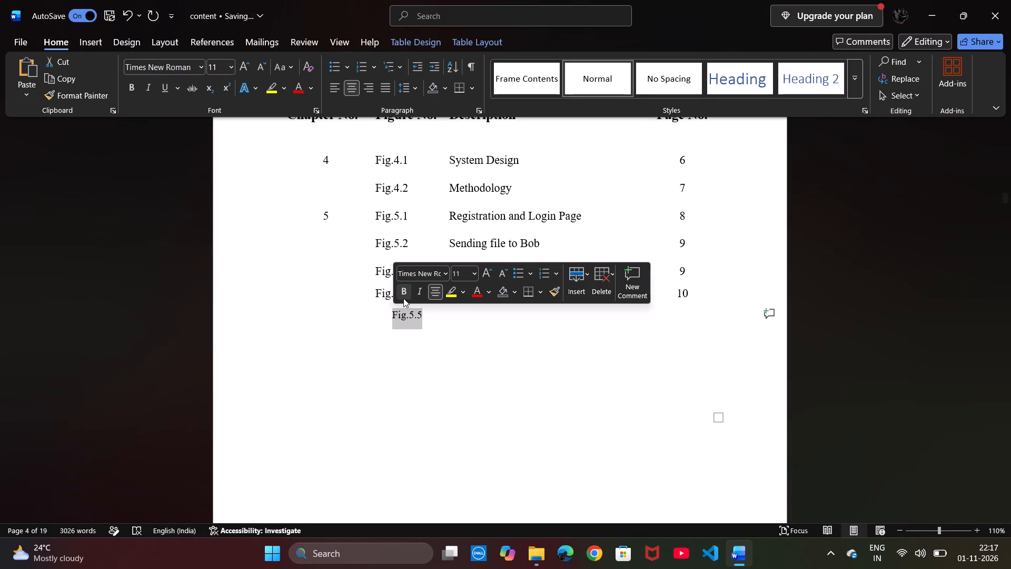
click(472, 273)
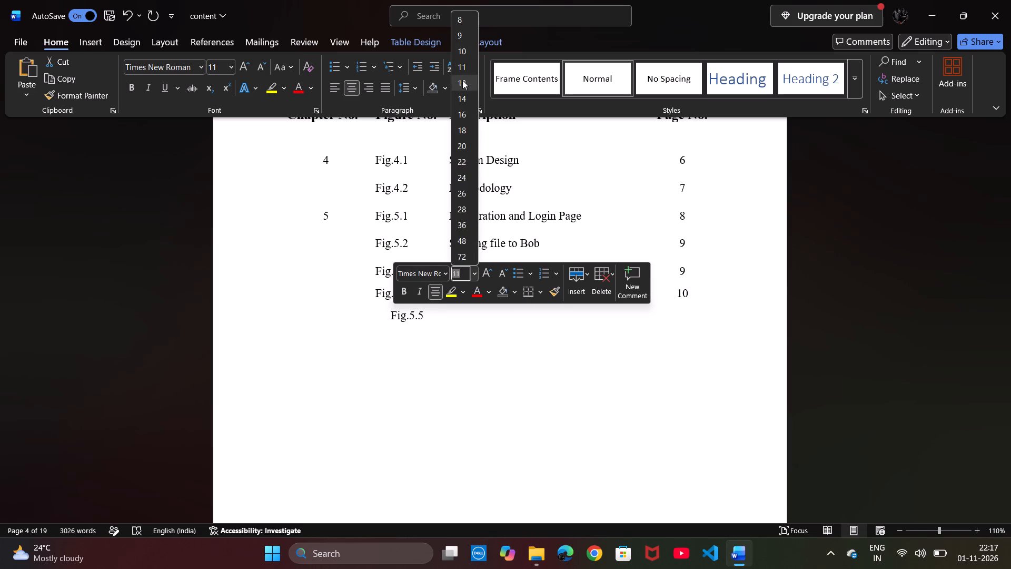
click(462, 80)
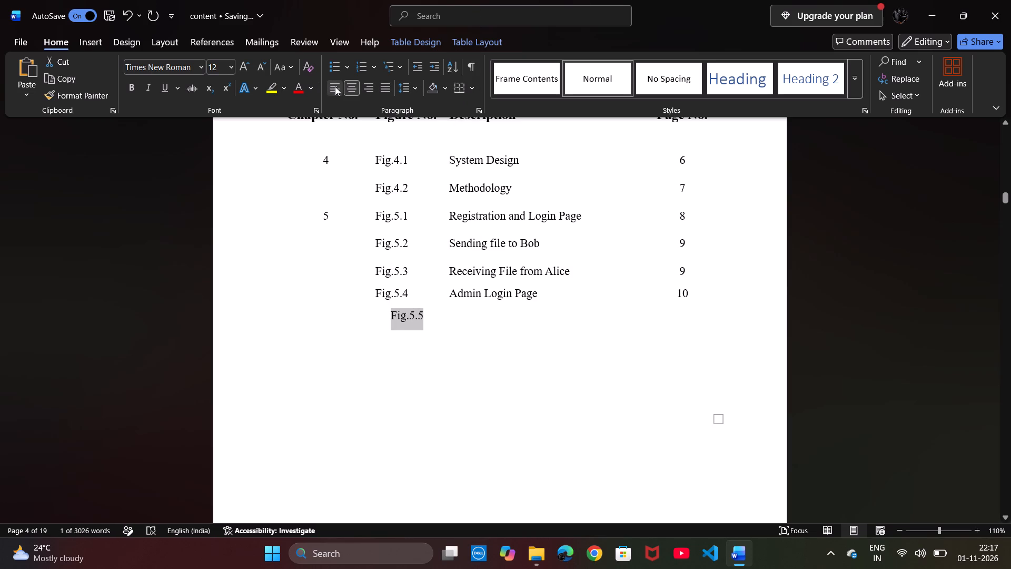
click(335, 86)
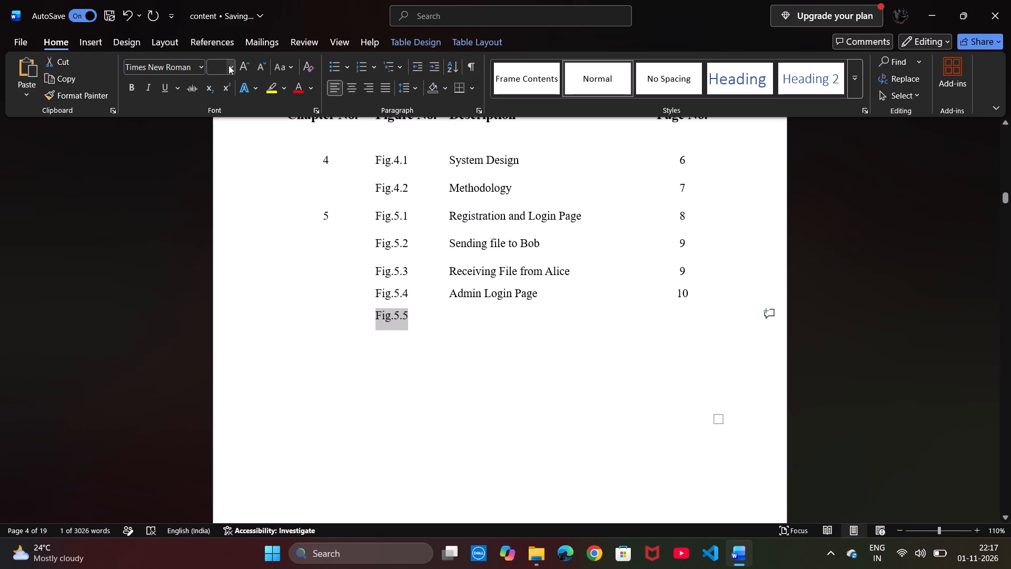
Place the cursor in the Fig.5.5 description cell, examine the last Chapter 5 figure's caption and page, and return to the List of Figures.
click(459, 318)
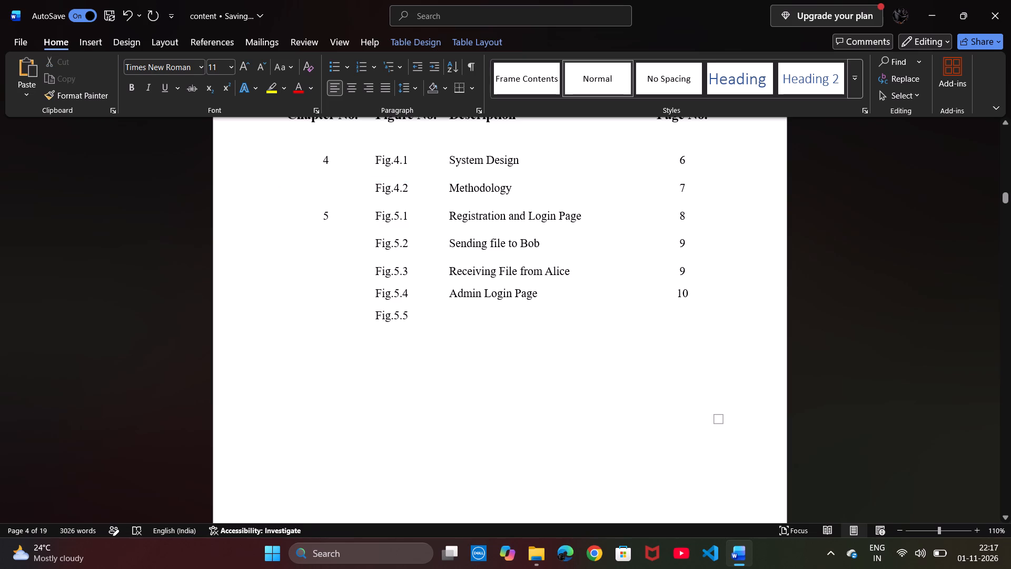
scroll(497, 334, down, 4)
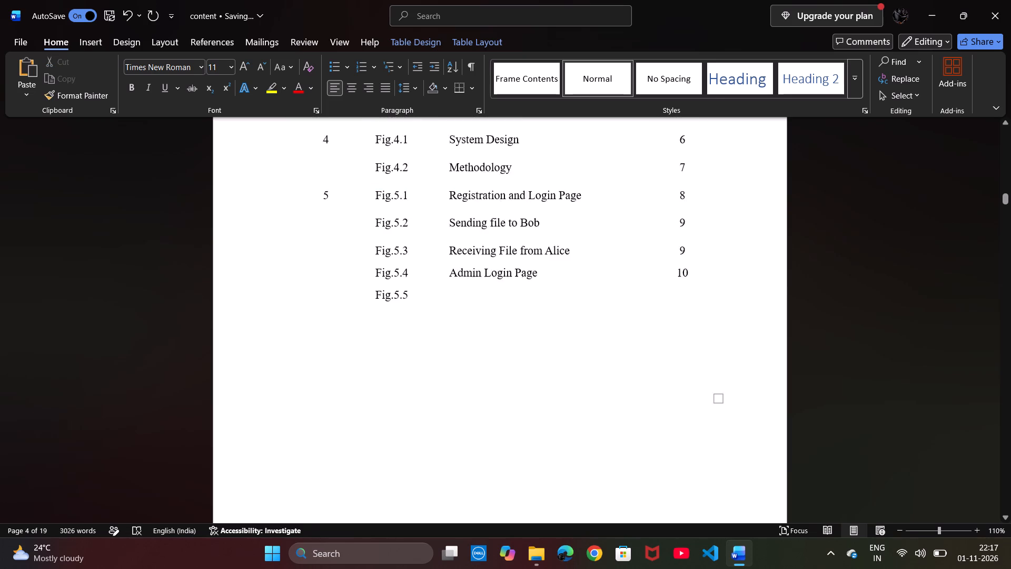
scroll(497, 334, down, 12)
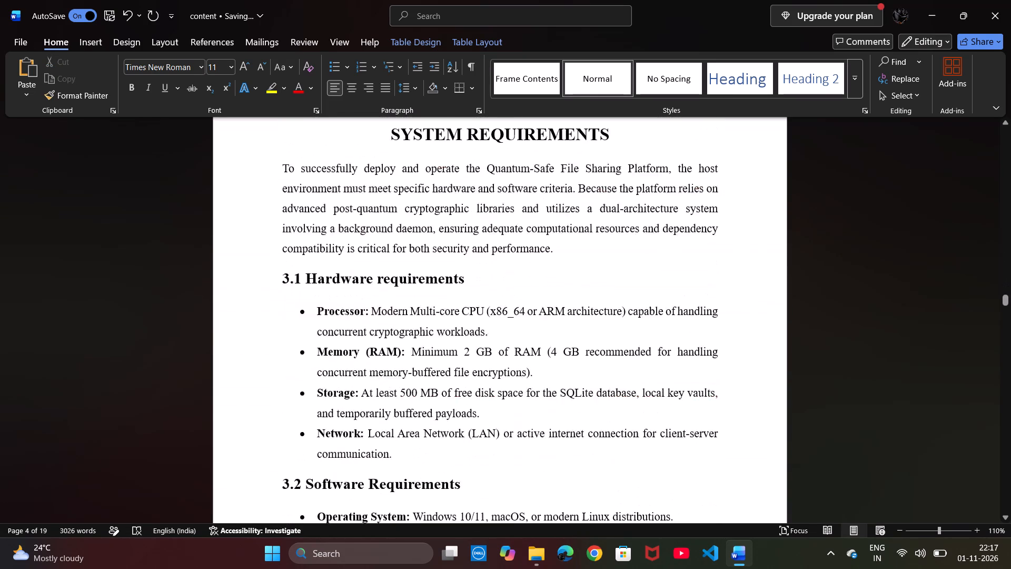
scroll(497, 334, down, 6)
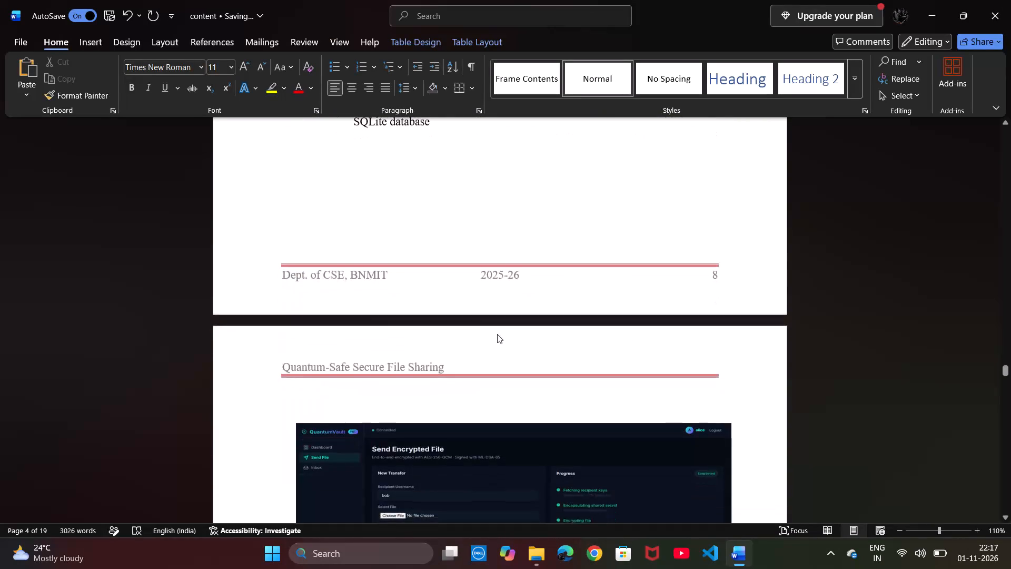
scroll(497, 334, down, 5)
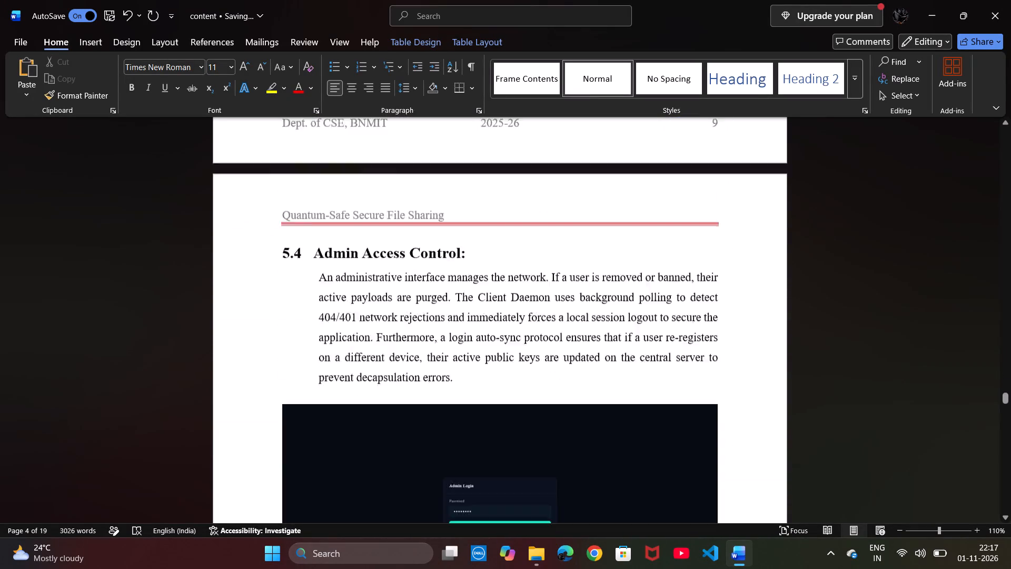
scroll(497, 334, down, 2)
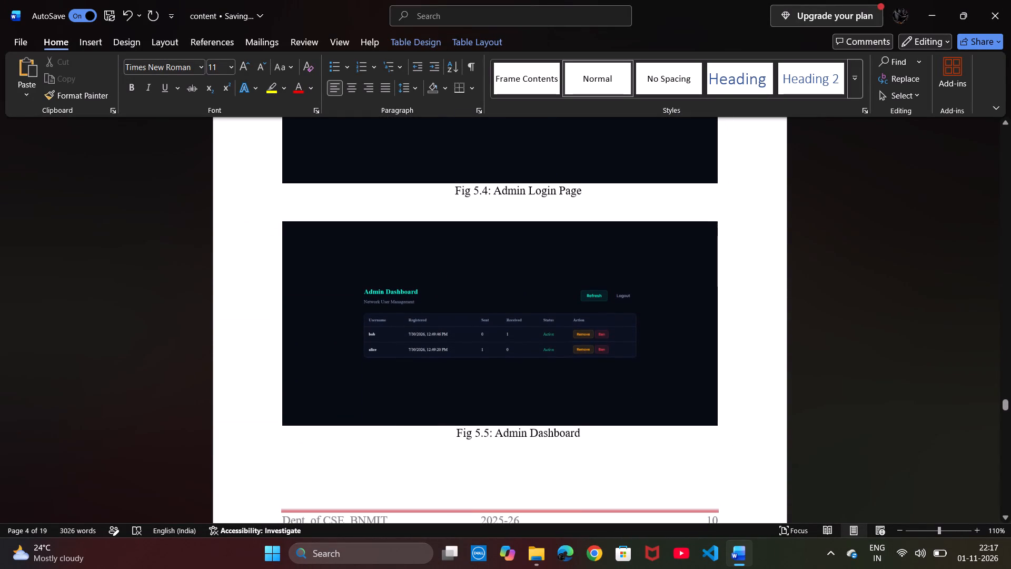
scroll(497, 334, up, 3)
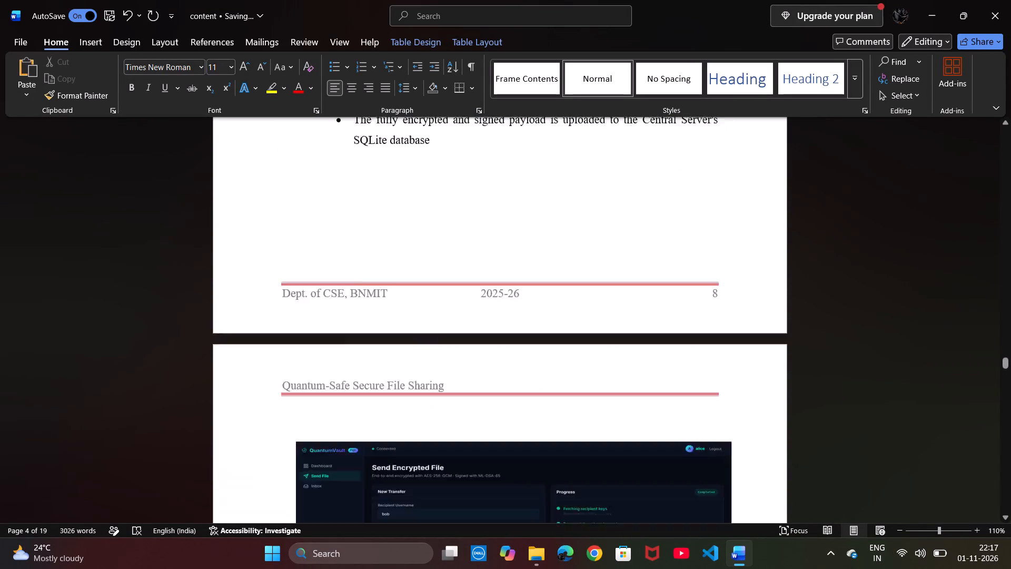
scroll(497, 334, up, 20)
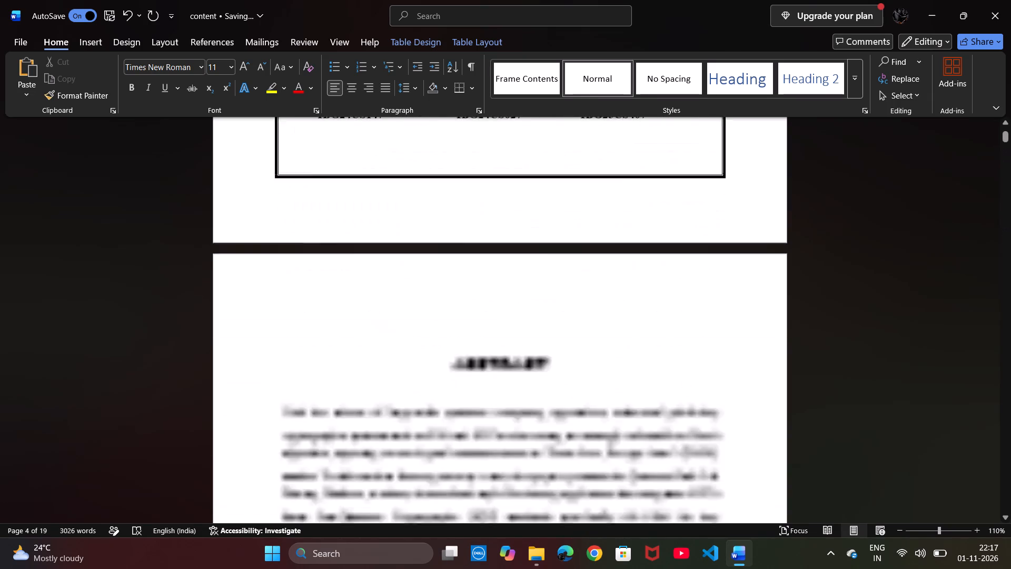
scroll(497, 334, up, 1)
scroll(497, 334, down, 4)
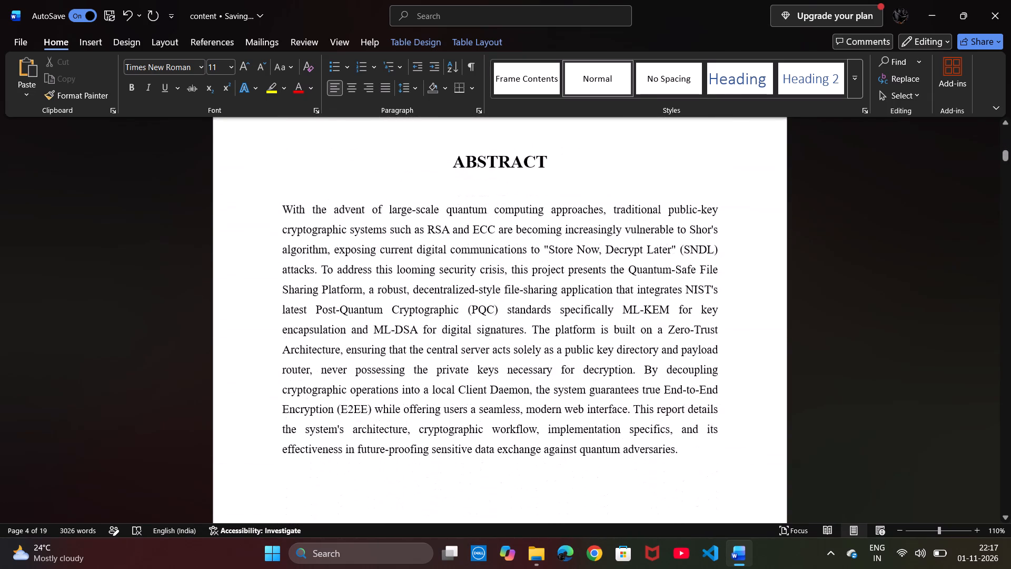
scroll(497, 334, down, 4)
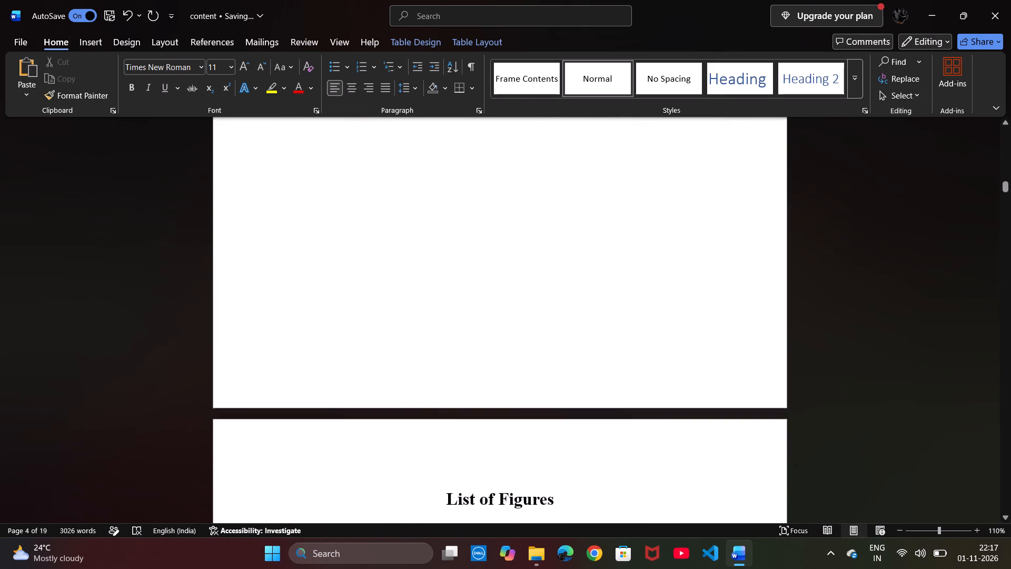
scroll(497, 334, down, 2)
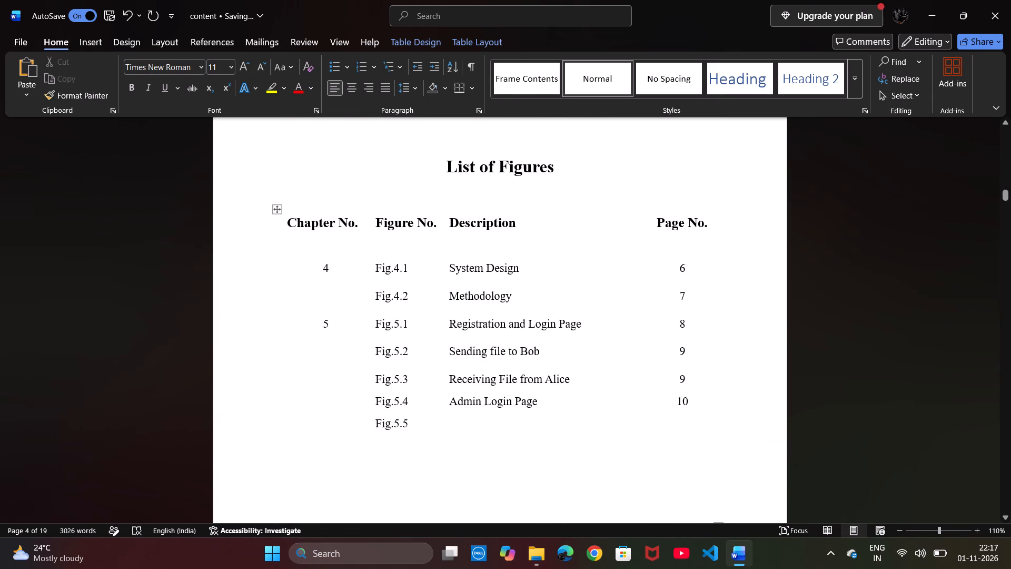
Enter "Admin Dashboard" at 12 pt as the Fig.5.5 description in the List of Figures.
text(Admin)
key(space)
click(231, 65)
click(222, 148)
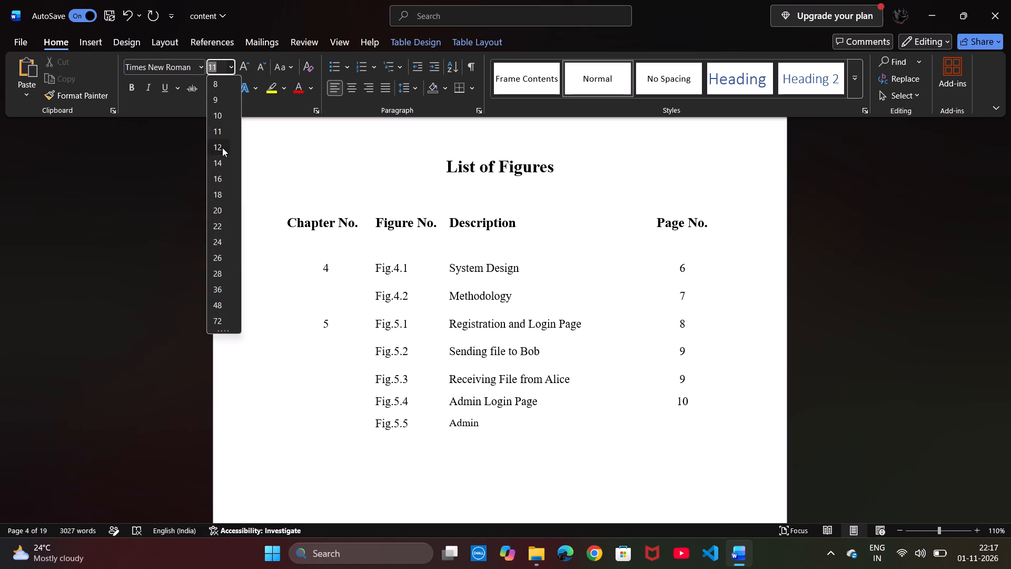
drag(479, 426, 462, 426)
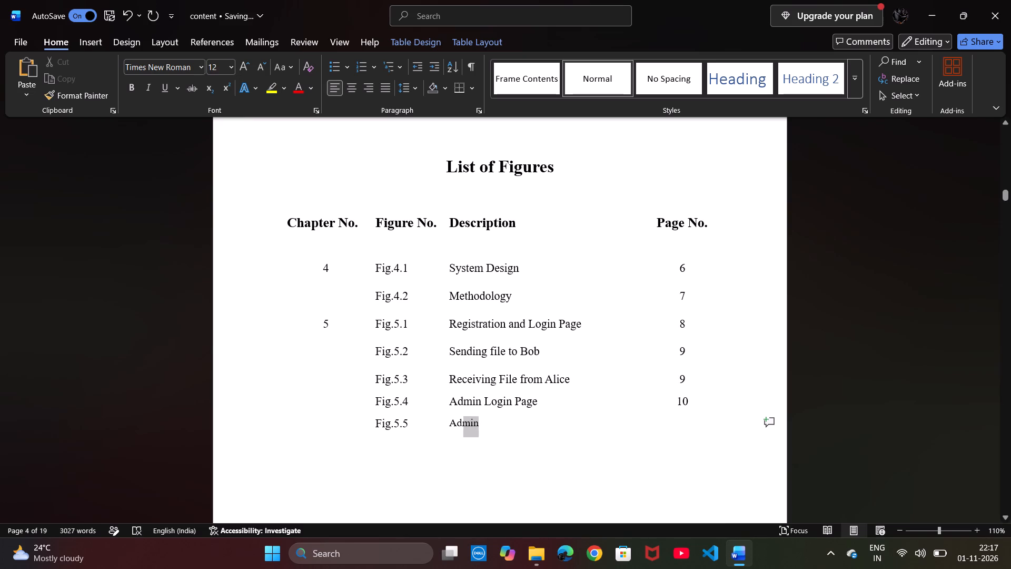
drag(462, 426, 452, 429)
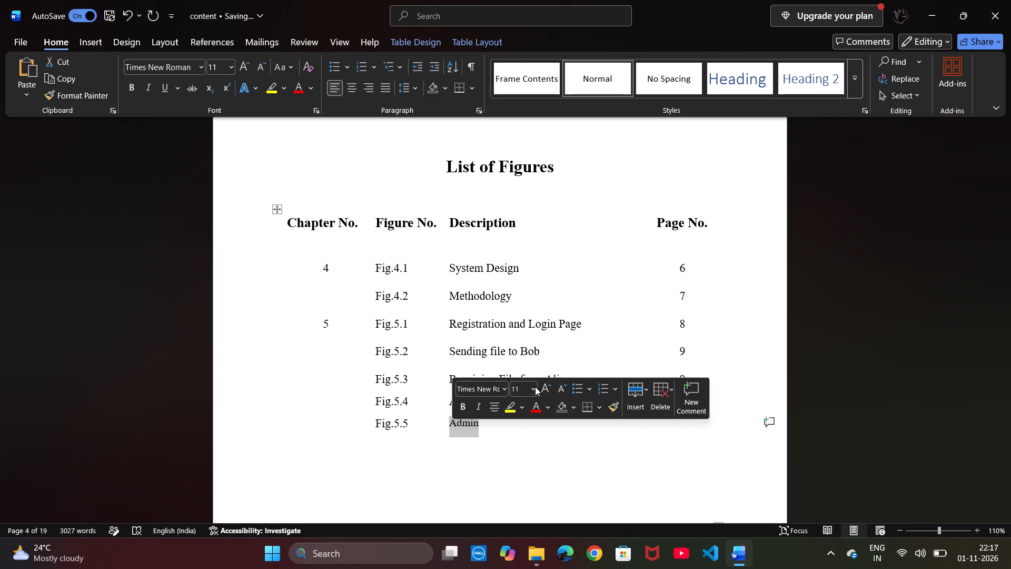
click(535, 387)
click(521, 193)
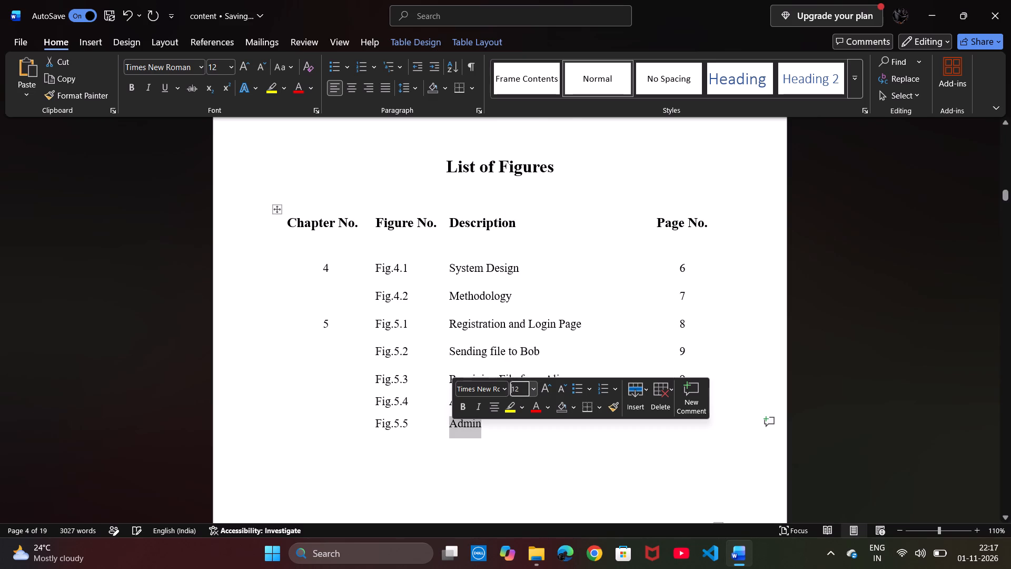
click(510, 424)
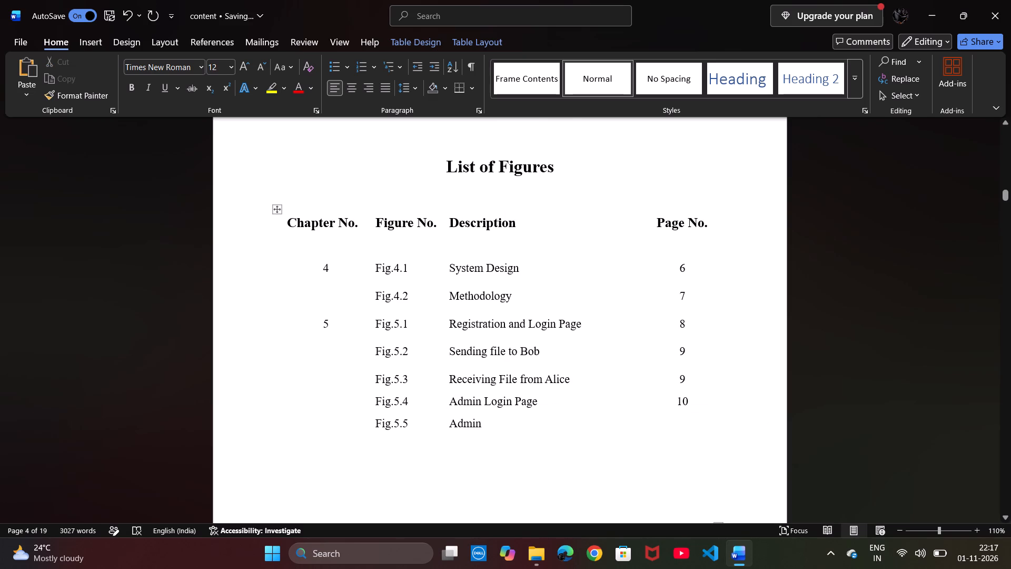
key(shift+d)
text(ashboard)
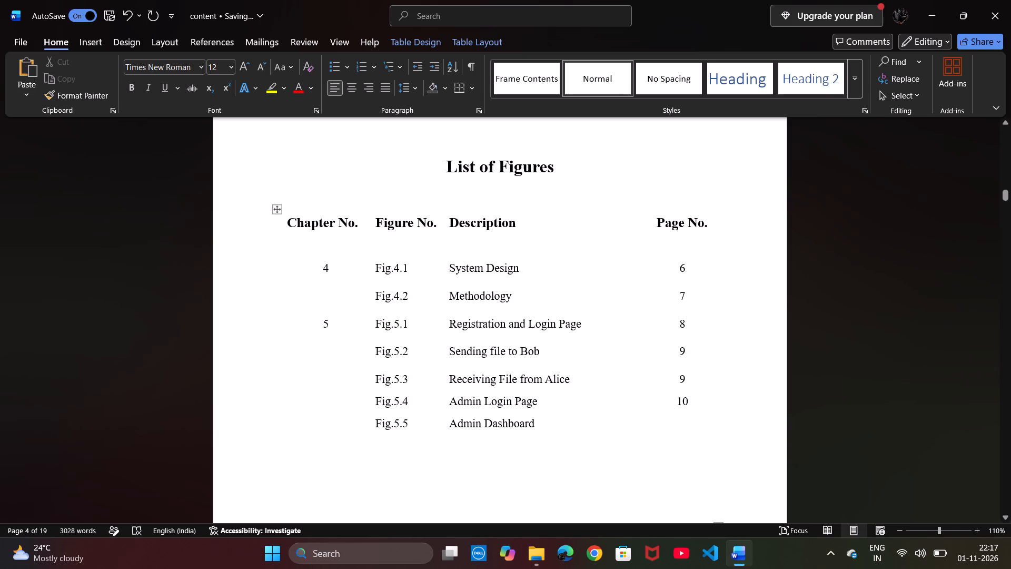
Set the page number of the Fig.5.5 entry in the List of Figures to 10.
click(685, 426)
text(10)
Enter chapter number 6 in the empty row below Fig.5.5 and format it at 12 pt.
click(334, 453)
key(6)
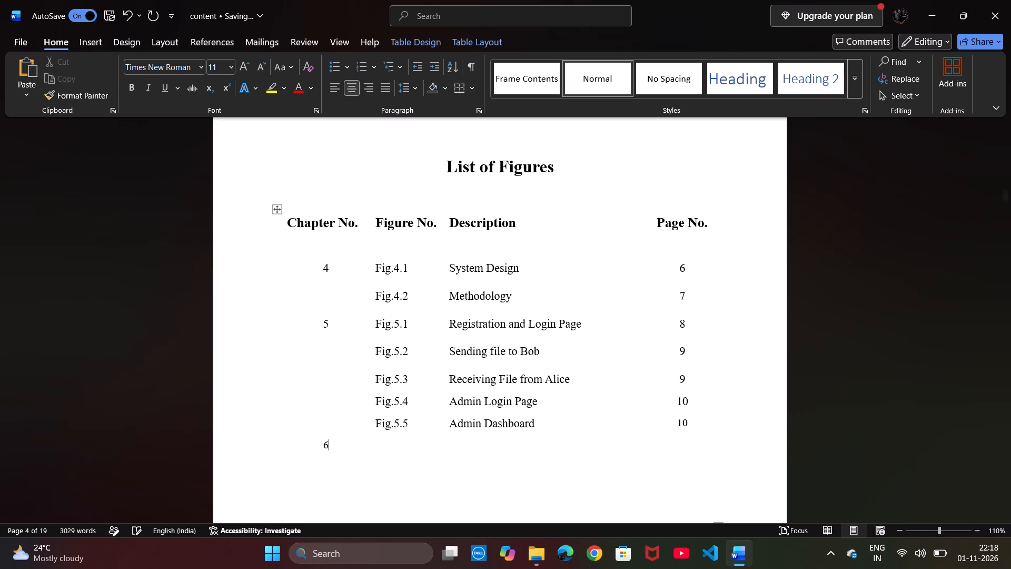
click(375, 450)
drag(330, 445, 323, 445)
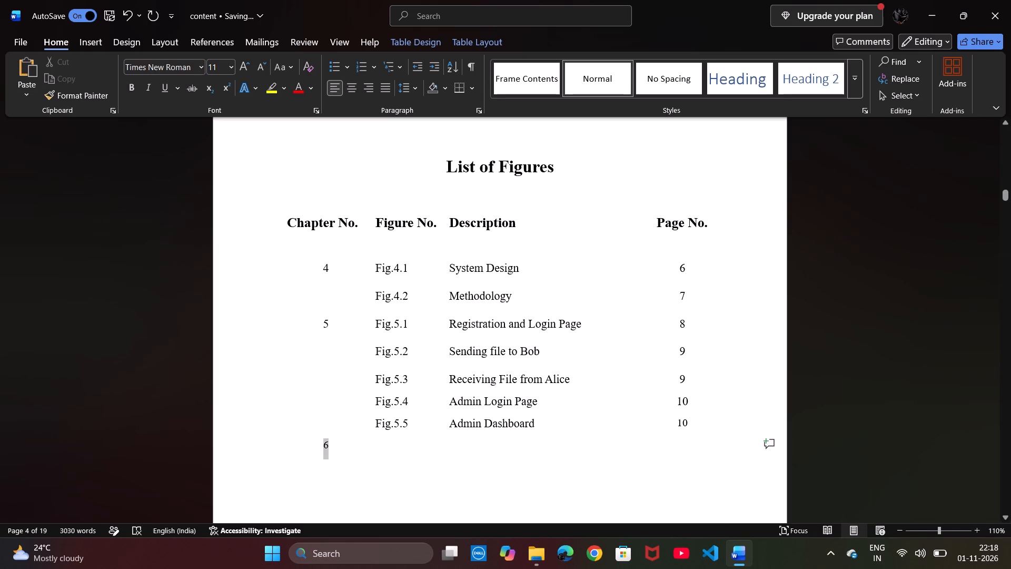
drag(323, 445, 321, 445)
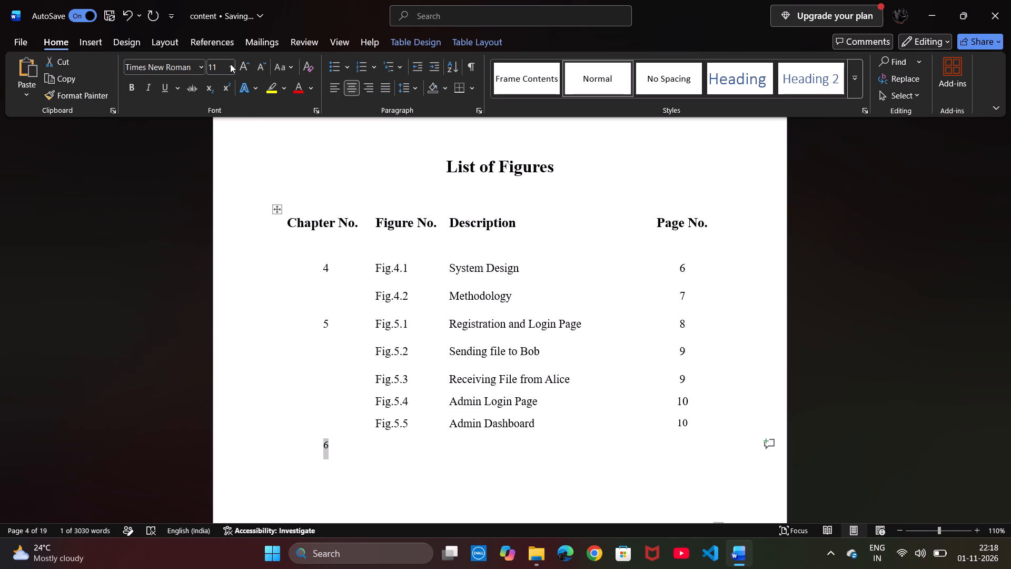
click(230, 64)
click(220, 148)
Enter the figure number "Fig.6.1" at 12 pt in the Chapter 6 row of the List of Figures.
click(384, 447)
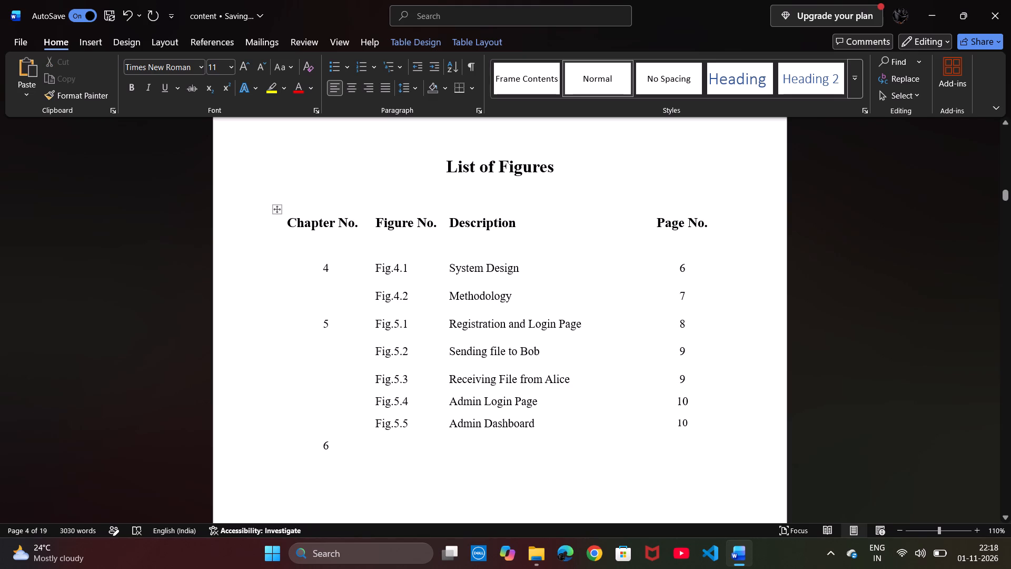
click(227, 65)
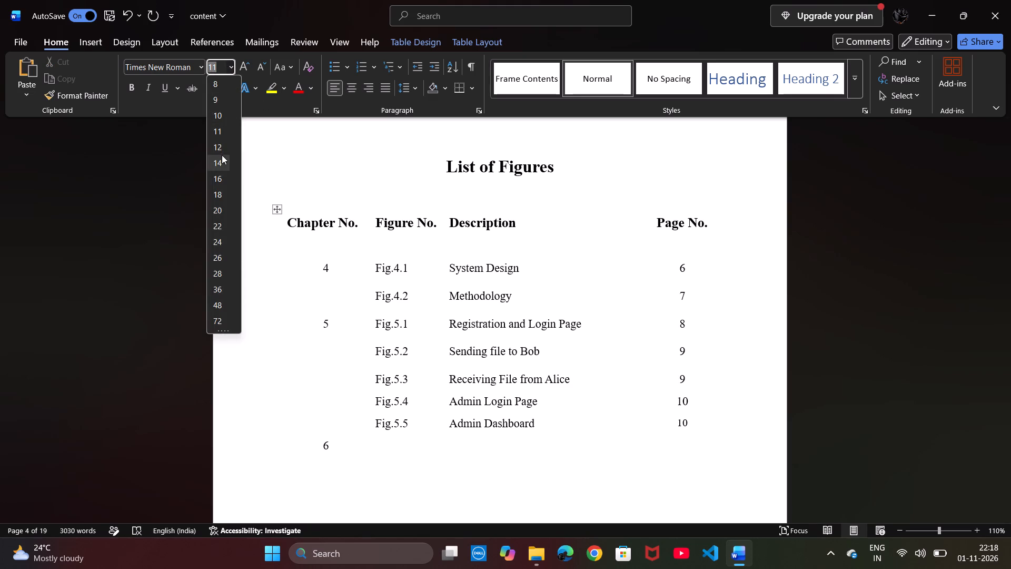
click(221, 149)
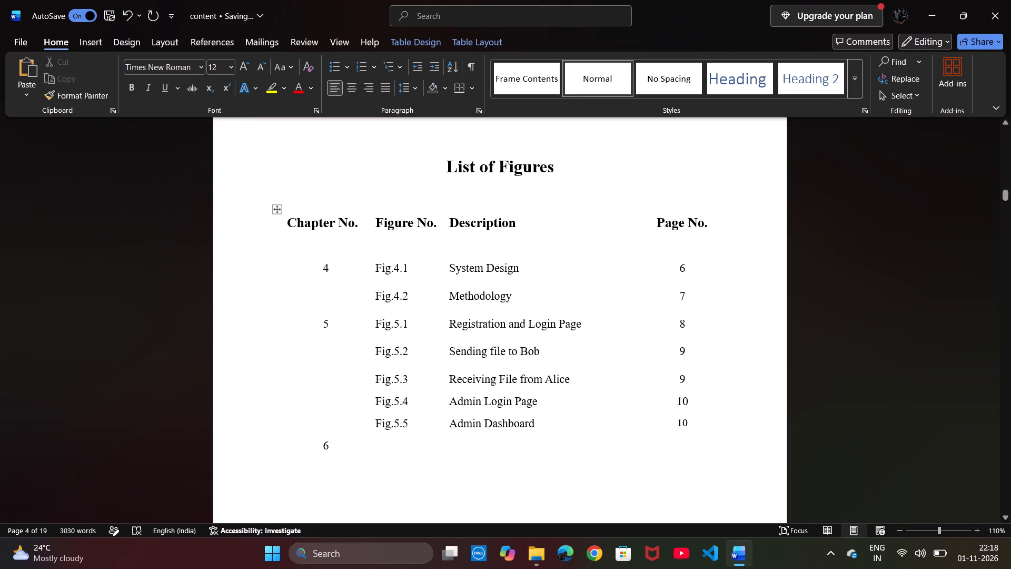
key(shift+f)
text(ig)
key(period)
text(6.1)
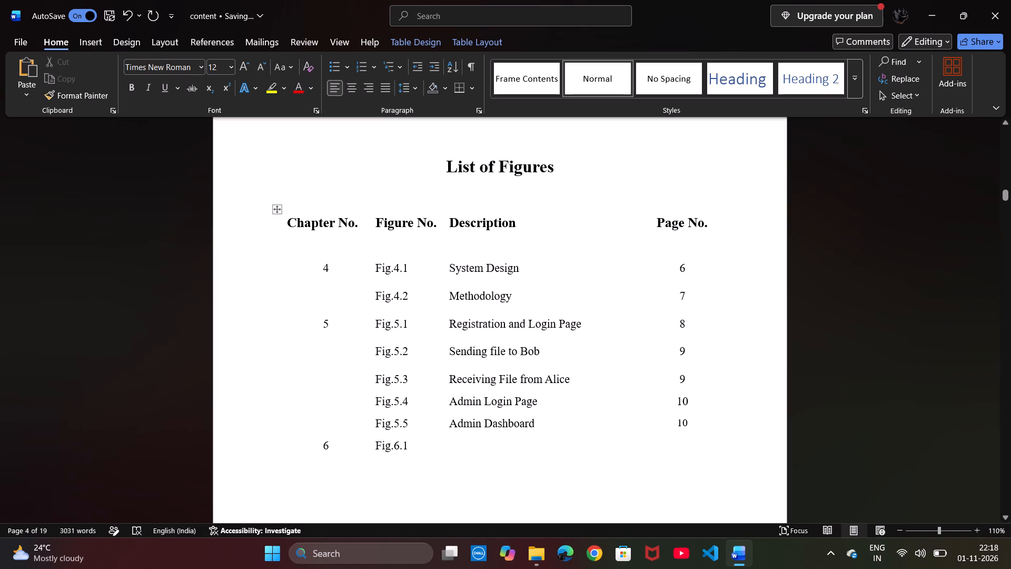
Place the cursor in the Fig.6.1 description cell and examine the first figure's caption in Chapter 6.
click(454, 447)
scroll(454, 447, down, 15)
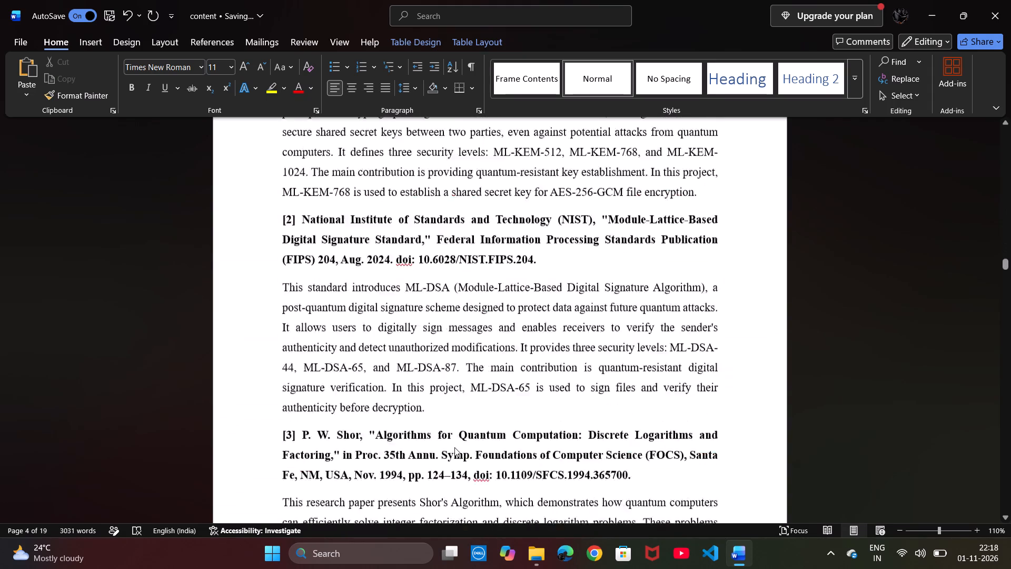
scroll(454, 447, down, 5)
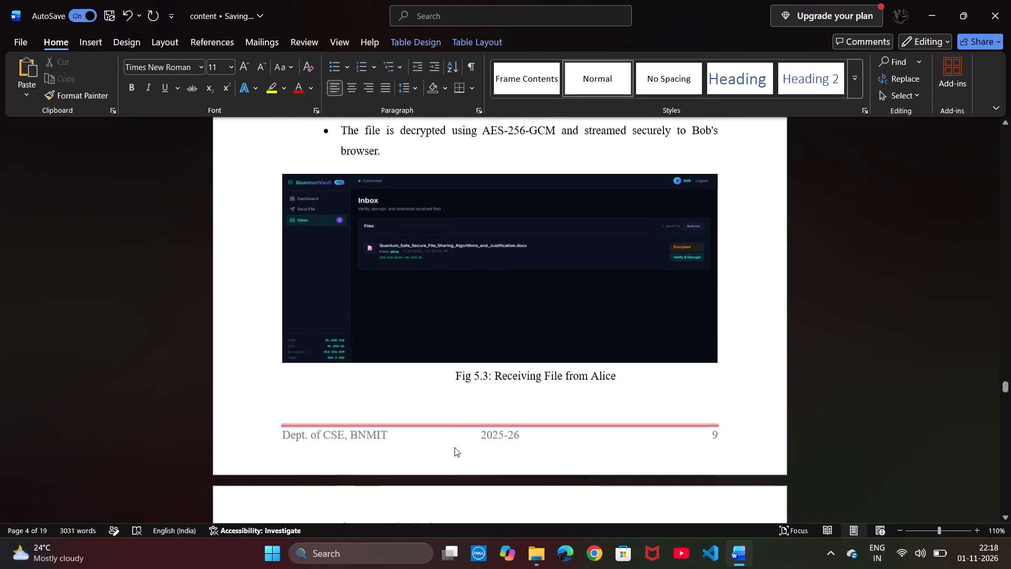
scroll(454, 447, down, 3)
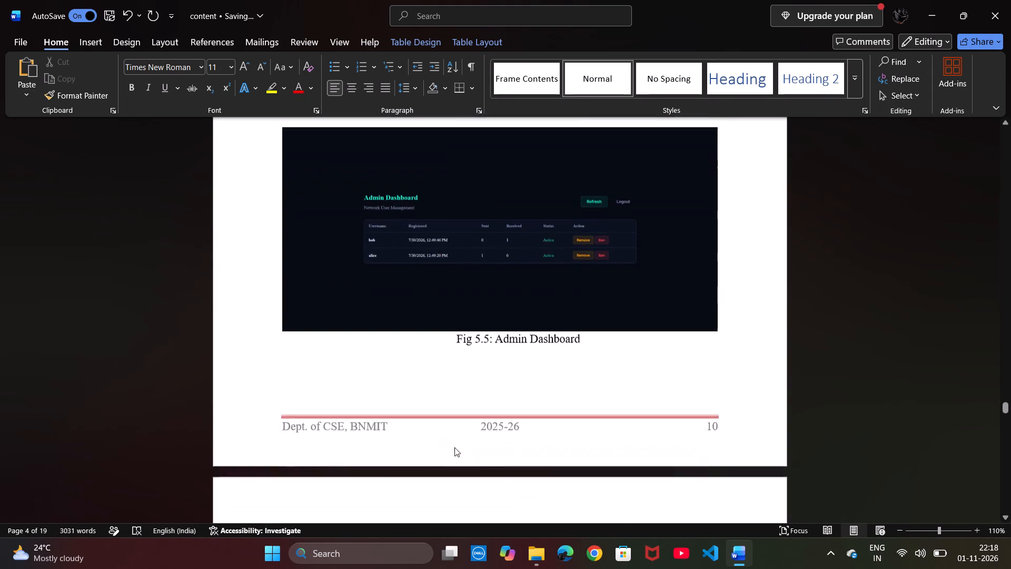
scroll(454, 447, down, 2)
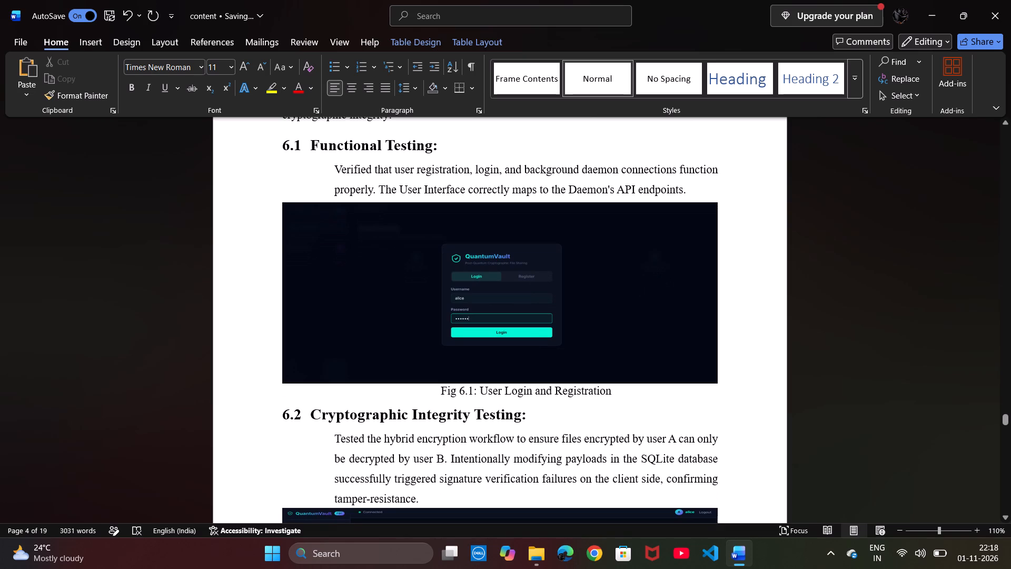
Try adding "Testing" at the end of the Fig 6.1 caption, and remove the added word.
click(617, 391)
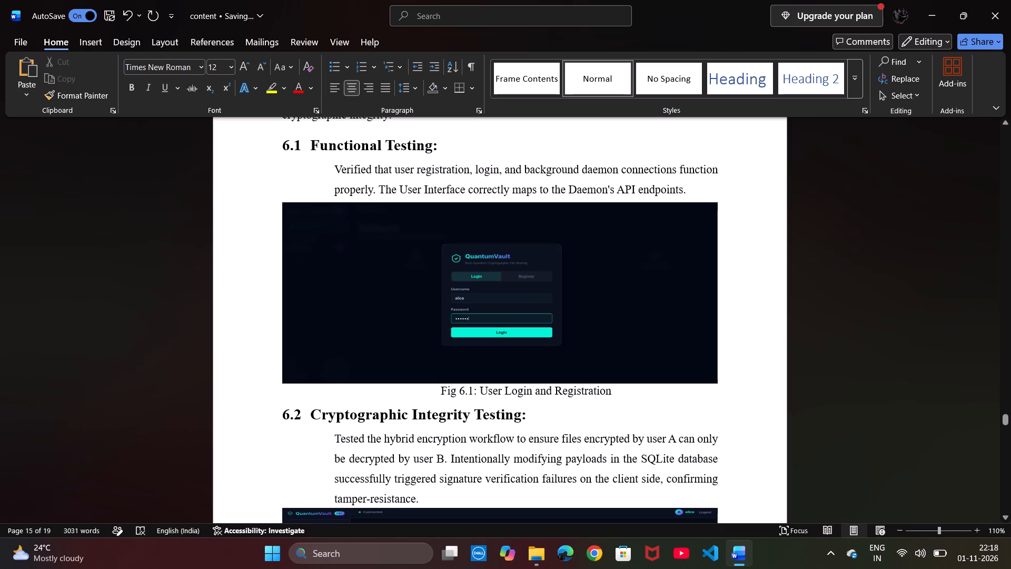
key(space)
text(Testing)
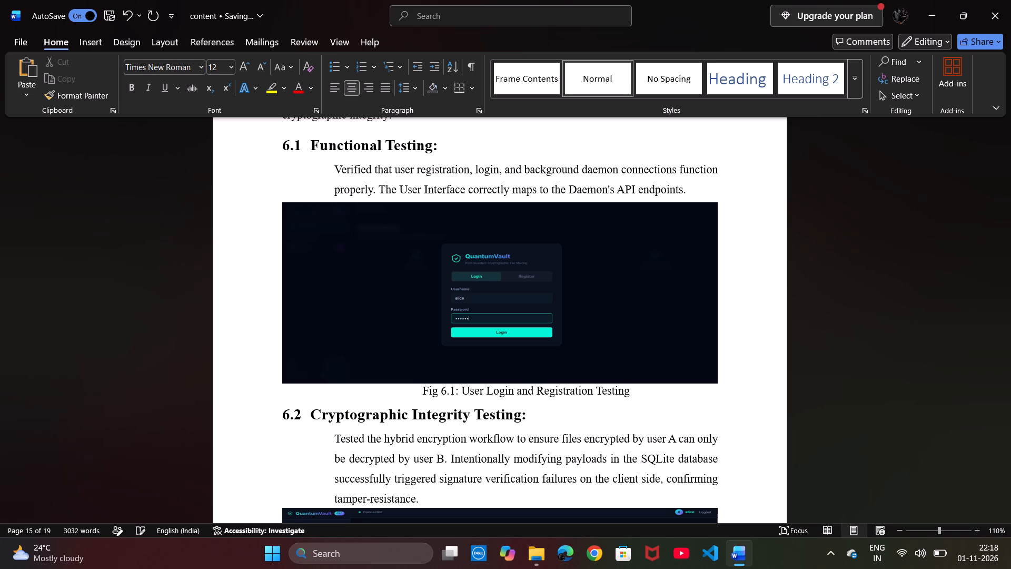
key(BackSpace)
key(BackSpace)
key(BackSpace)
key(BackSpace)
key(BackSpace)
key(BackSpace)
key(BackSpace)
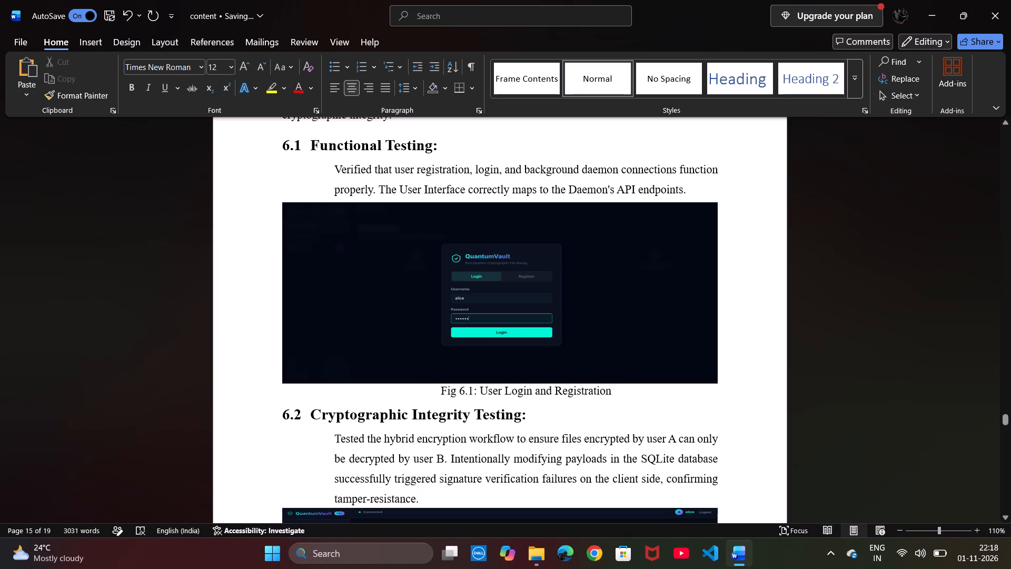
Insert "Testing" before "User Login and Registration" in the Fig 6.1 caption.
click(481, 390)
text(Testing)
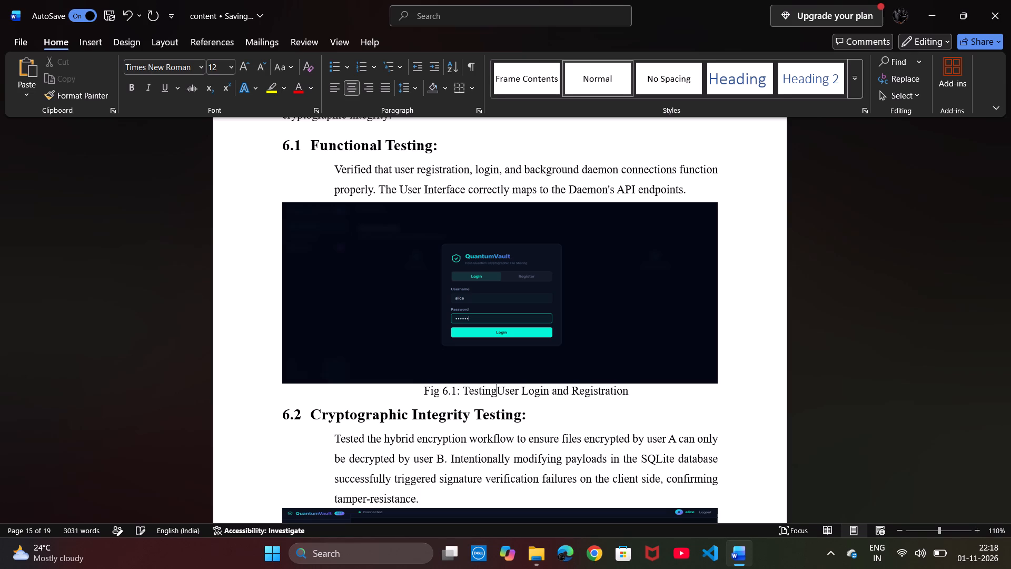
key(space)
Copy the text "Testing User Login and Registration" from the Fig 6.1 caption into the Fig.6.1 description cell of the List of Figures.
scroll(509, 411, down, 2)
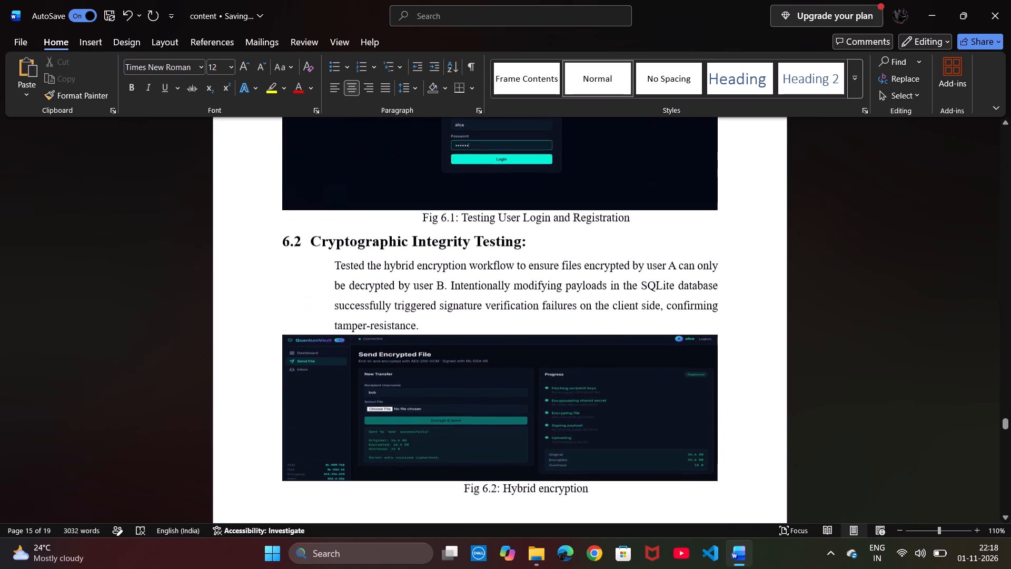
scroll(509, 411, down, 1)
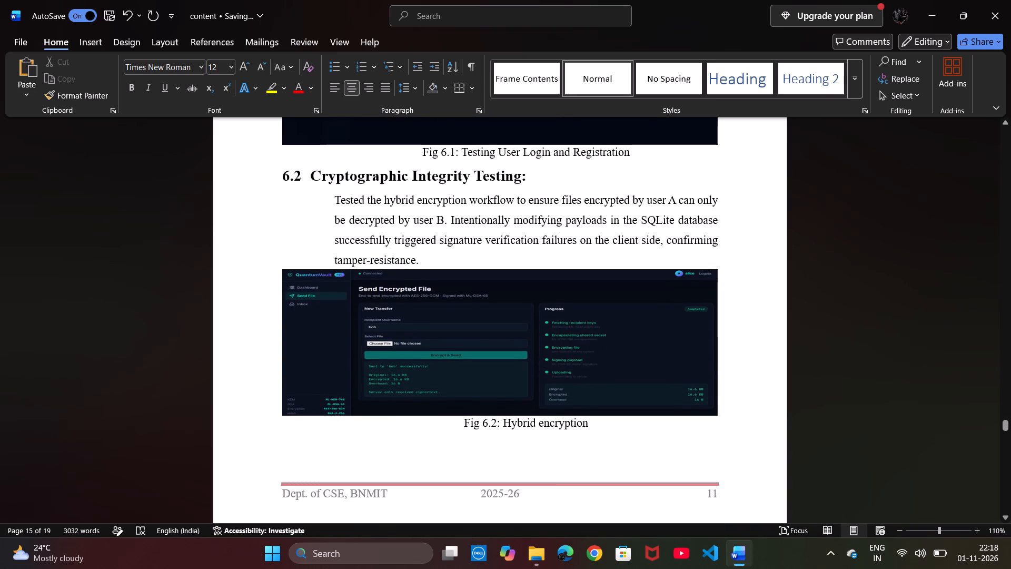
scroll(504, 419, up, 1)
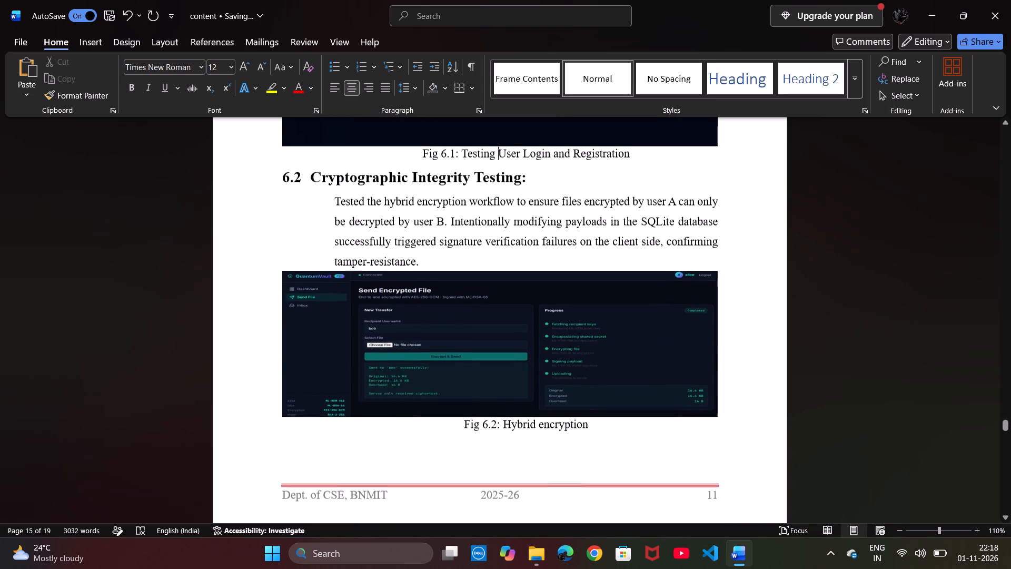
scroll(504, 419, up, 1)
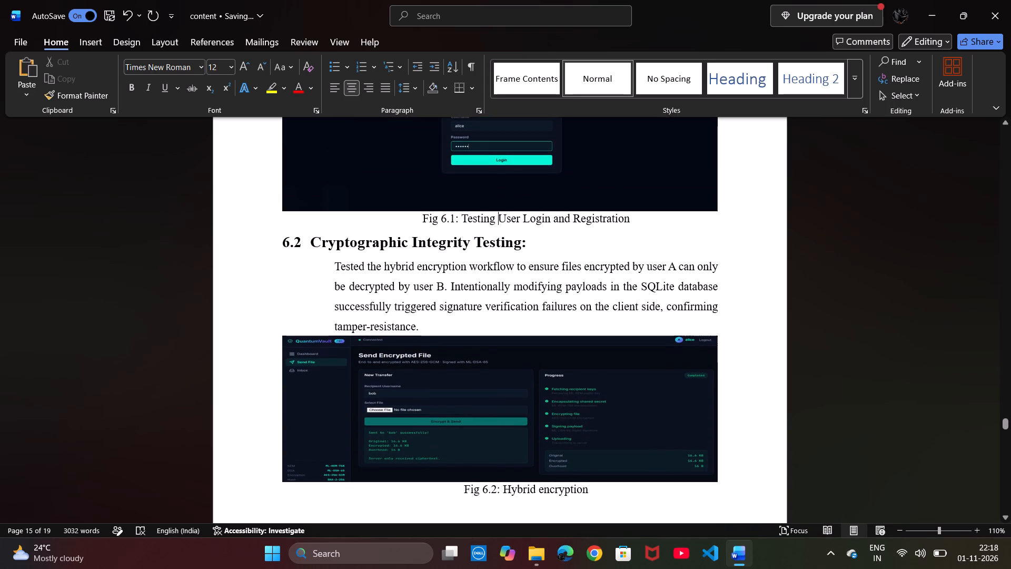
drag(631, 218, 471, 221)
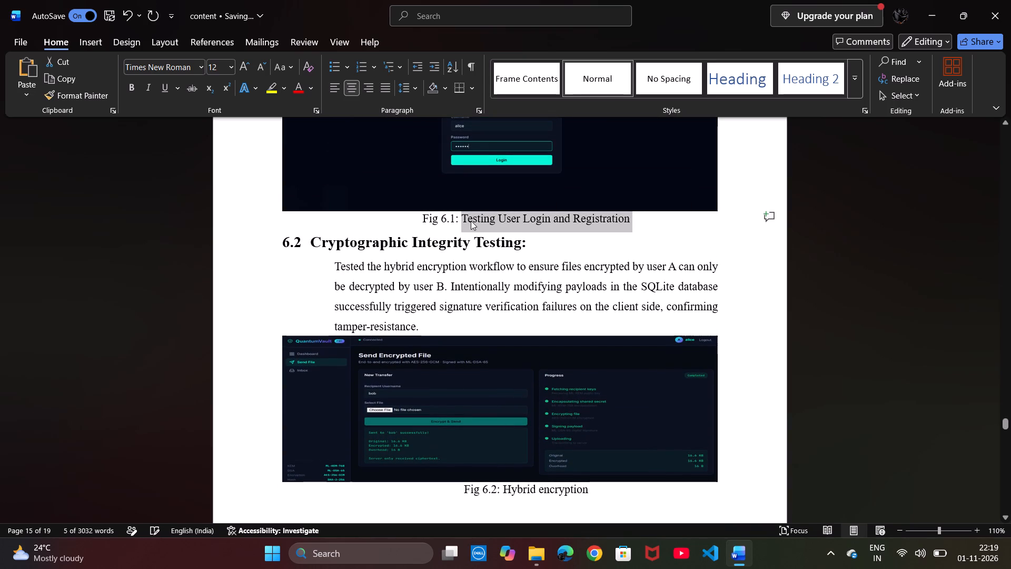
key(ctrl+c)
click(463, 257)
scroll(463, 257, up, 13)
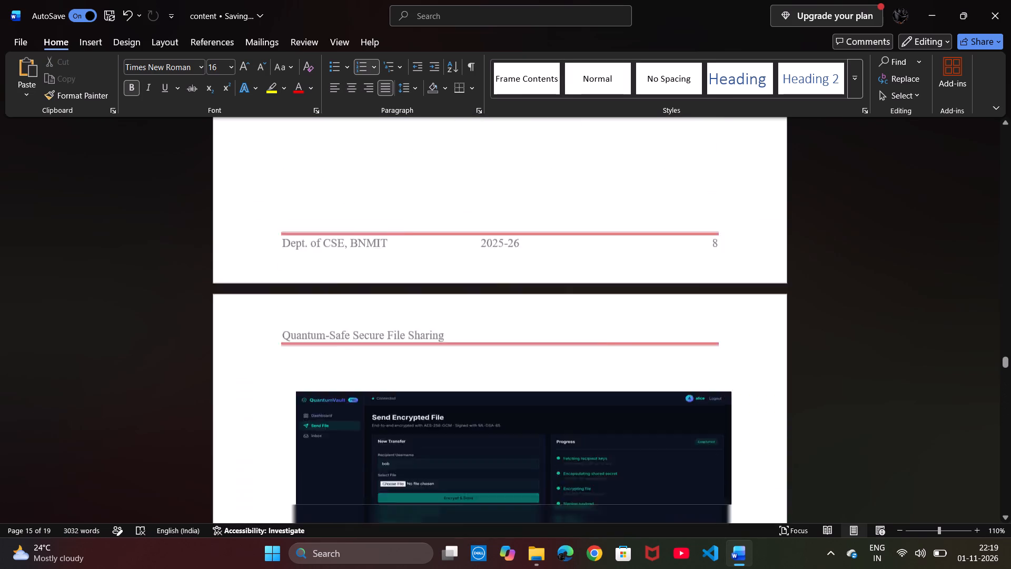
scroll(463, 257, up, 12)
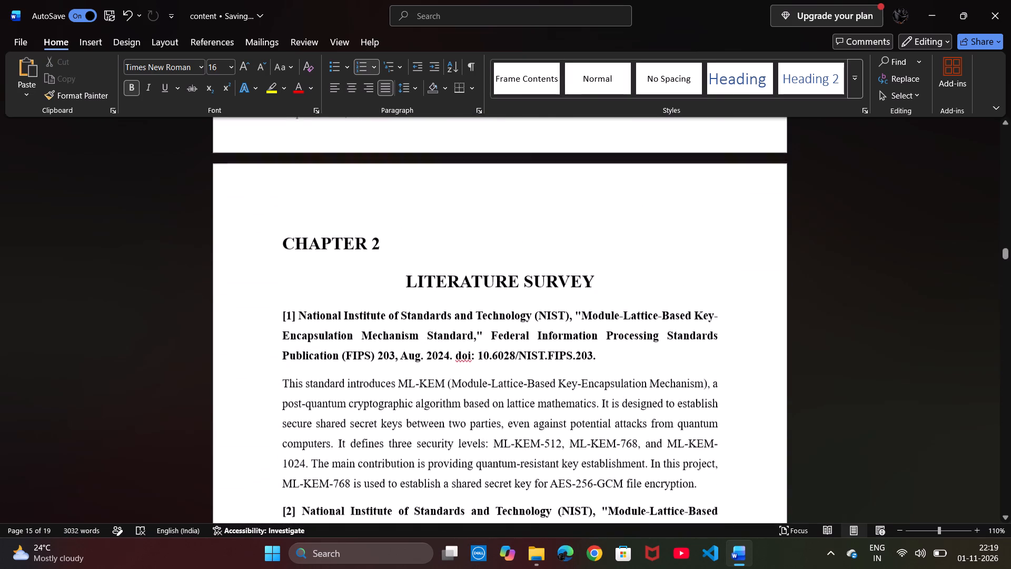
scroll(463, 257, up, 4)
click(463, 257)
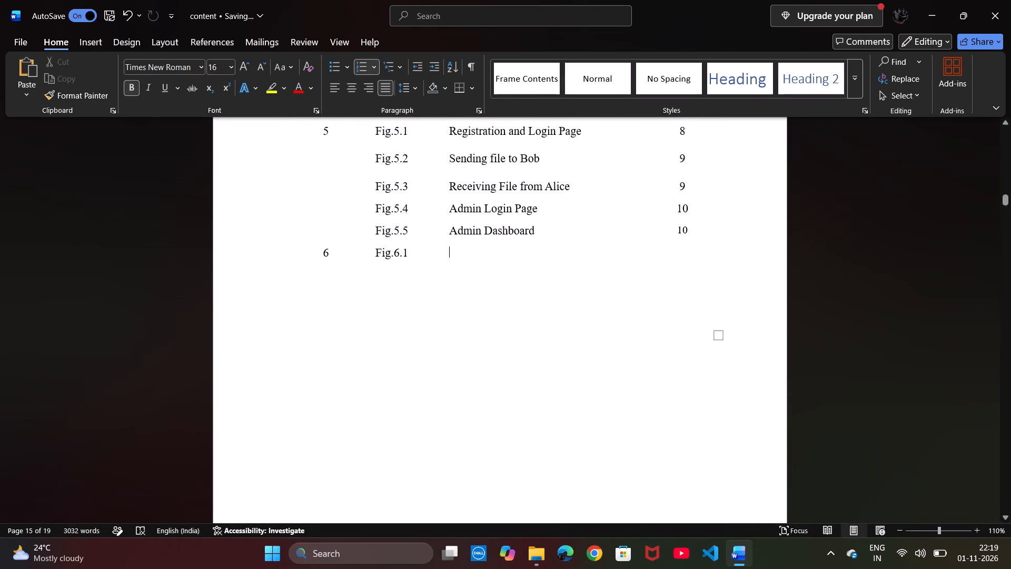
key(ctrl+v)
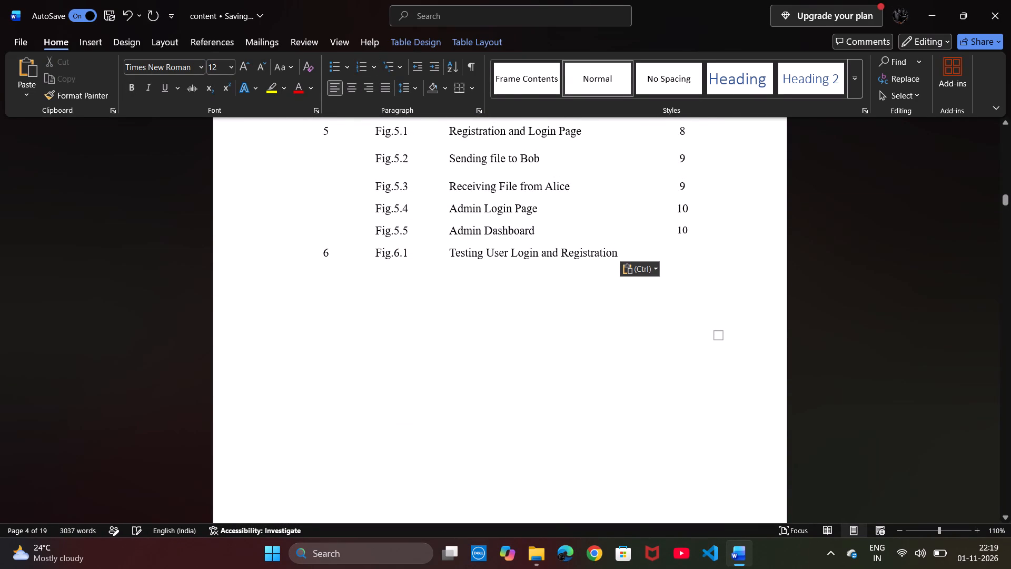
Enter page number 11 for Fig.6.1 in the List of Figures.
click(680, 252)
text(11)
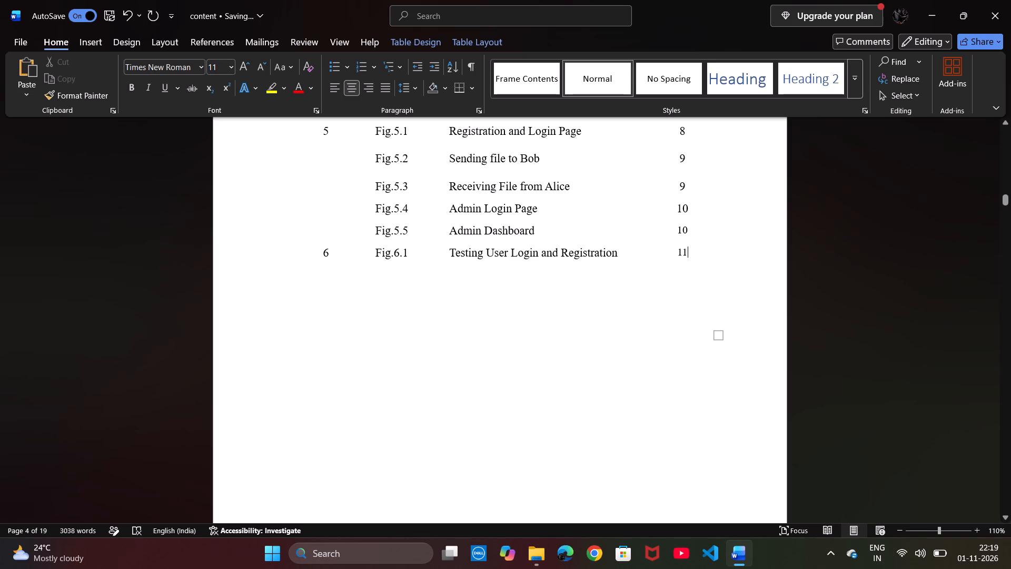
Enter the figure number "Fig.6.2" in the row below Fig.6.1, left-aligned and at 12 pt.
click(388, 280)
key(shift+f)
text(ig)
key(period)
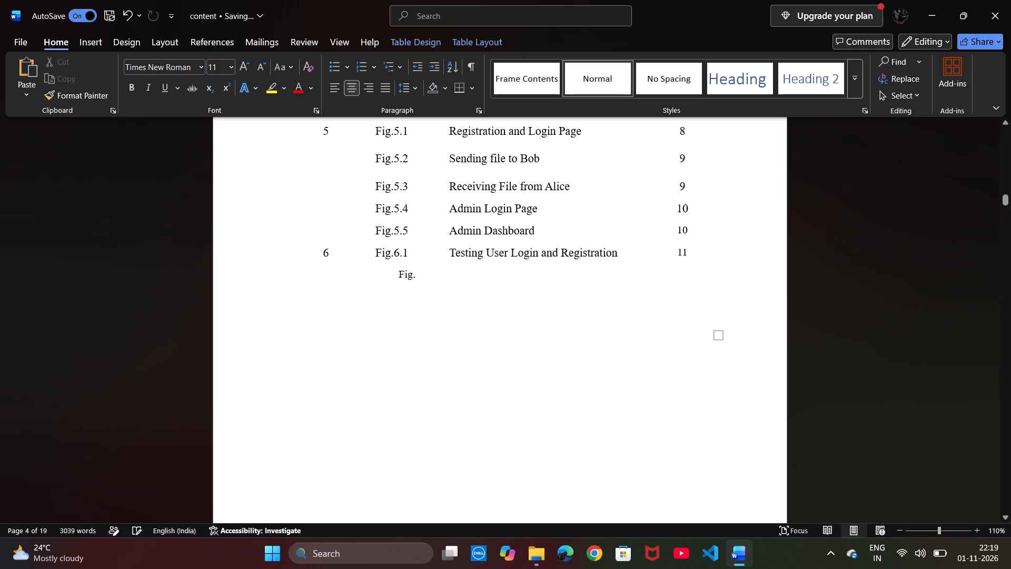
key(6)
text(.2)
click(339, 94)
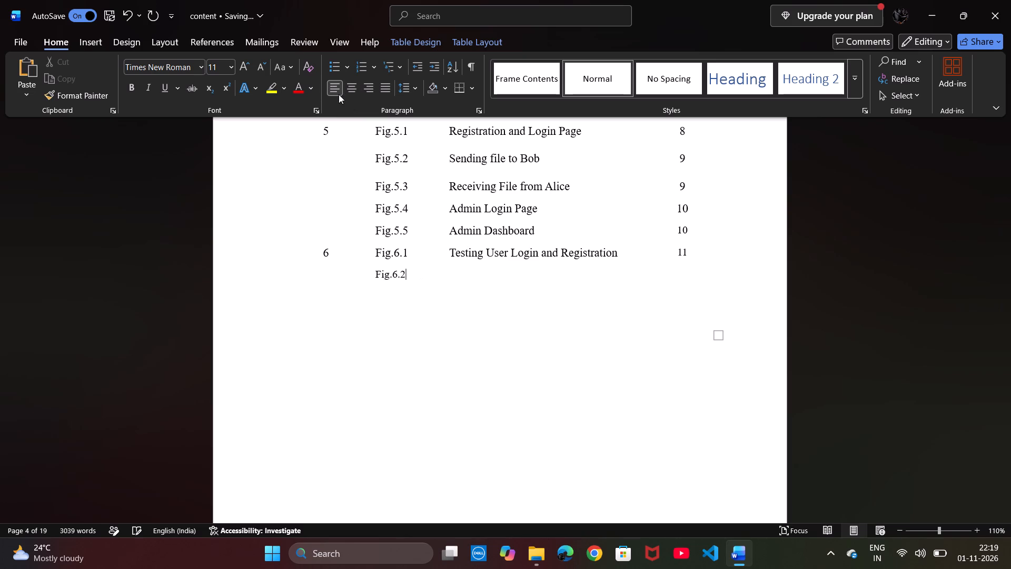
click(231, 61)
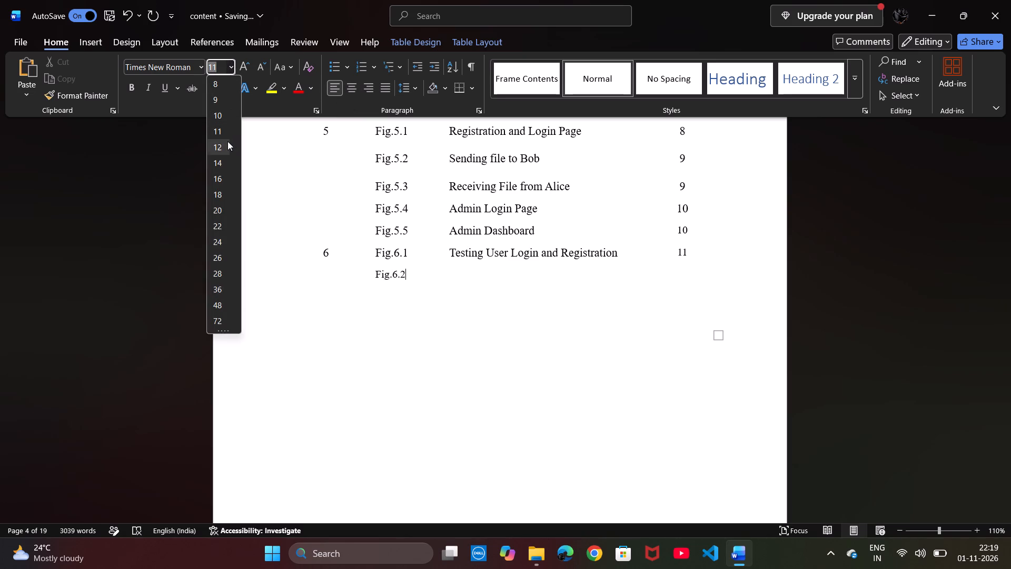
click(226, 141)
drag(408, 274, 375, 275)
click(456, 239)
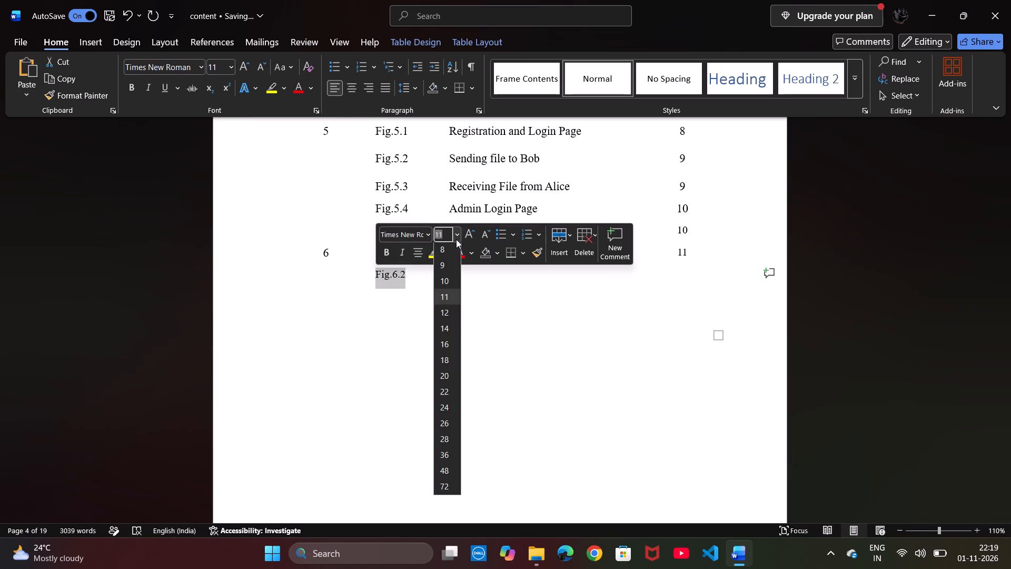
click(445, 310)
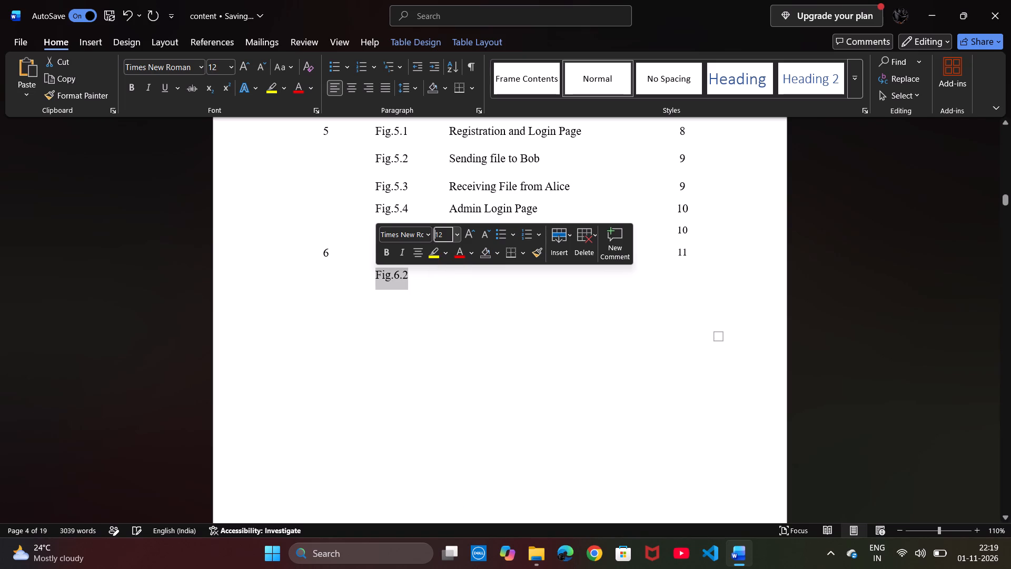
Place the cursor in the Fig.6.2 description cell and examine the second figure's caption and page in Chapter 6.
click(472, 272)
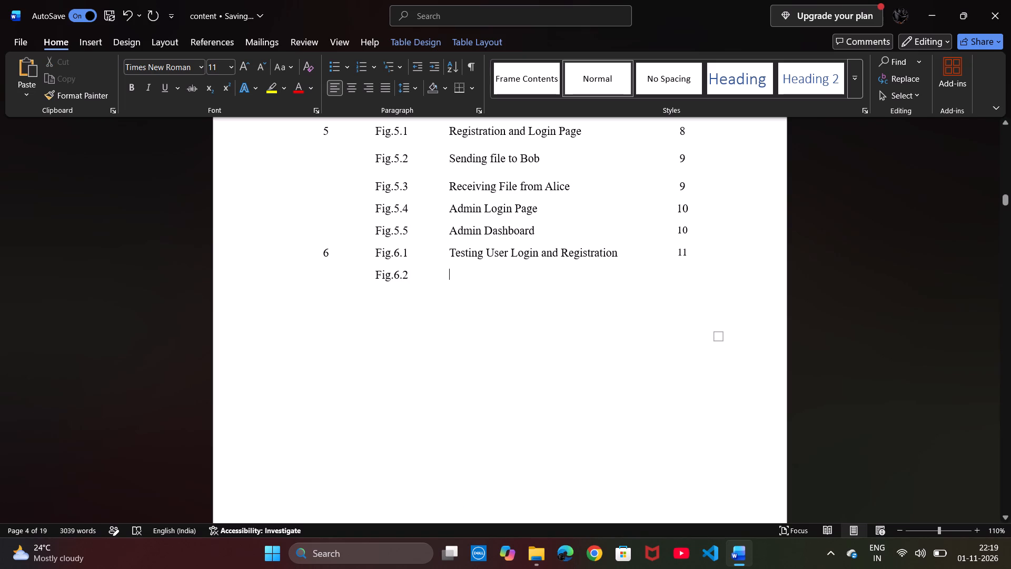
scroll(494, 332, down, 7)
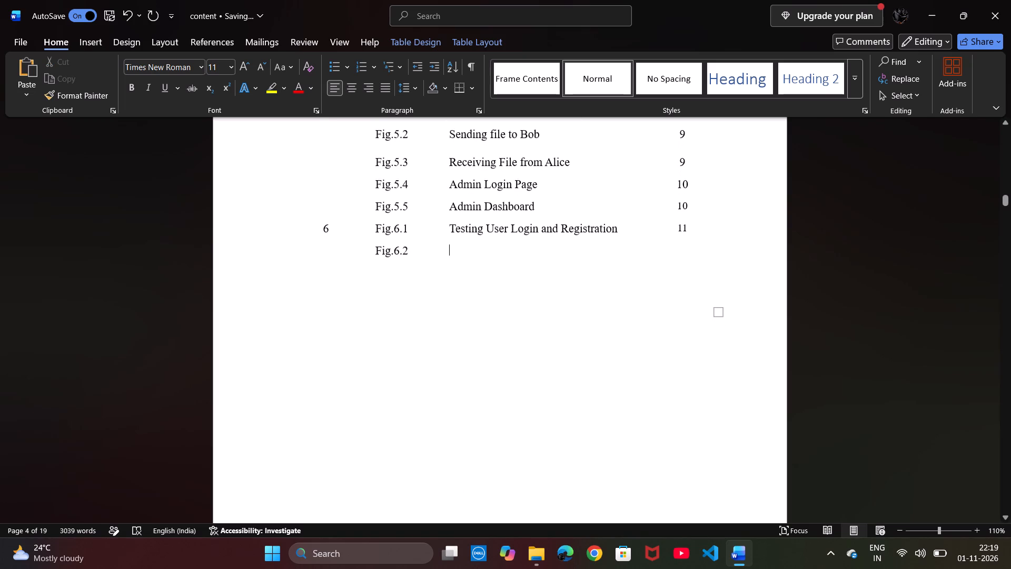
scroll(494, 332, down, 9)
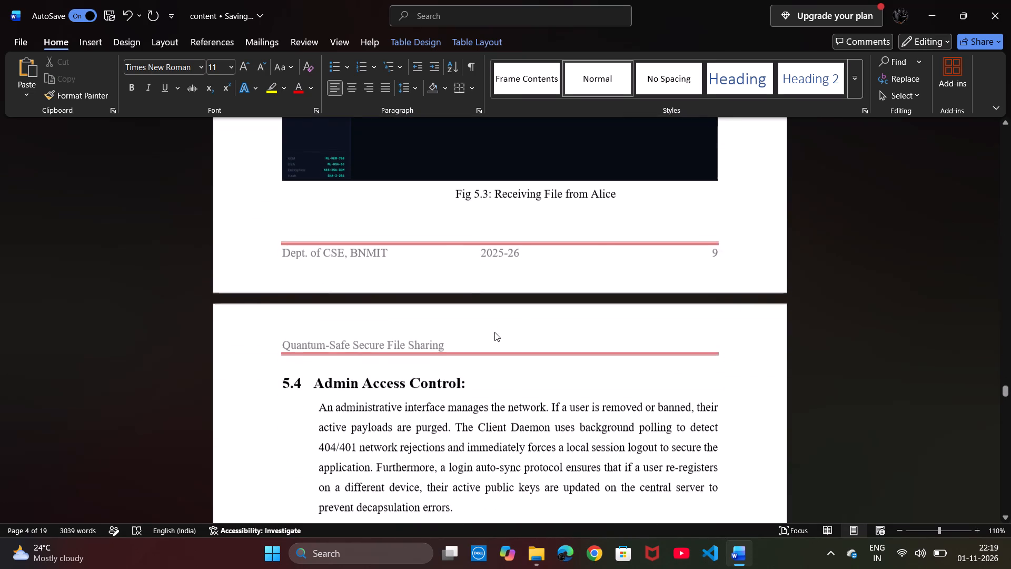
scroll(494, 332, down, 3)
scroll(494, 332, up, 1)
scroll(494, 332, down, 2)
scroll(494, 332, up, 1)
scroll(494, 332, down, 2)
scroll(494, 332, up, 1)
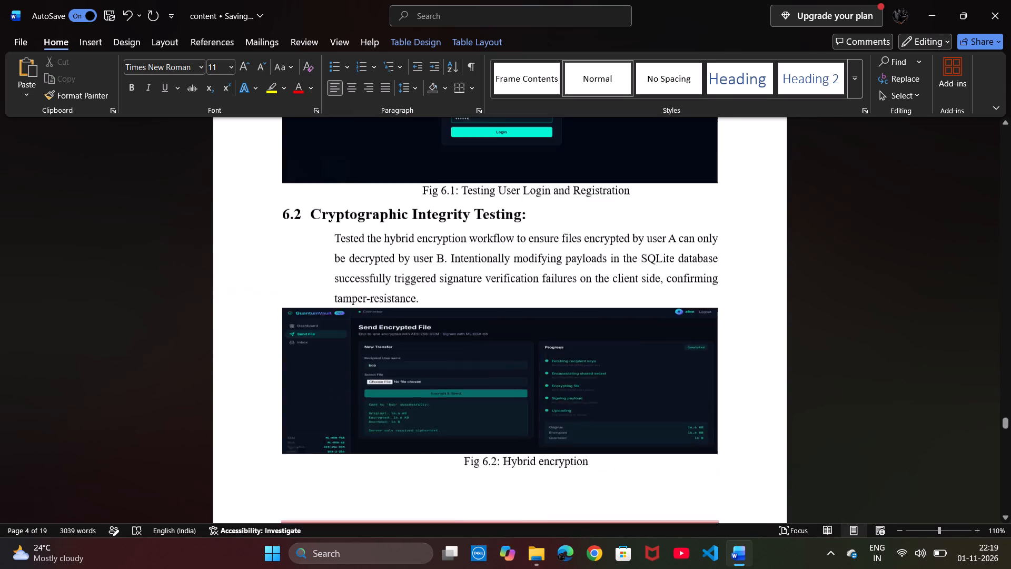
scroll(494, 332, up, 2)
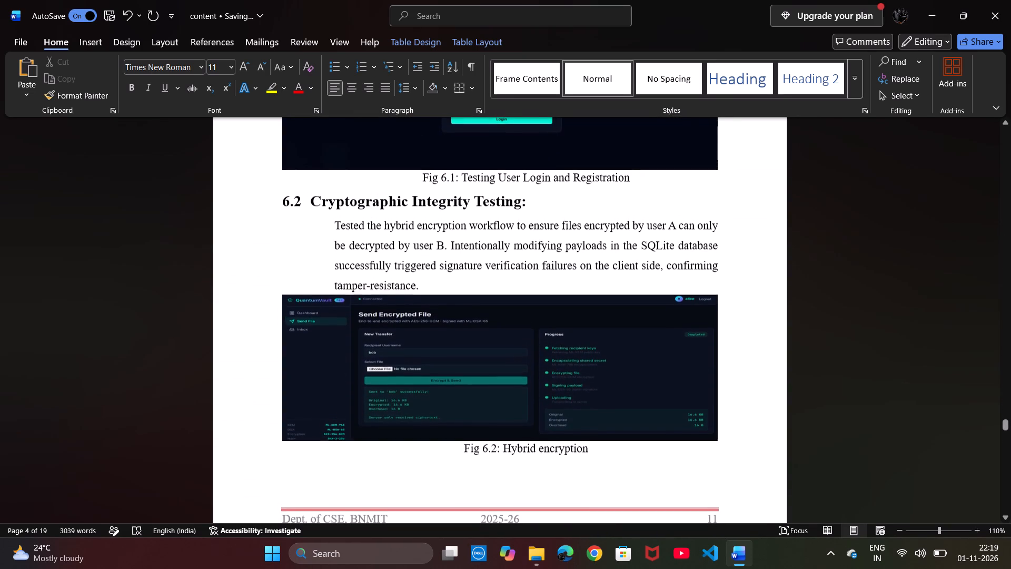
scroll(494, 332, up, 5)
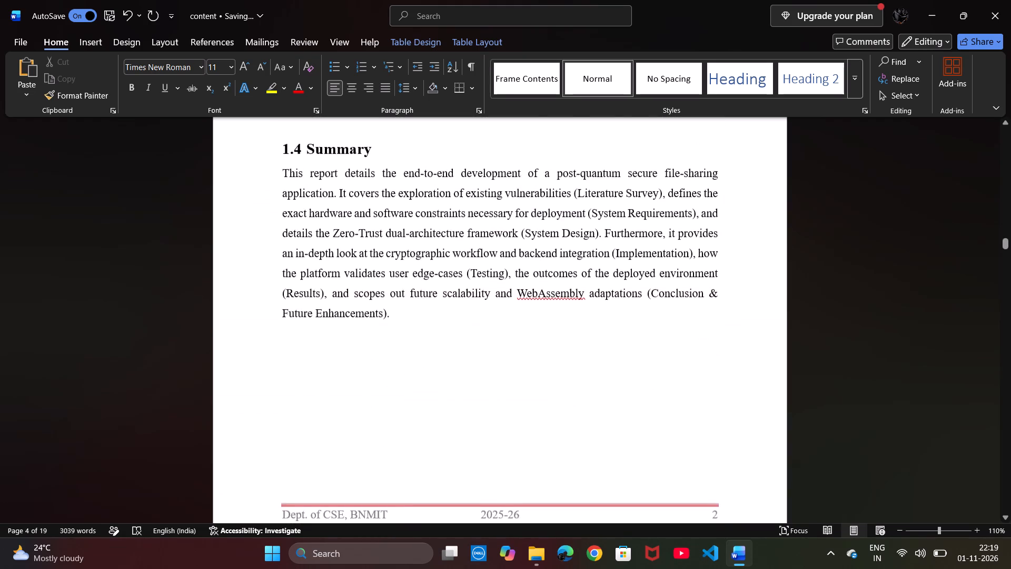
scroll(494, 332, up, 14)
scroll(494, 332, down, 2)
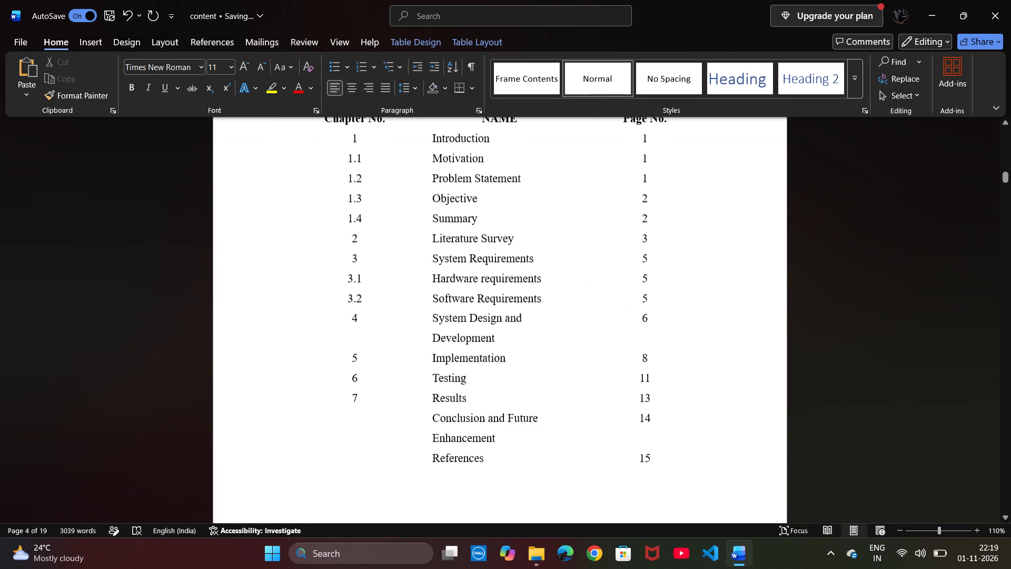
scroll(494, 332, down, 4)
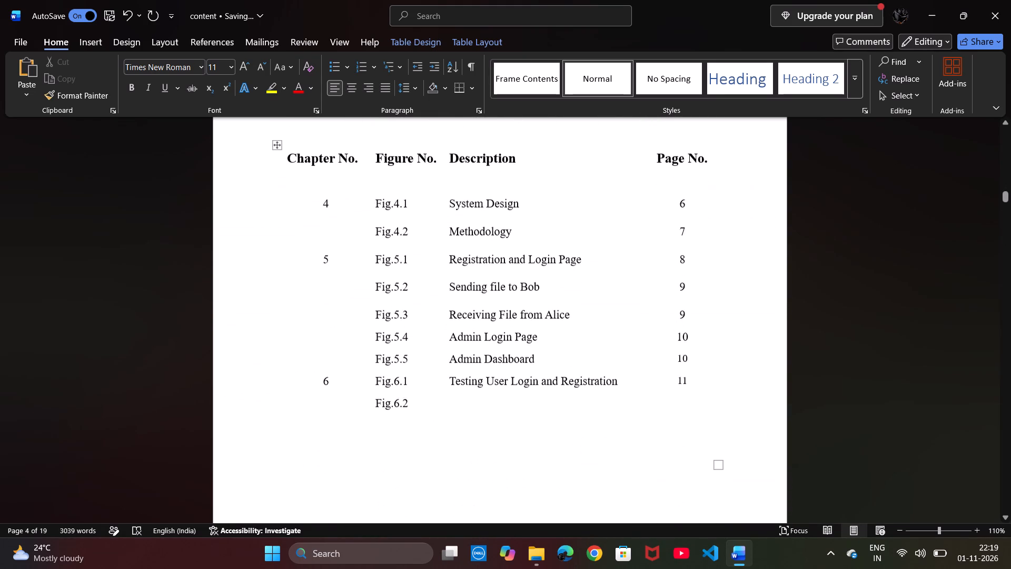
scroll(494, 332, down, 1)
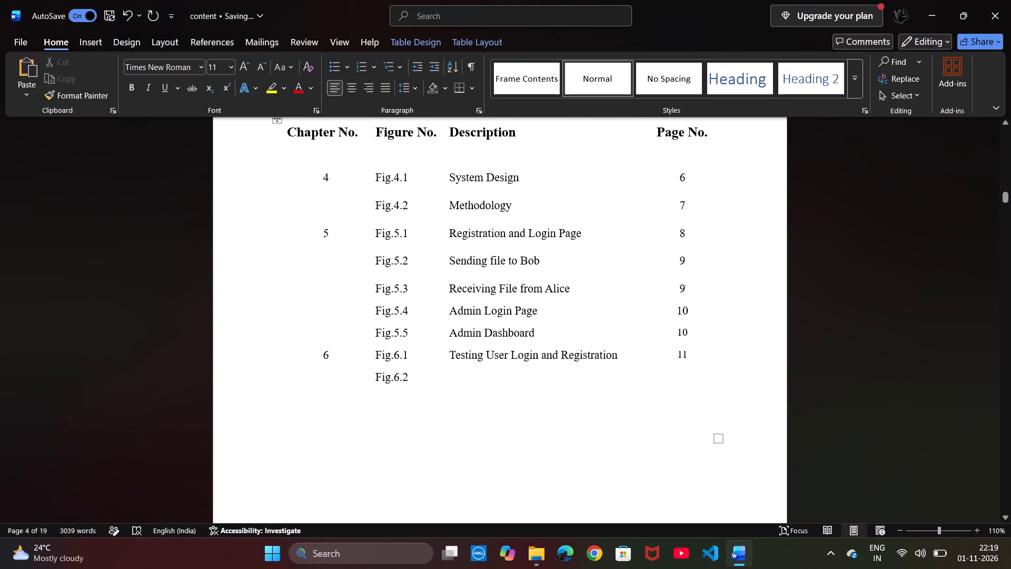
Enter the description "Hybrid Encryption" for Fig.6.2 in the List of Figures and set it to 12 pt.
text(Hybris)
key(BackSpace)
text(d Encr)
text(yption)
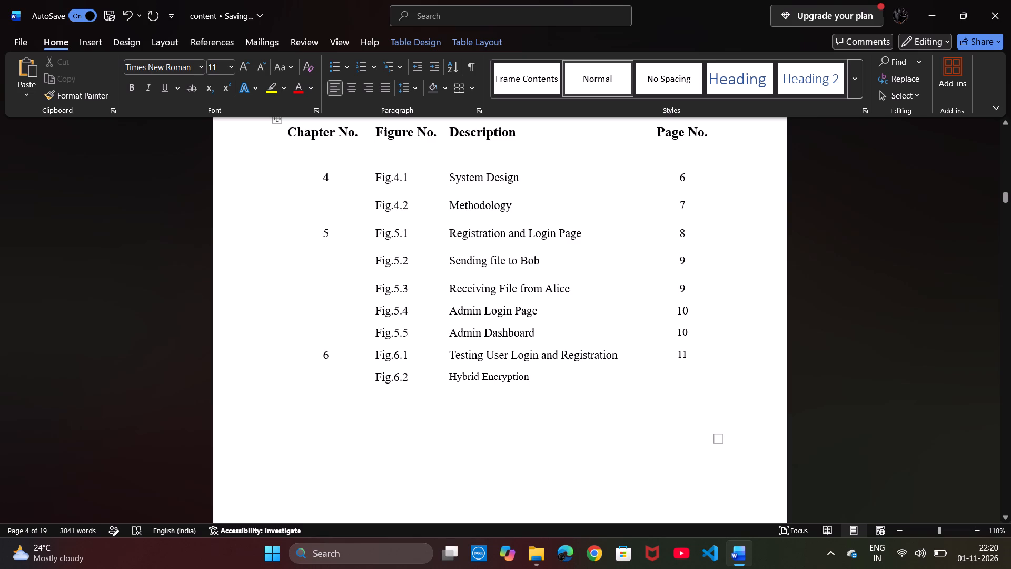
drag(531, 379, 455, 377)
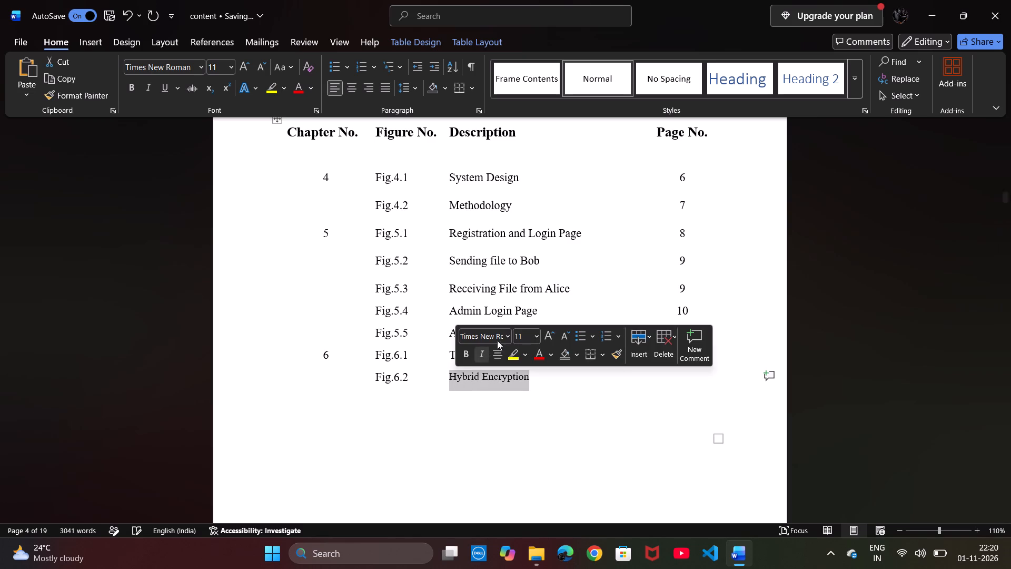
click(539, 333)
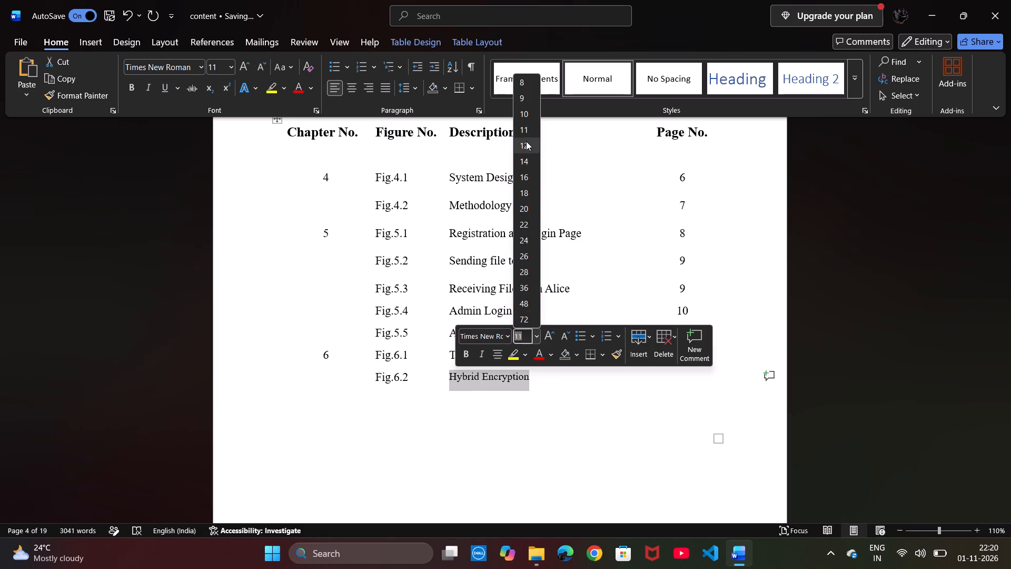
click(526, 141)
click(601, 389)
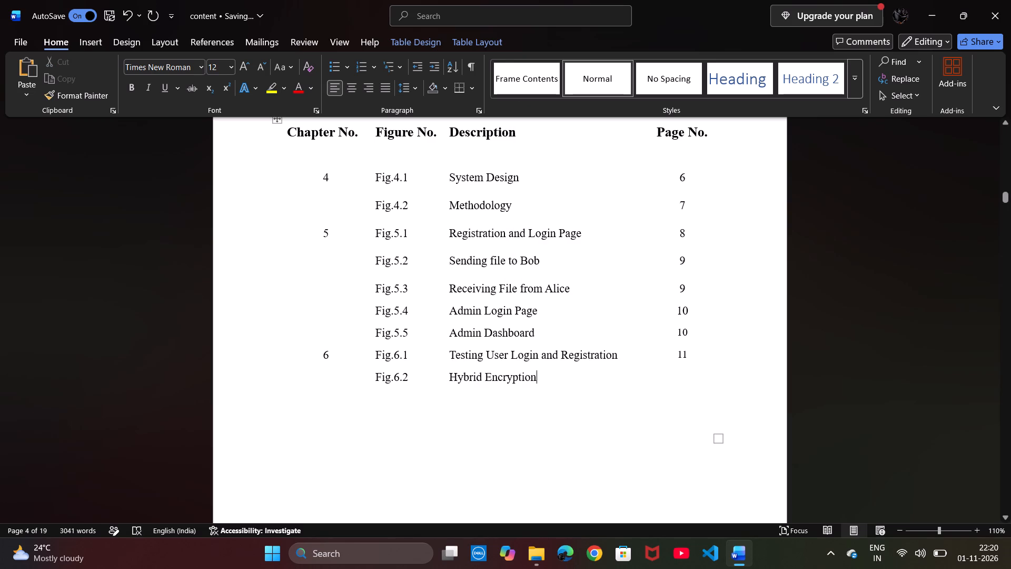
Set the Fig.6.1 page number in the List of Figures to 12 pt.
click(685, 375)
drag(687, 357, 687, 357)
drag(687, 357, 678, 357)
click(758, 314)
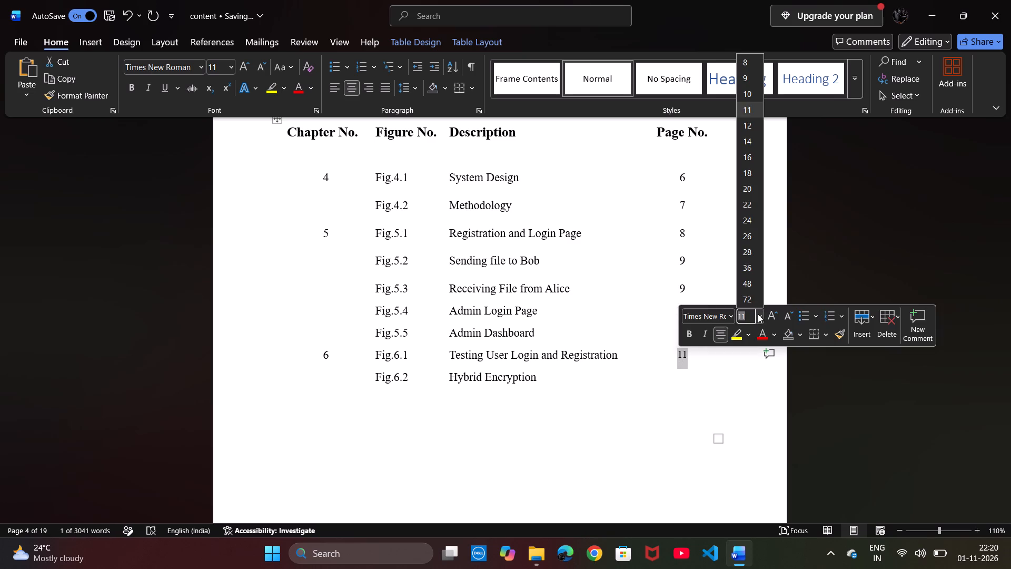
click(749, 125)
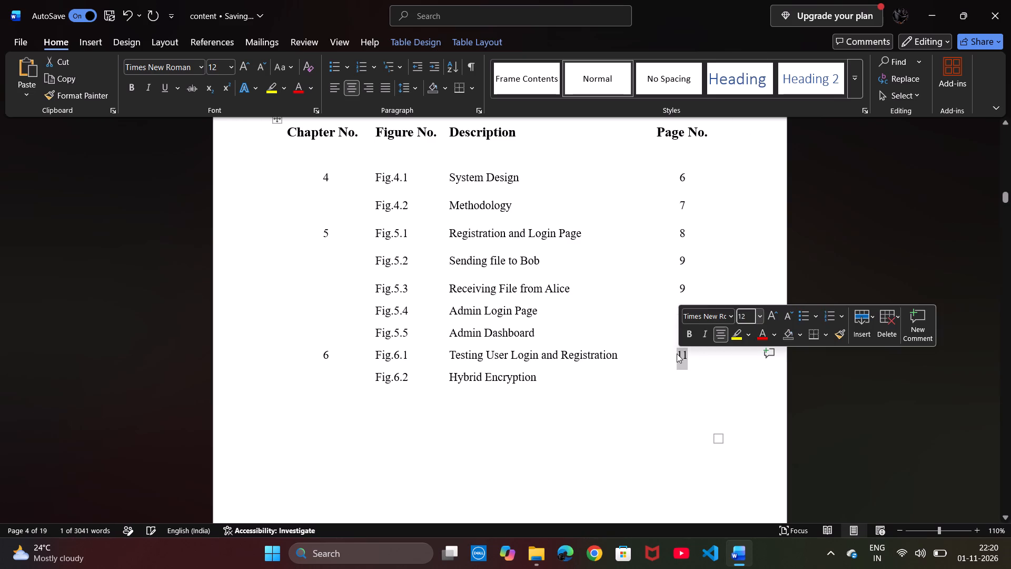
Enter page number 11 for Fig.6.2 in the List of Figures.
click(682, 377)
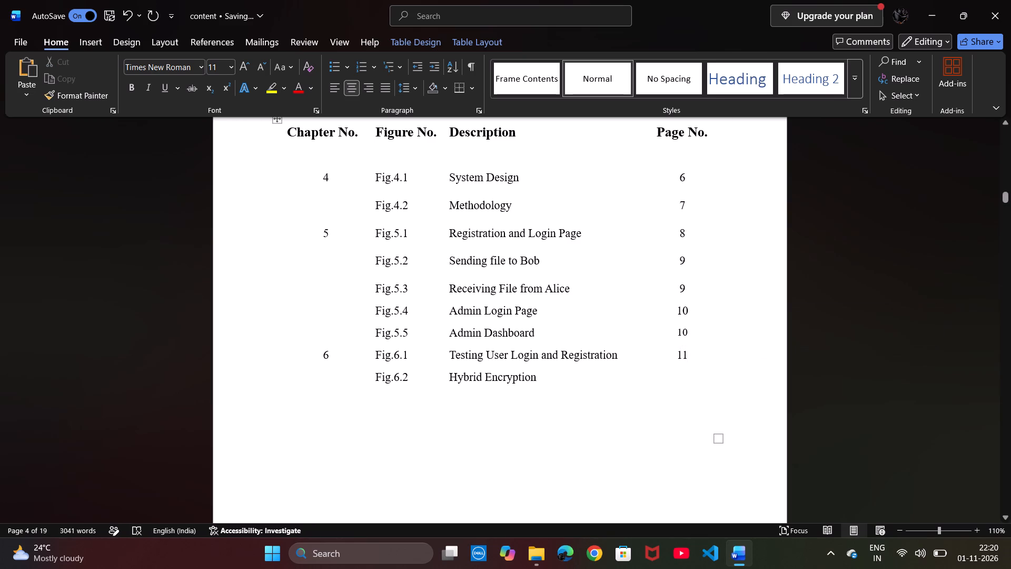
key(1)
key(1)
Examine the captions and page numbers of the remaining Chapter 6 figures, and return to the List of Figures.
scroll(629, 398, down, 7)
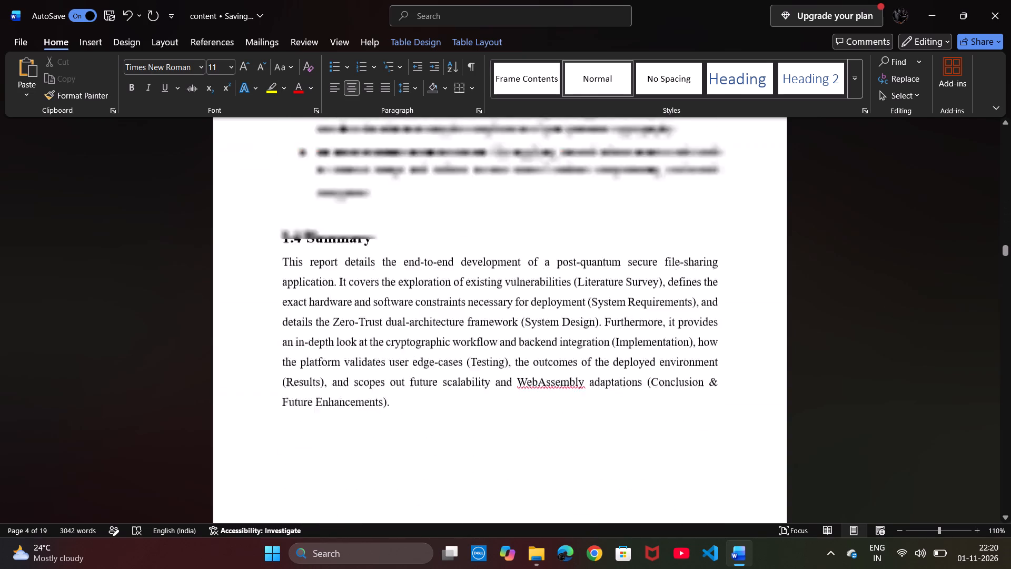
scroll(629, 398, down, 8)
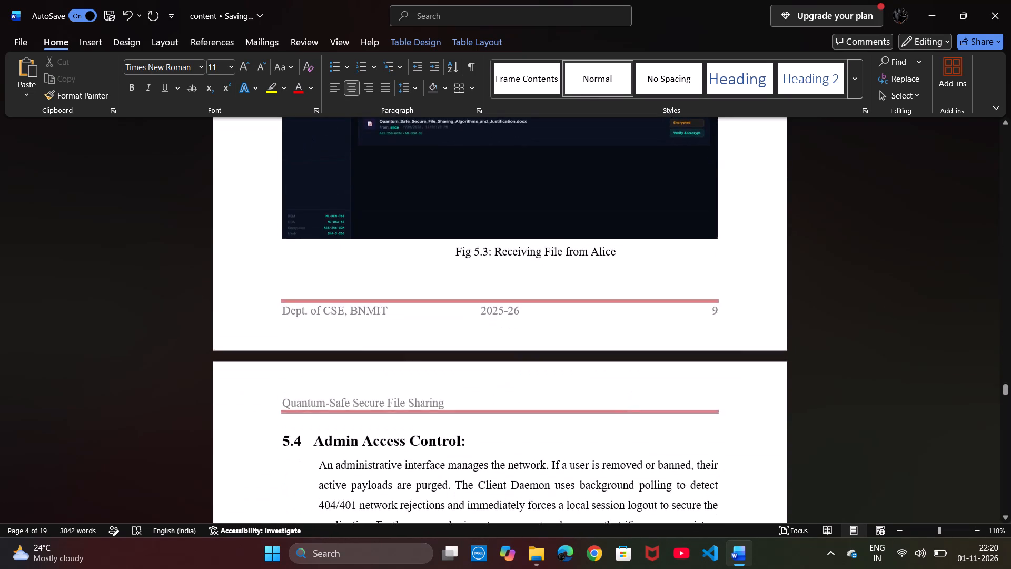
scroll(629, 398, down, 5)
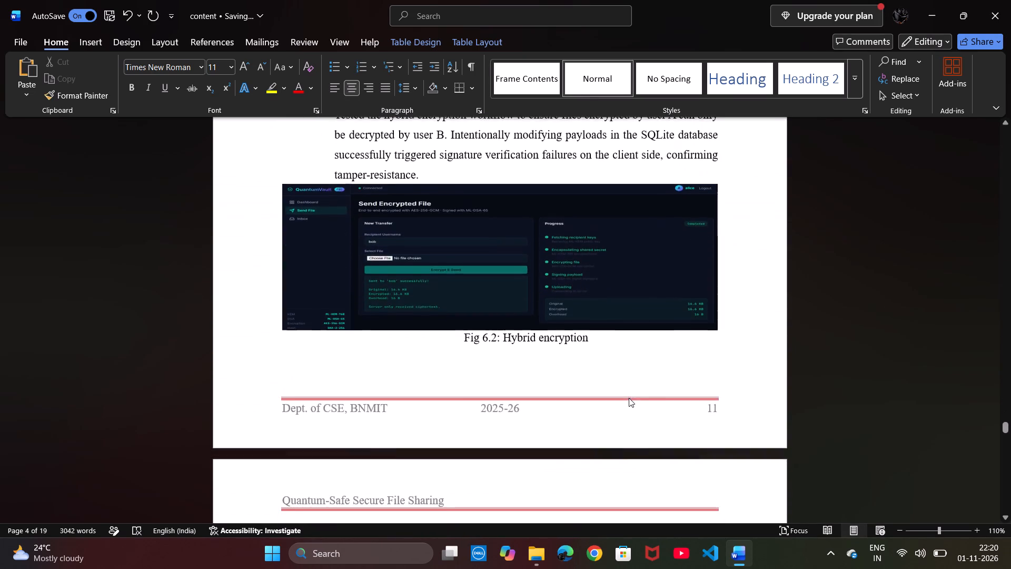
scroll(629, 398, down, 3)
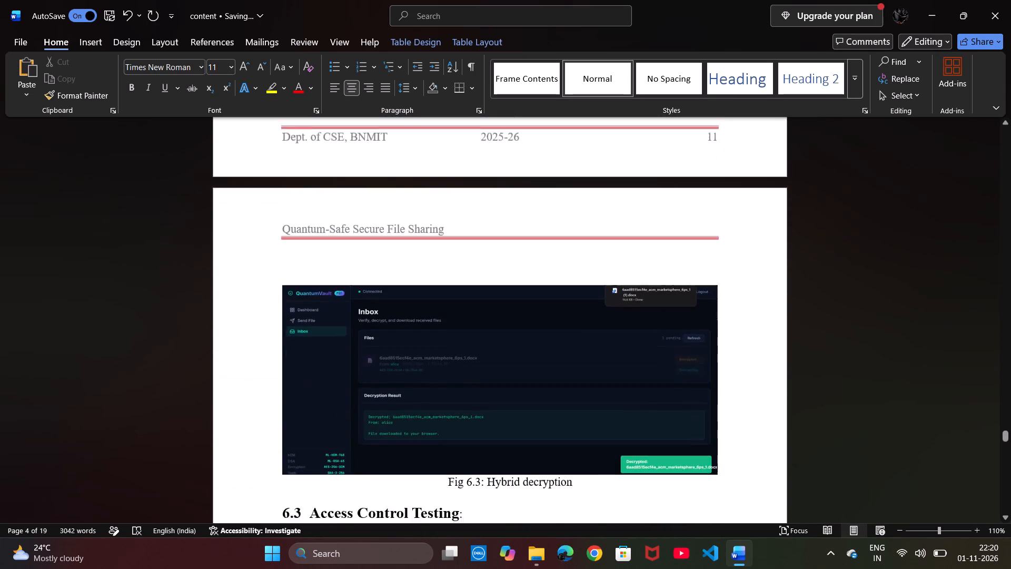
scroll(629, 398, down, 3)
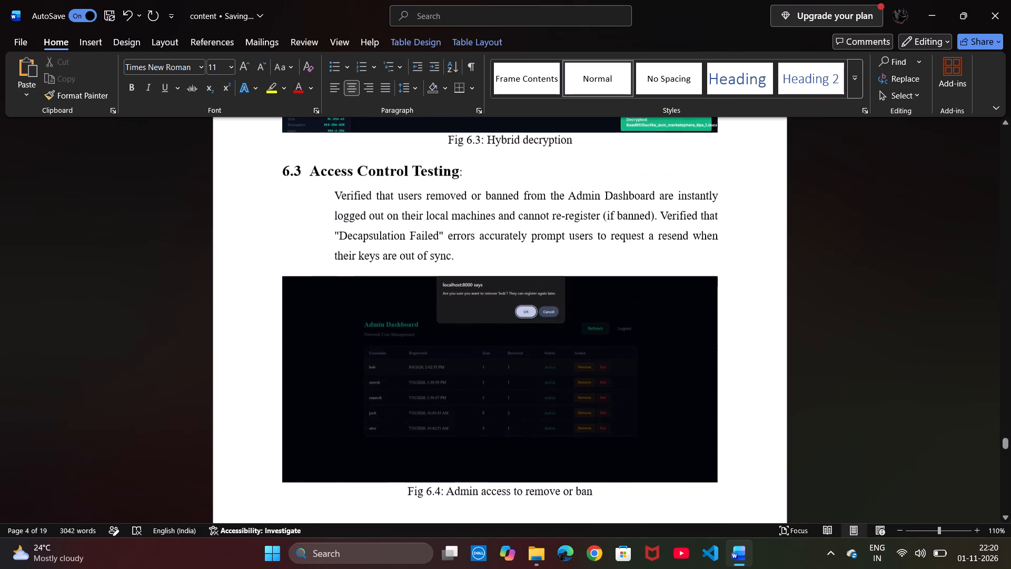
scroll(629, 398, down, 1)
scroll(629, 398, up, 2)
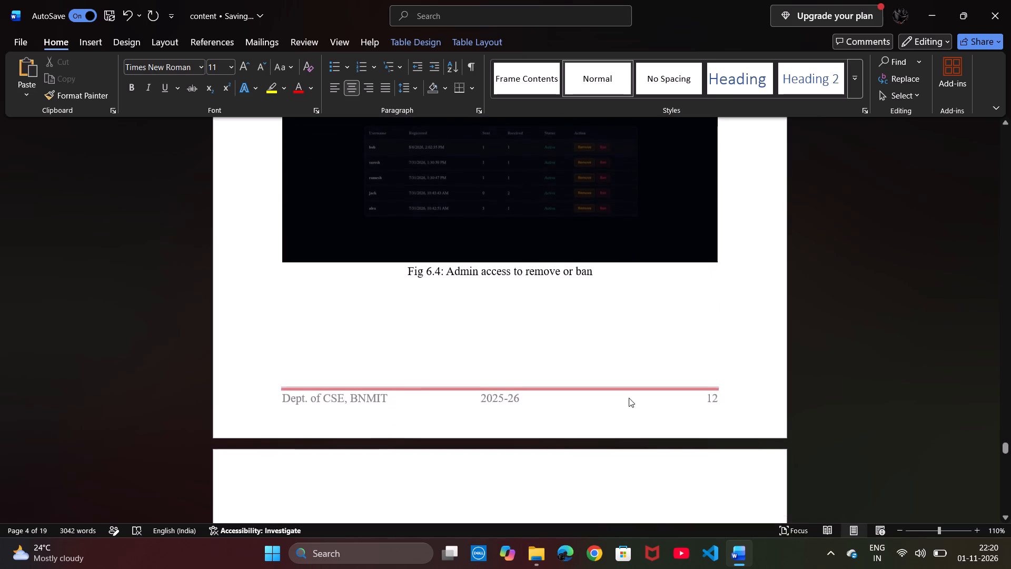
scroll(629, 398, up, 2)
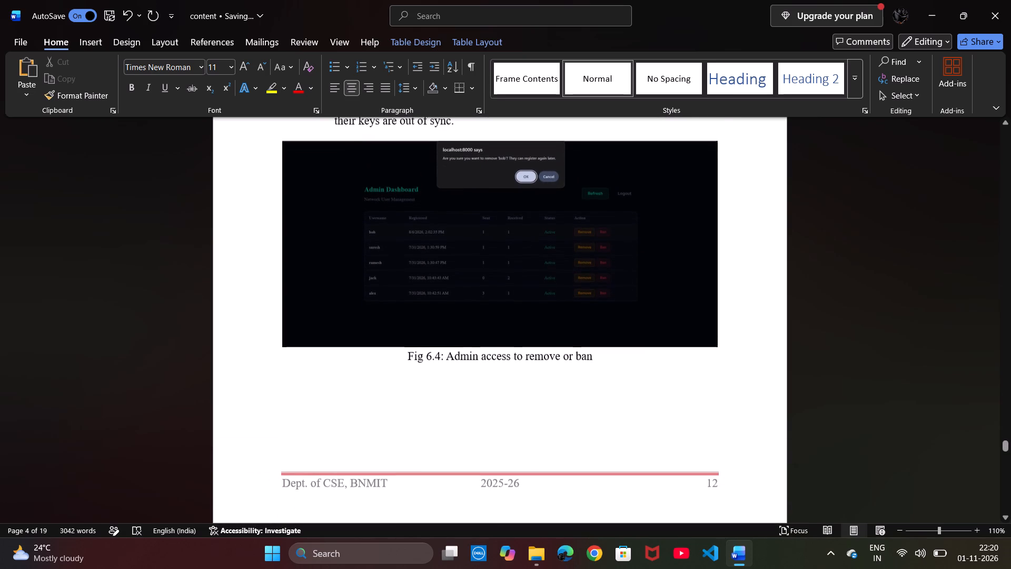
scroll(629, 398, up, 8)
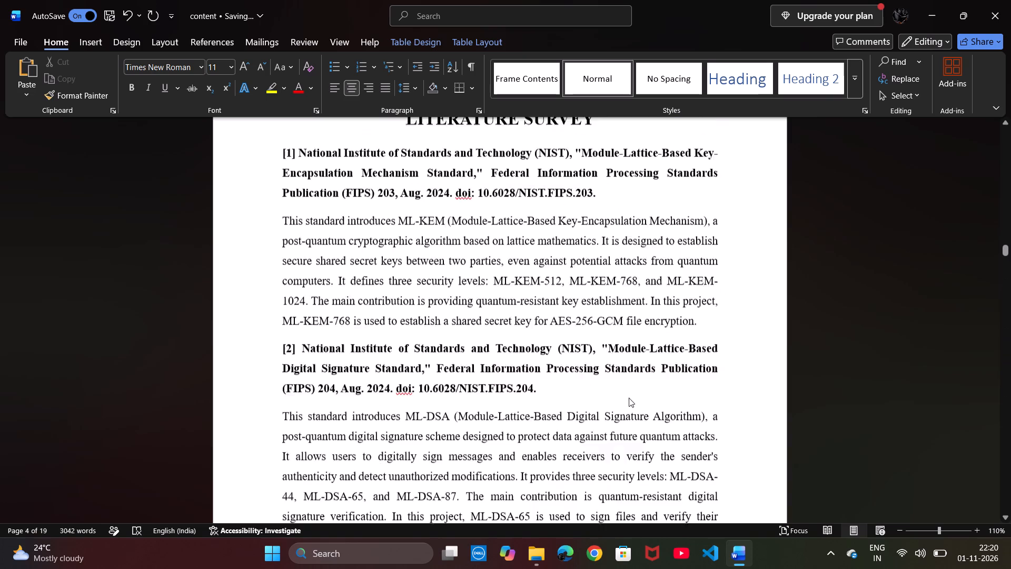
scroll(629, 398, up, 6)
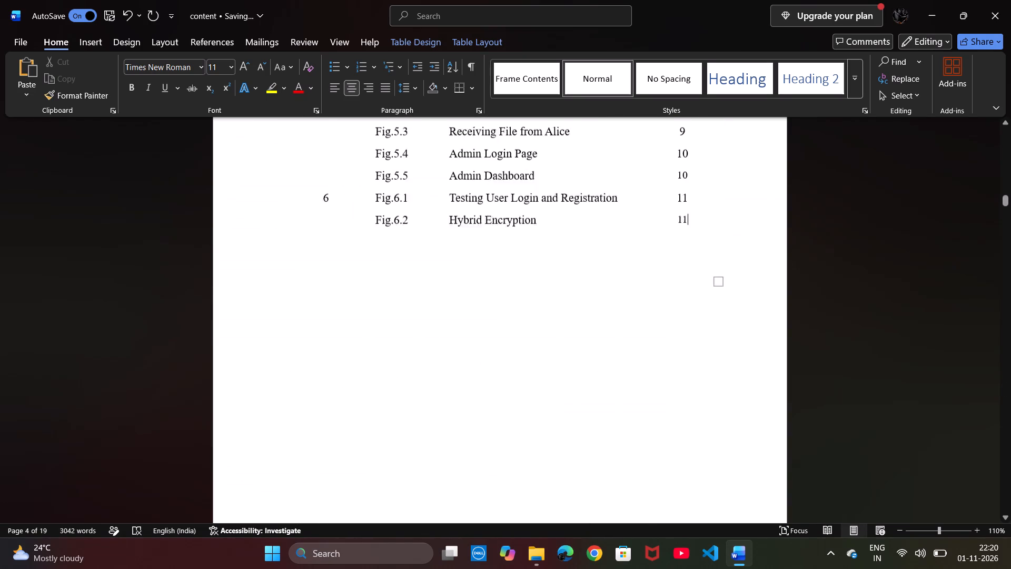
scroll(629, 398, up, 1)
Enter the figure number "Fig.6.3" in the row below Fig.6.2 and left-align it.
click(382, 286)
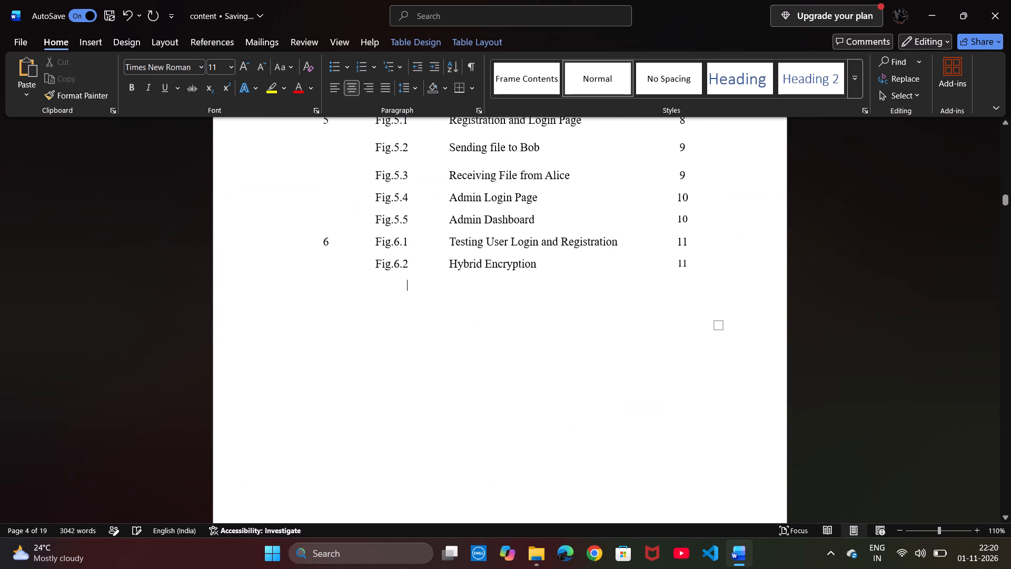
key(shift+f)
text(ig)
key(period)
text(6.)
key(3)
click(335, 84)
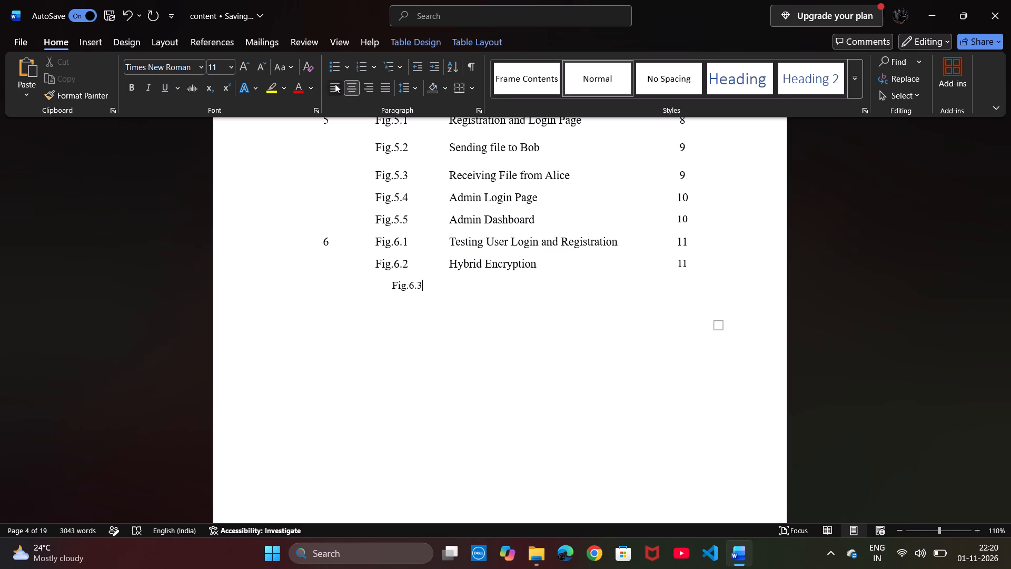
Fill in the Fig.6.3 row with the description "Hybrid Decryption" and page number 12.
click(462, 285)
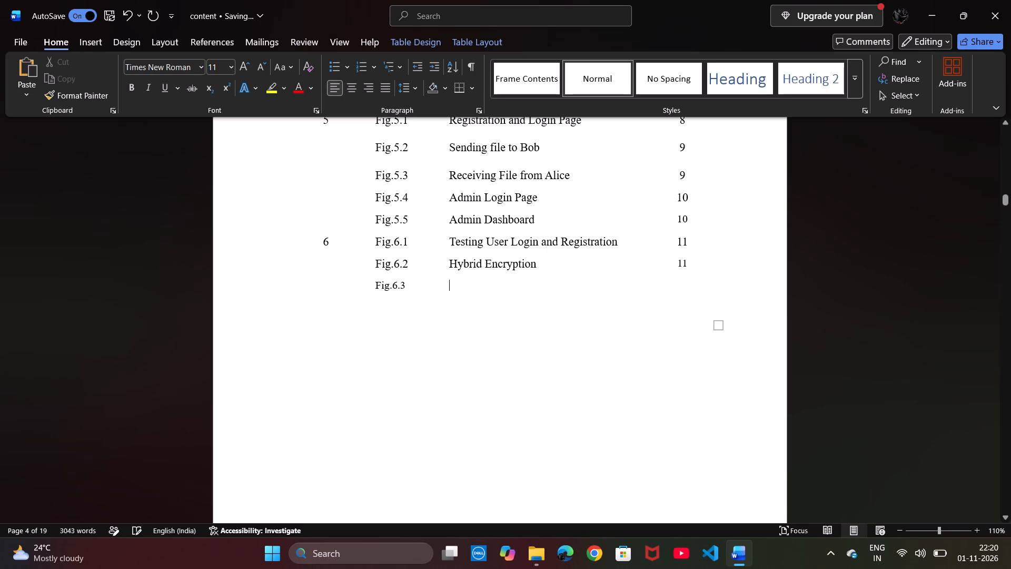
text(Hybrid)
key(space)
text(Decryption)
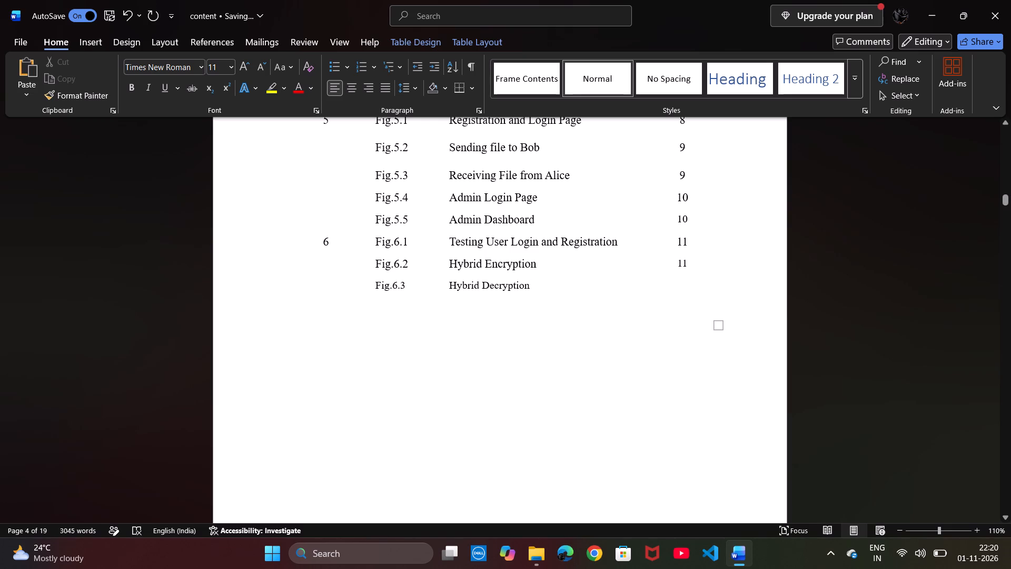
click(684, 285)
text(12)
Set the Fig.6.3 row's figure number, description and page number to 12 pt.
drag(691, 286, 419, 288)
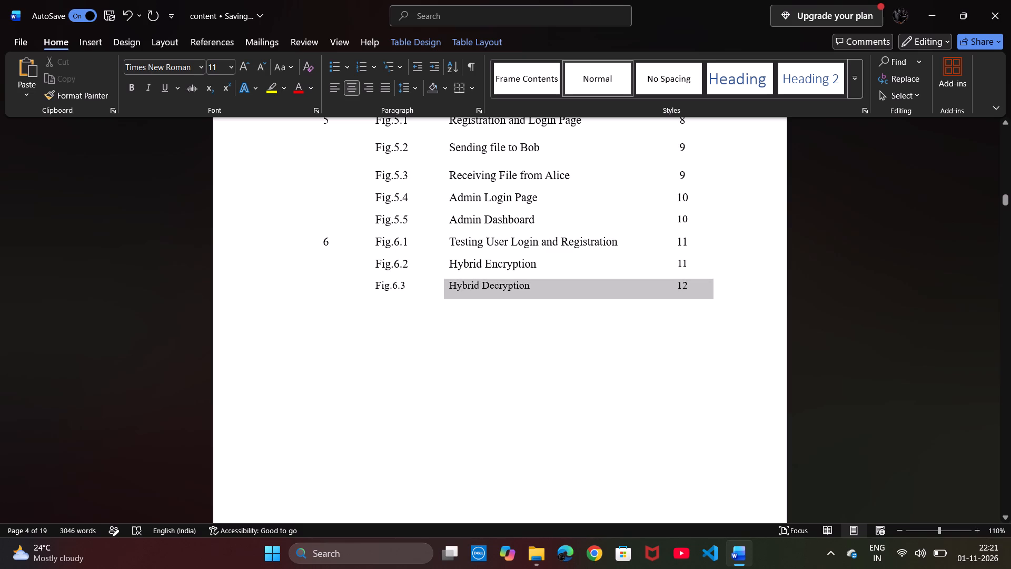
drag(419, 288, 387, 283)
click(469, 240)
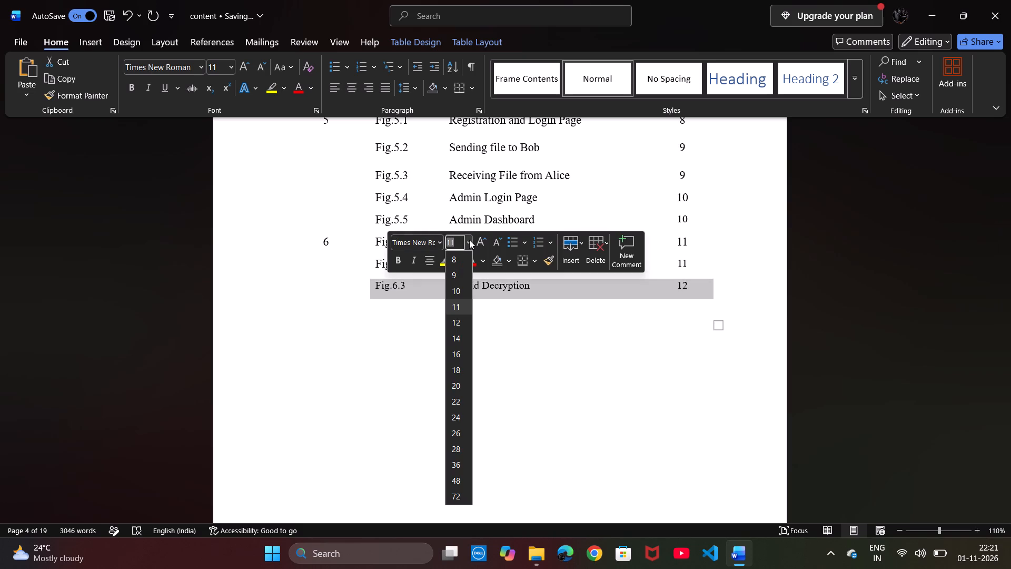
click(458, 325)
Enter the figure number "Fig.6.4" in the row below Fig.6.3 and left-align it.
click(383, 319)
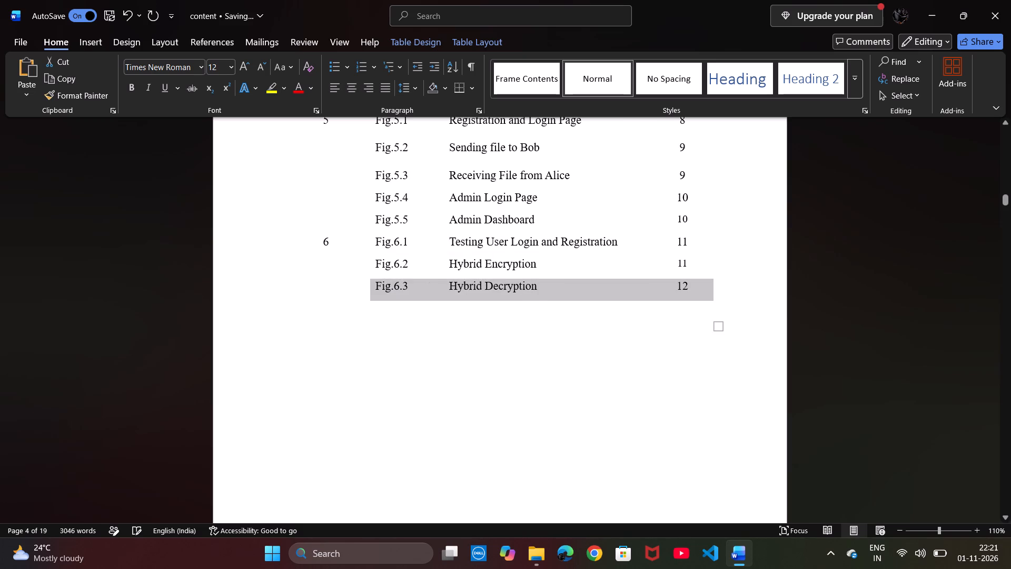
text(Fig)
key(period)
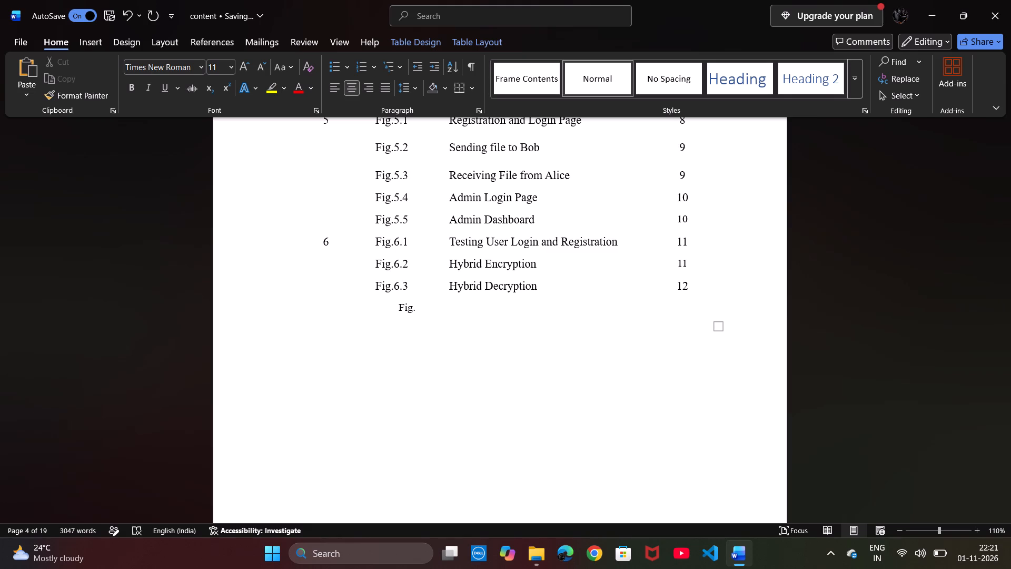
text(6.4)
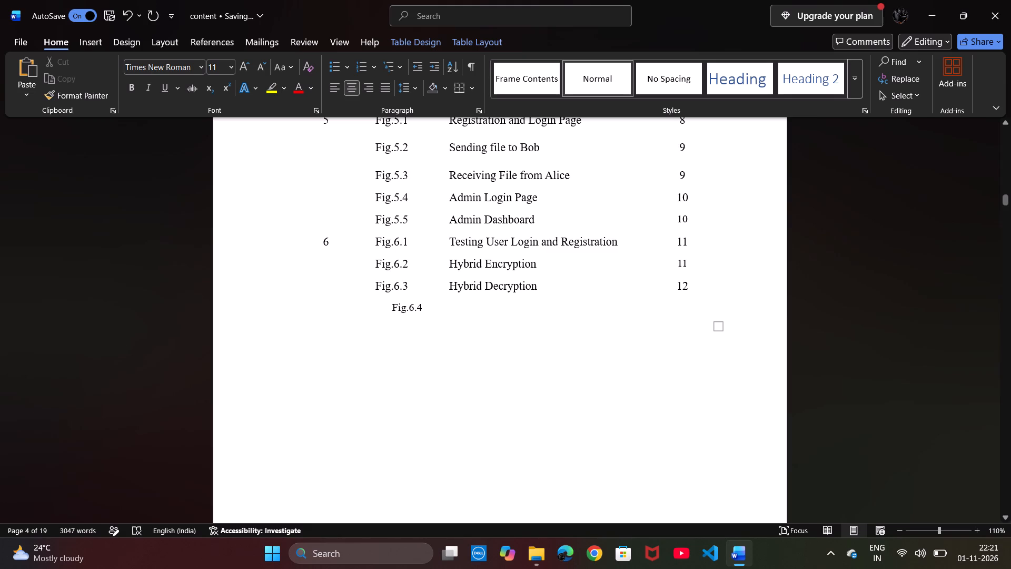
click(338, 90)
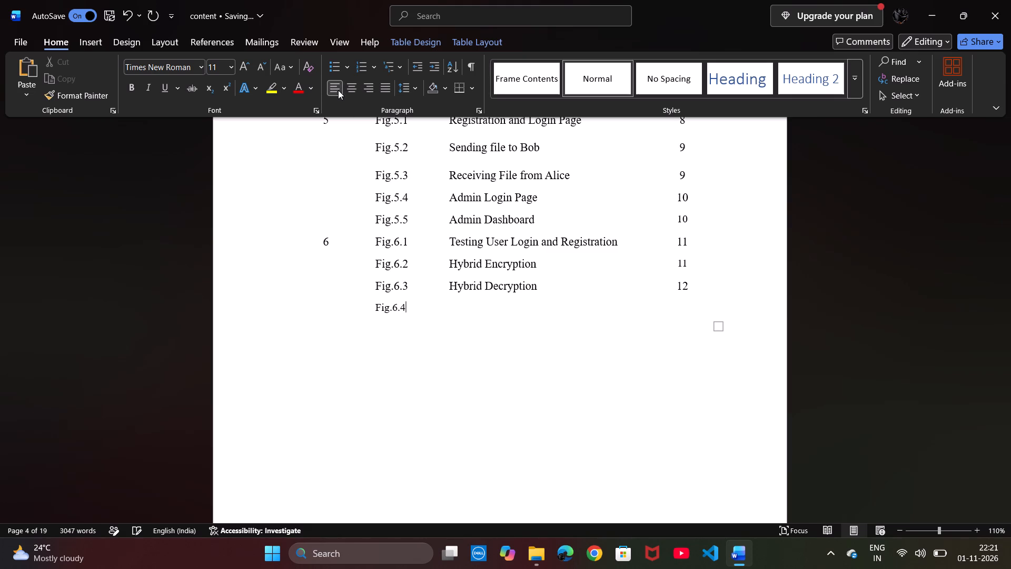
Place the cursor in the Fig.6.4 description cell and copy the caption text "Admin access to remove or ban" from the fourth Chapter 6 figure.
click(477, 305)
scroll(469, 337, down, 6)
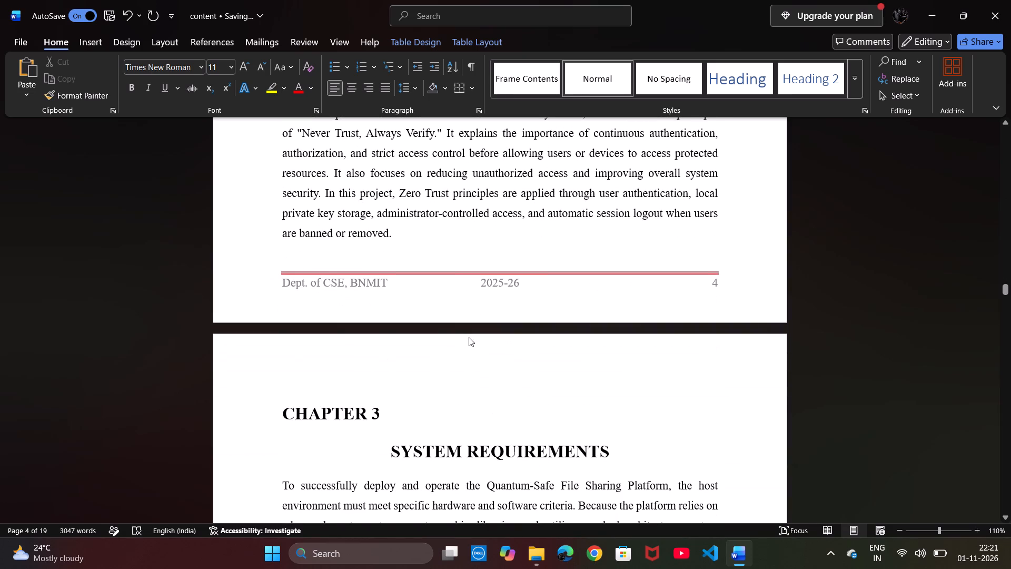
scroll(469, 337, down, 13)
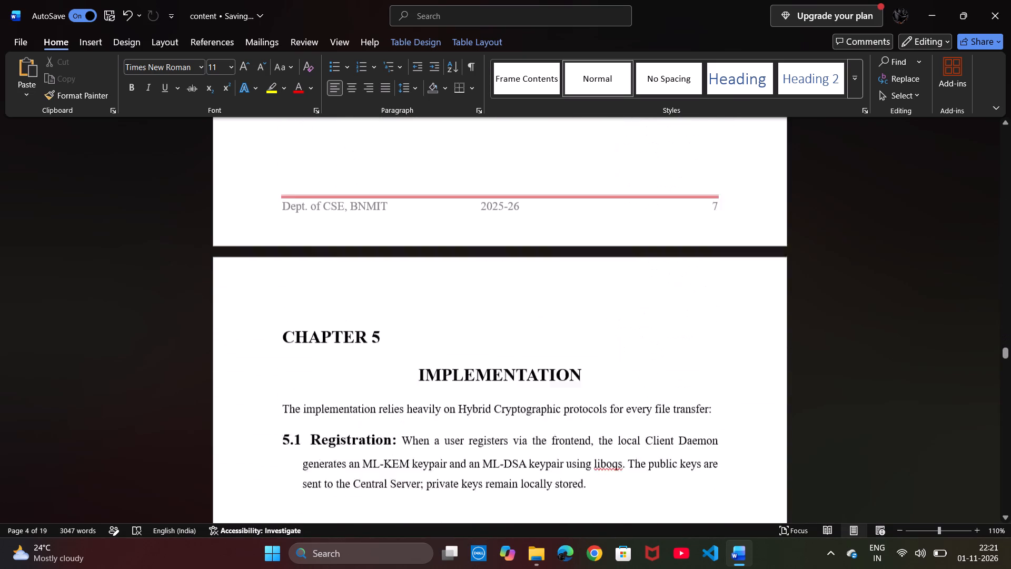
scroll(469, 337, down, 6)
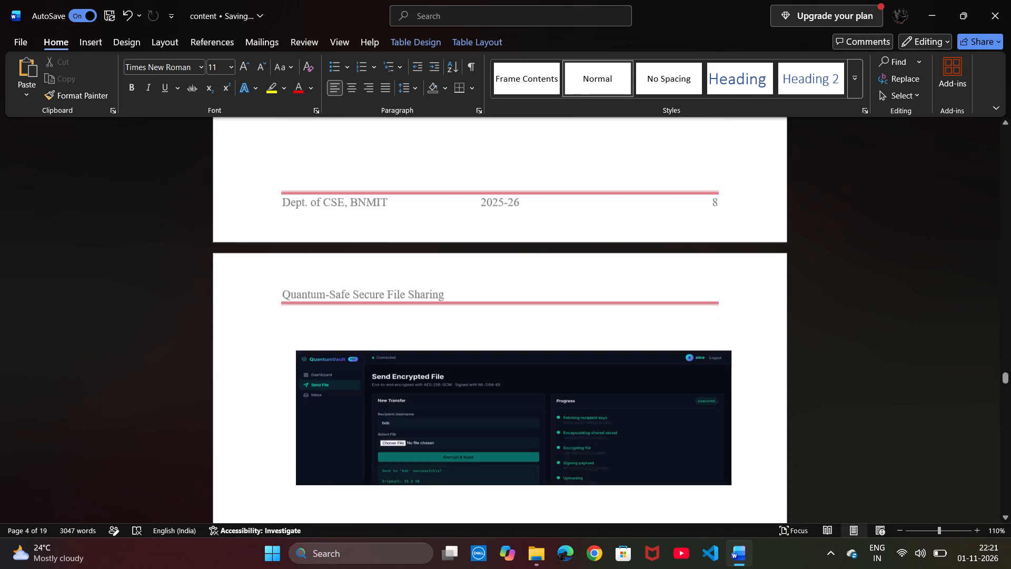
scroll(469, 337, down, 6)
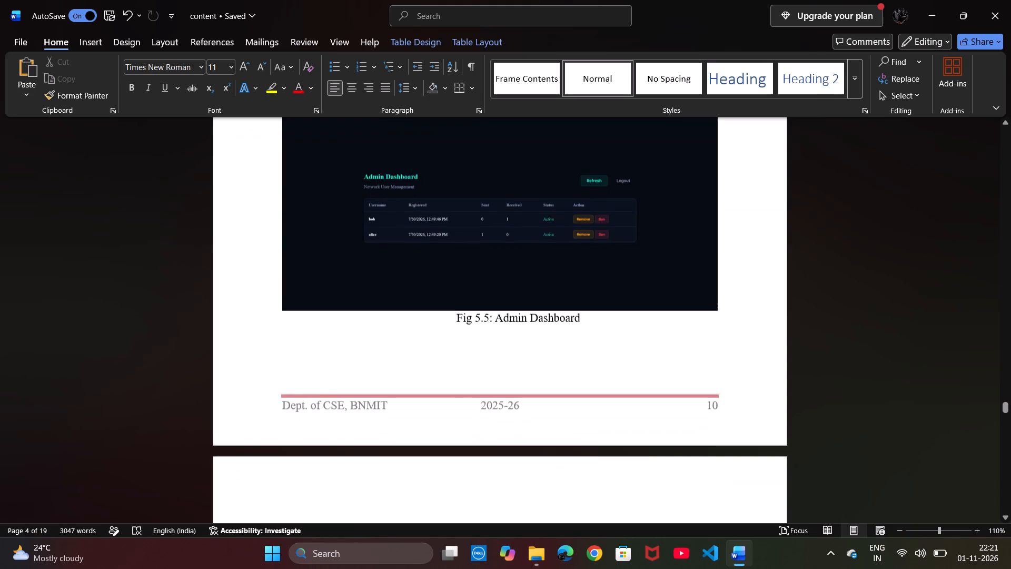
scroll(469, 337, down, 4)
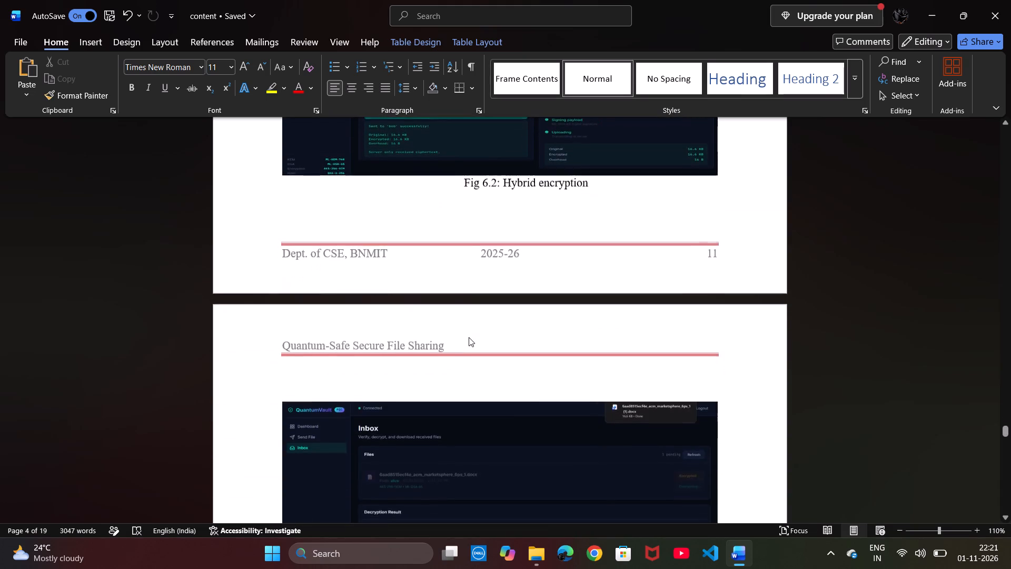
scroll(469, 337, down, 4)
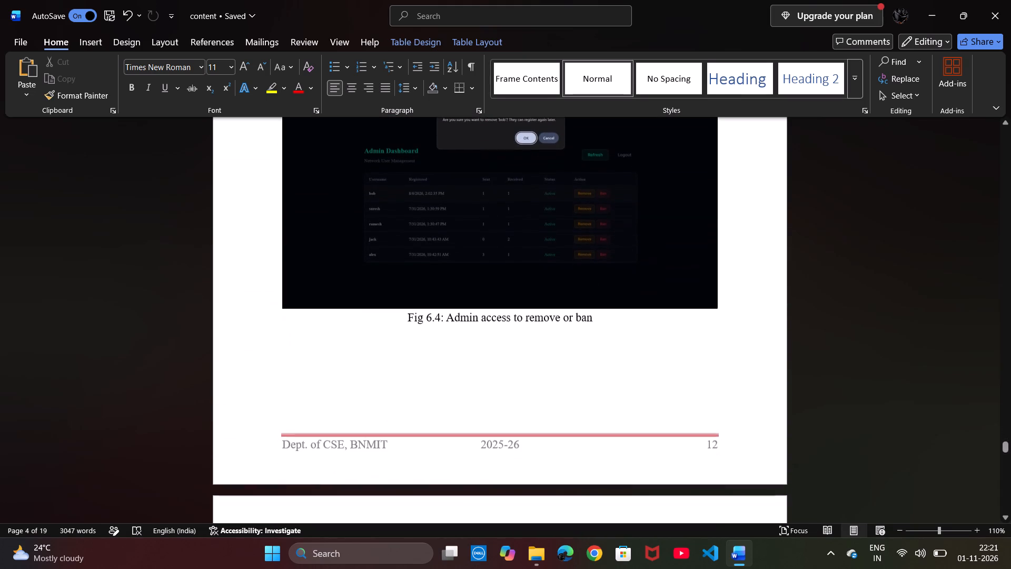
drag(593, 316, 460, 319)
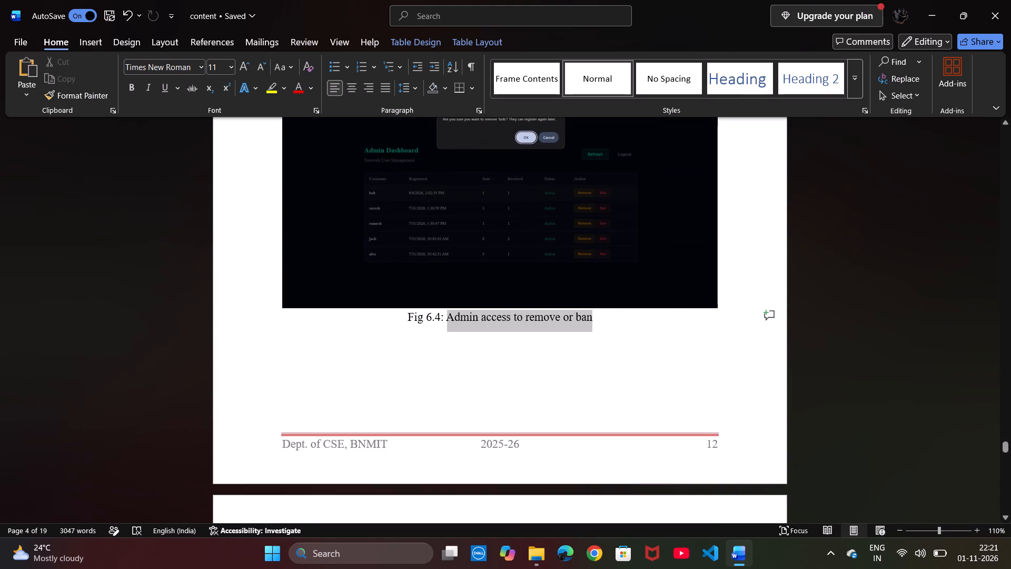
drag(460, 319, 454, 319)
key(ctrl+c)
key(ctrl+c)
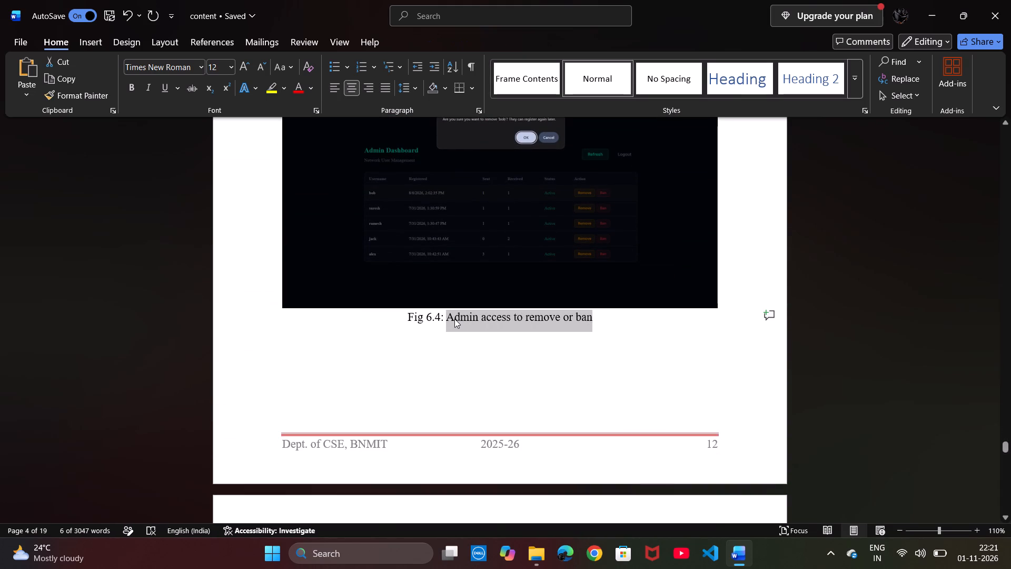
Fill in the Fig.6.4 row of the List of Figures with the copied description "Admin access to remove or ban" and page number 12.
scroll(454, 319, up, 14)
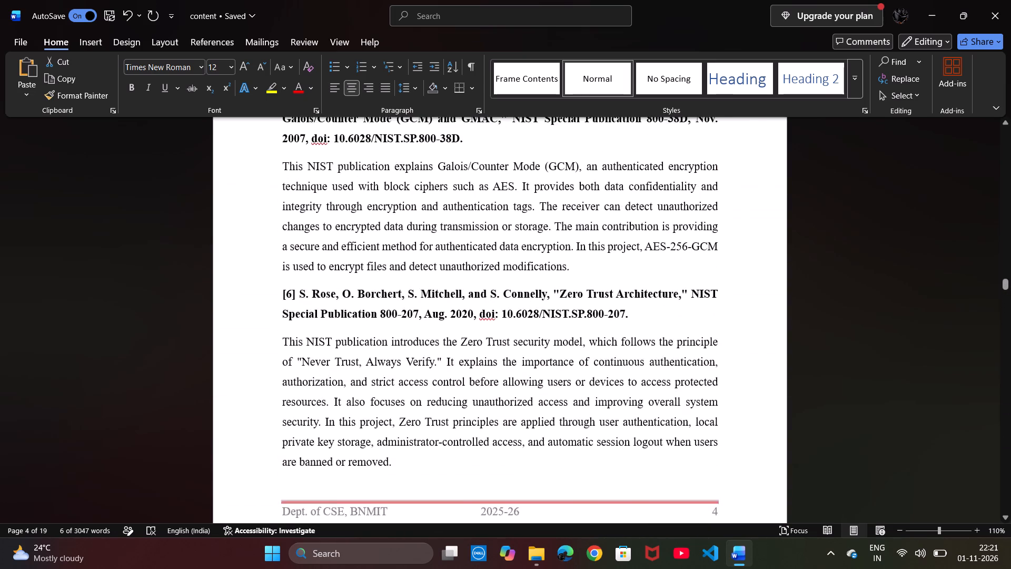
scroll(454, 319, up, 17)
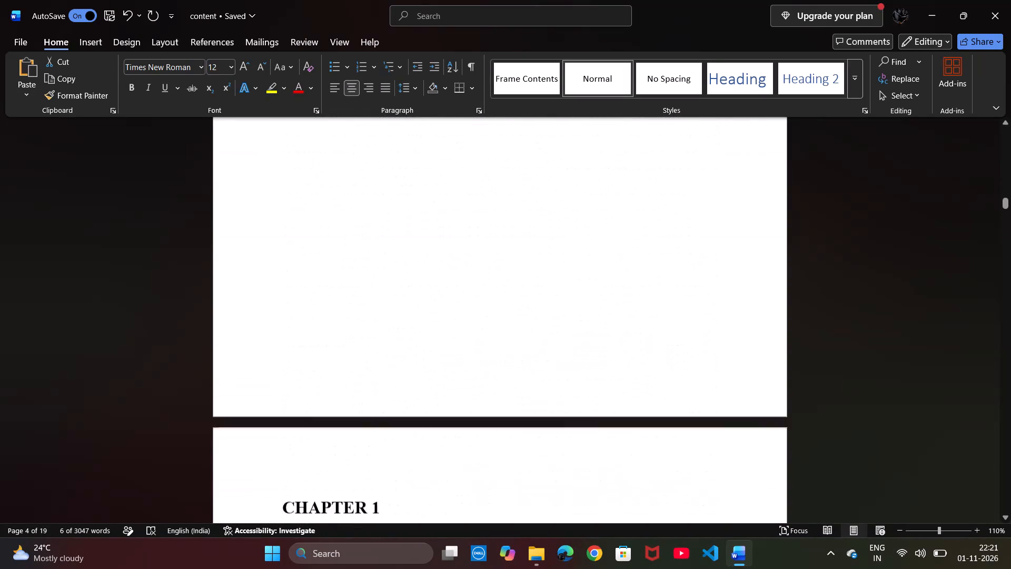
click(462, 202)
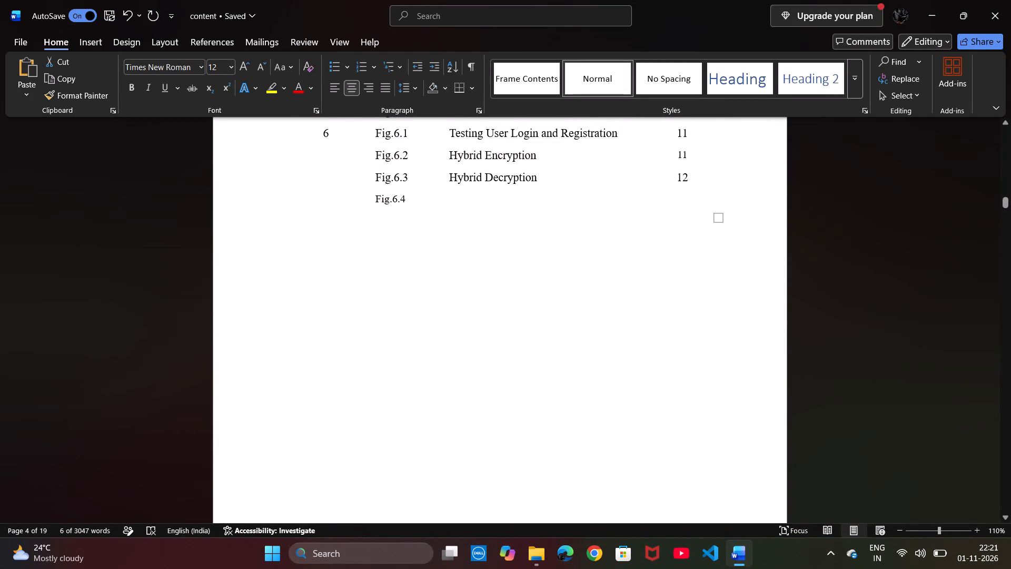
key(ctrl+v)
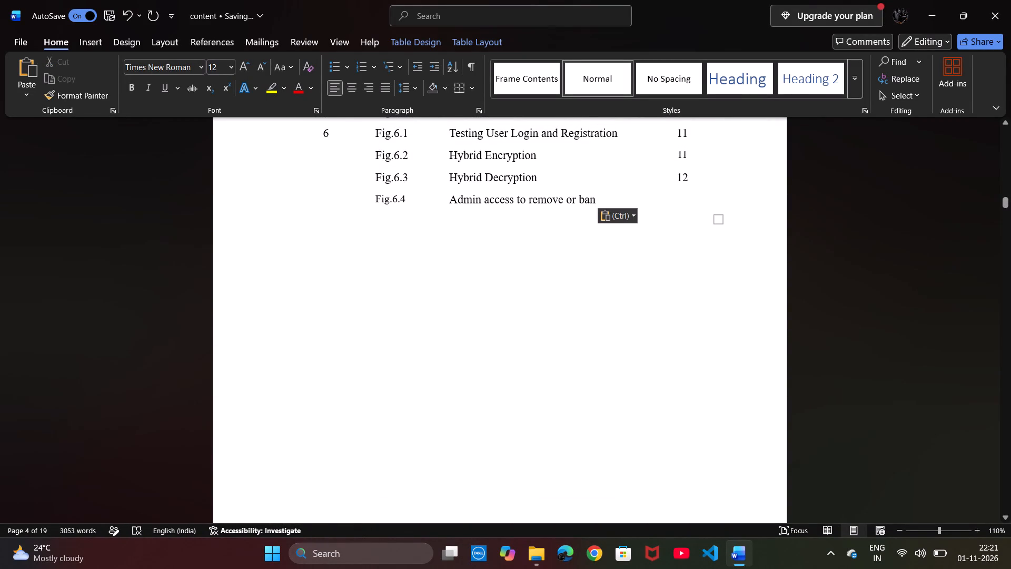
click(685, 202)
text(12)
Set the Fig.6.4 row's figure number, description and page number to 12 pt.
drag(689, 202, 527, 209)
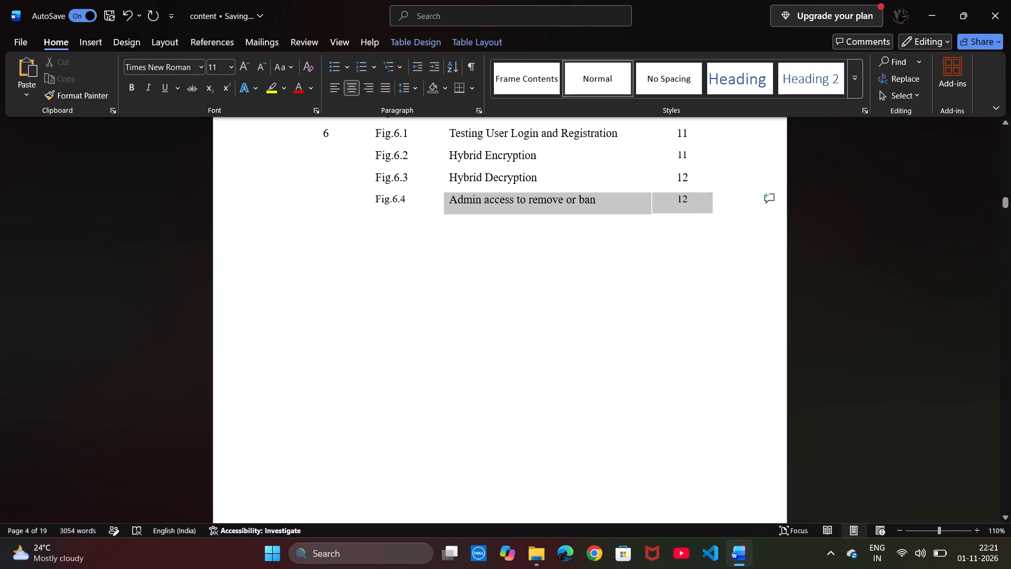
drag(527, 209, 395, 201)
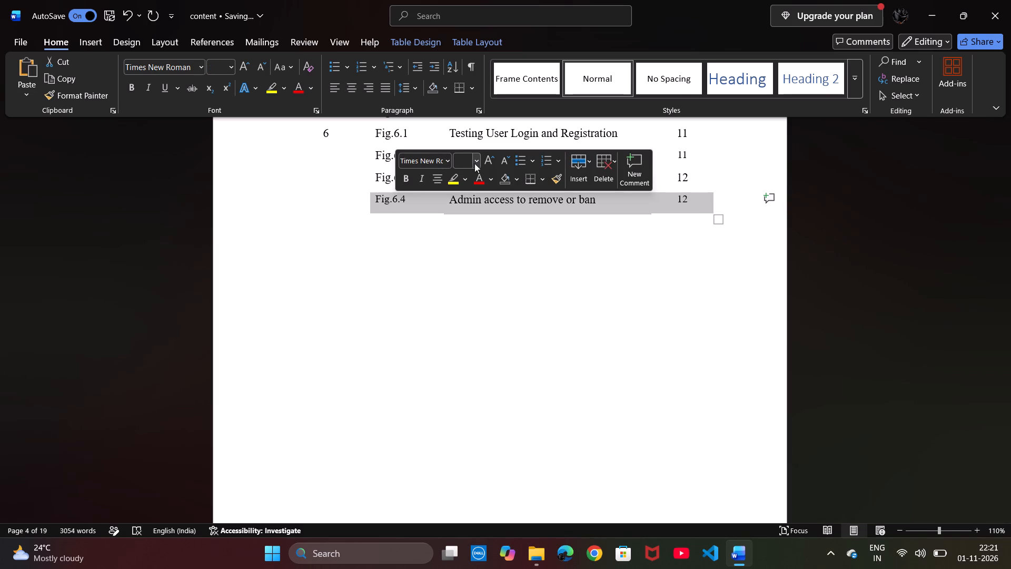
click(475, 164)
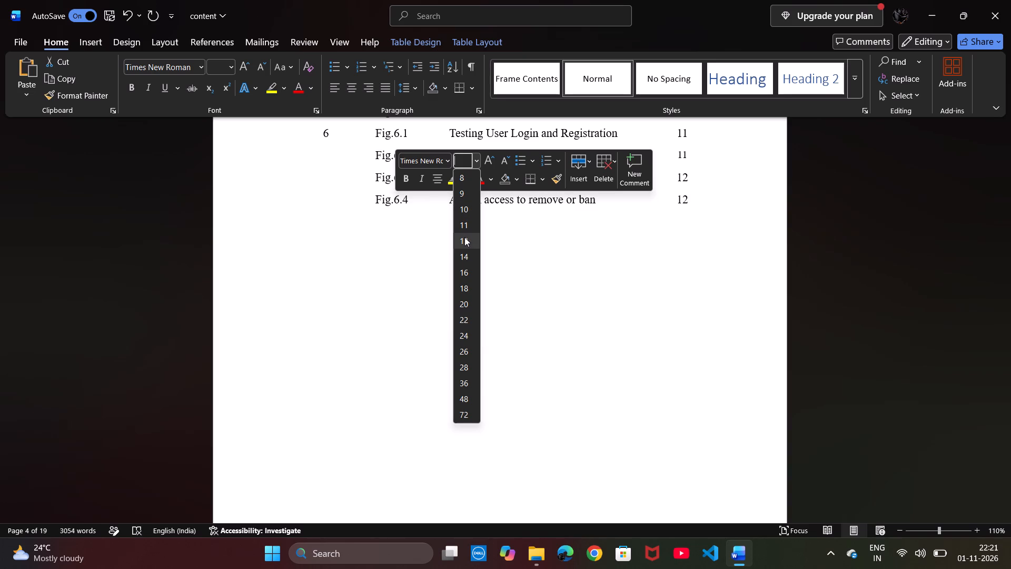
click(464, 237)
click(461, 237)
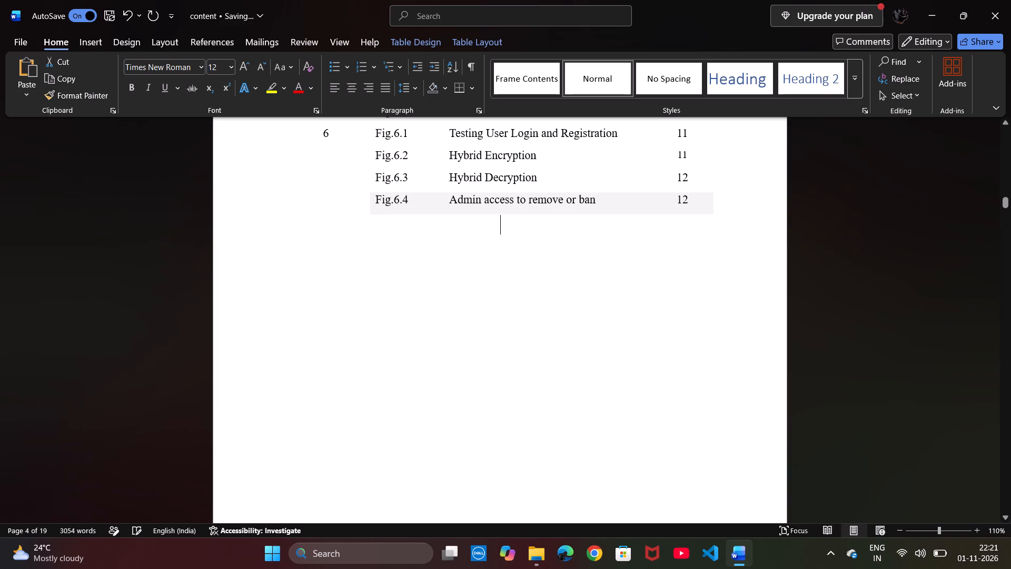
Look through the report from the List of Figures to the end of the References, checking figure captions and page numbers.
scroll(471, 293, down, 12)
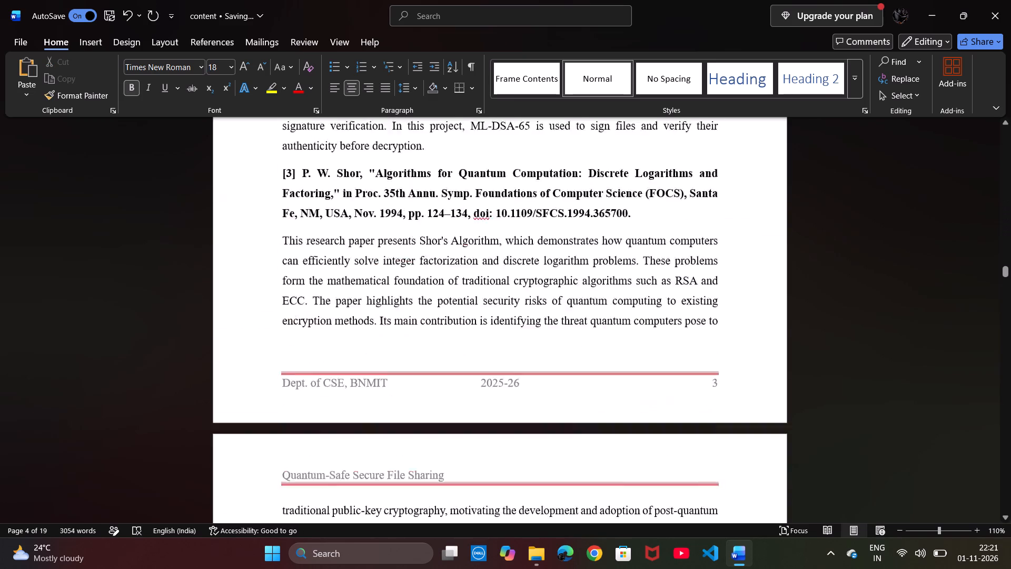
scroll(471, 293, down, 13)
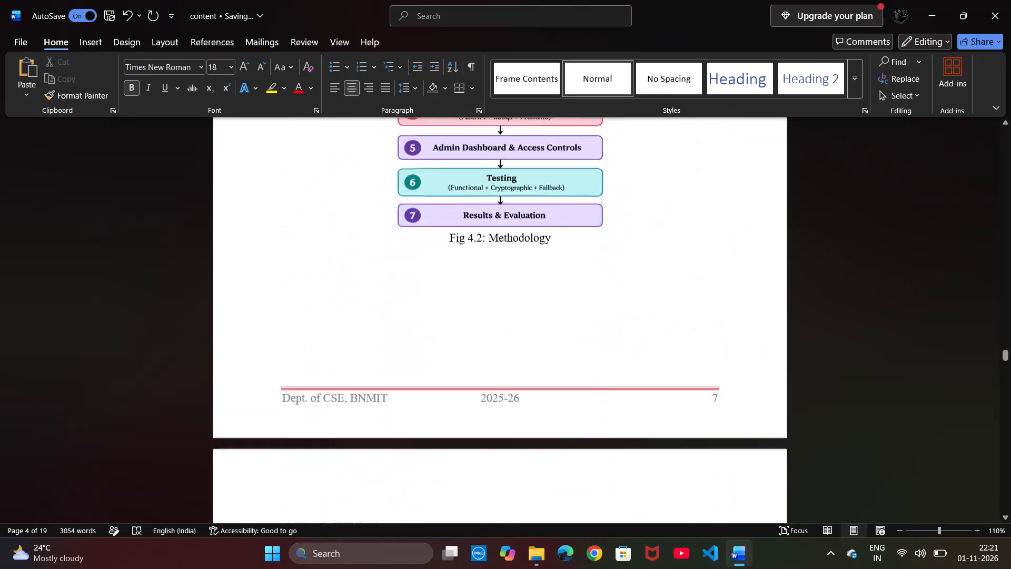
scroll(471, 293, down, 8)
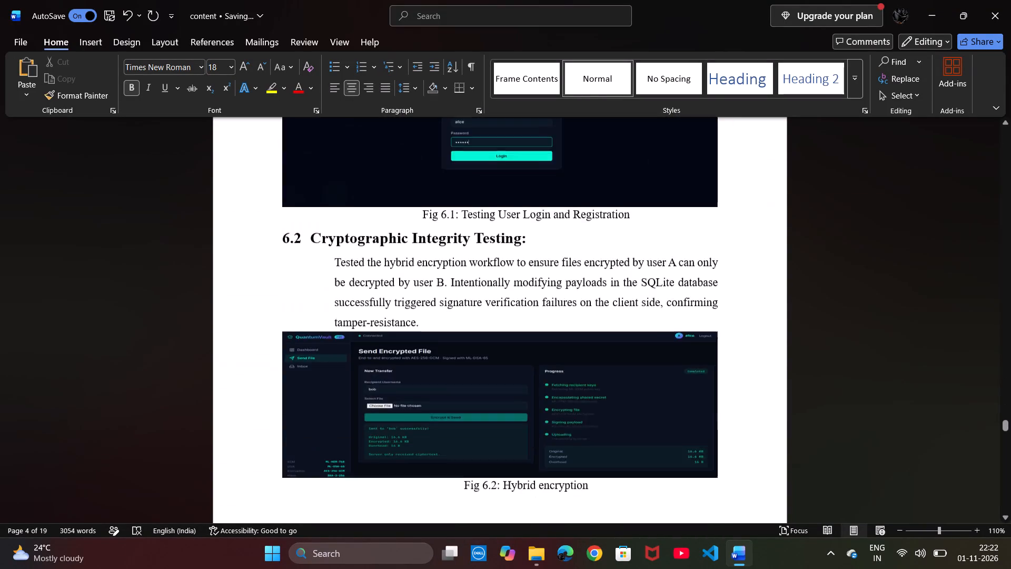
scroll(471, 293, down, 3)
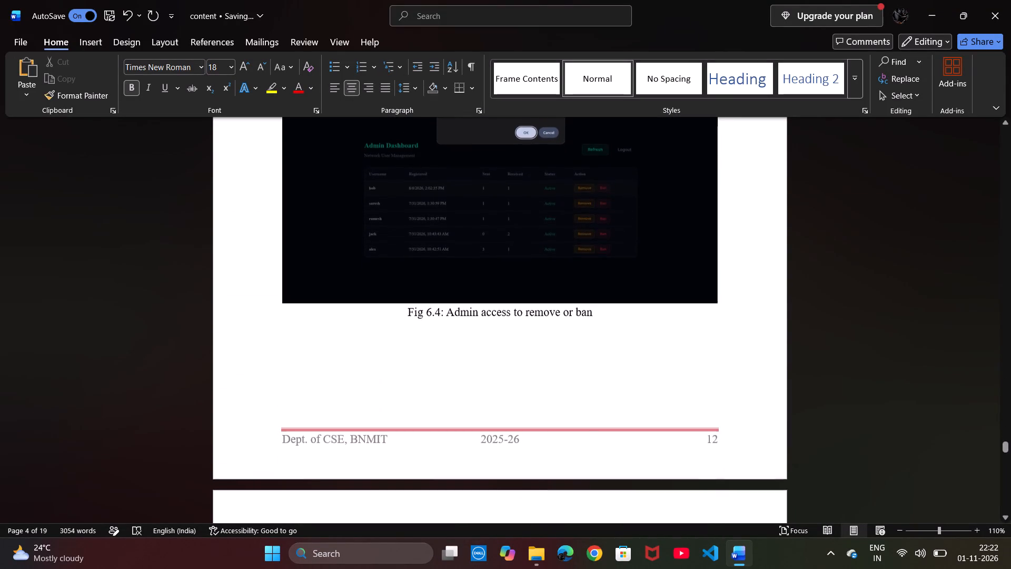
scroll(471, 293, down, 4)
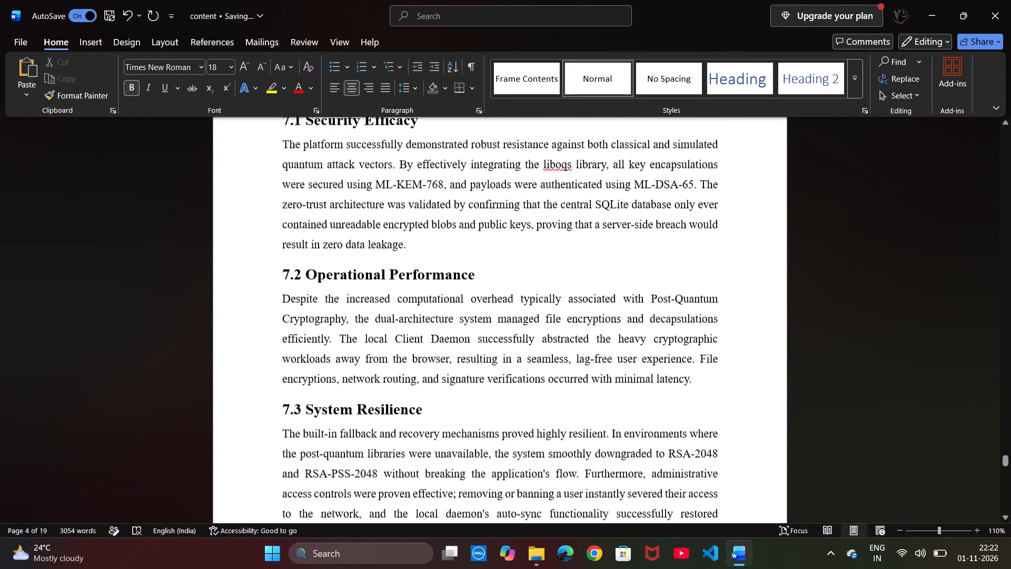
scroll(471, 293, down, 5)
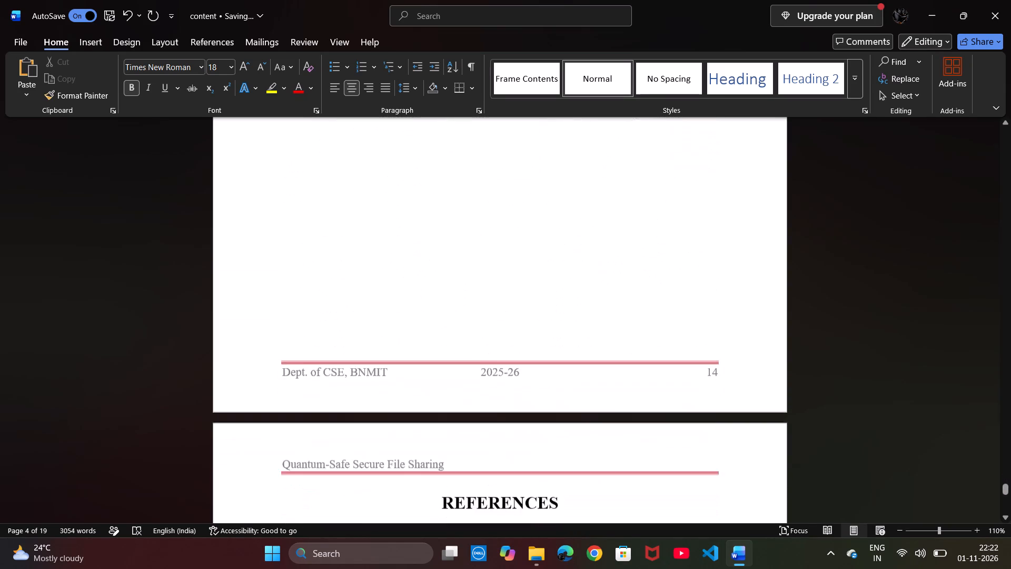
scroll(471, 293, down, 7)
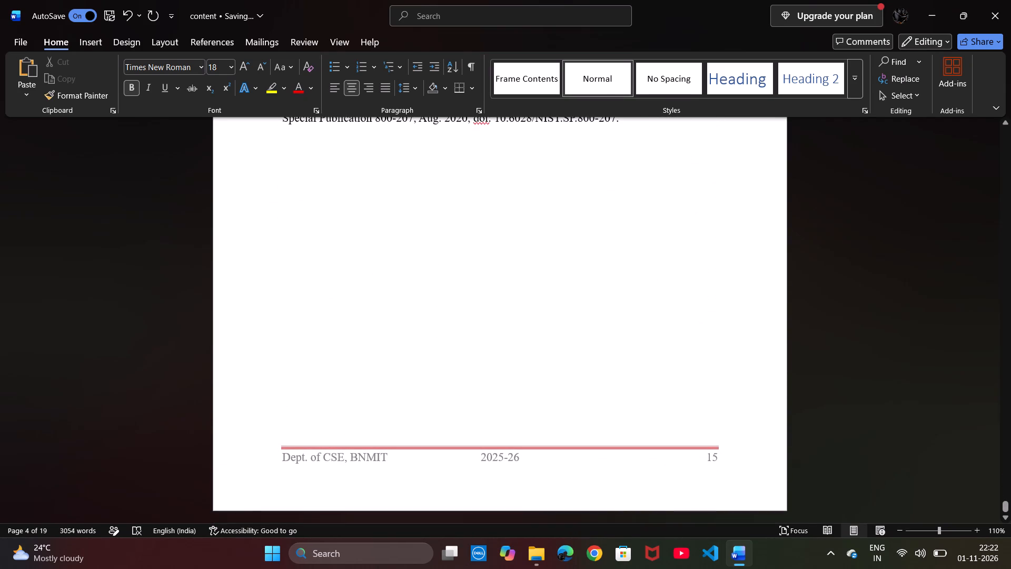
triple_click(471, 293)
click(471, 293)
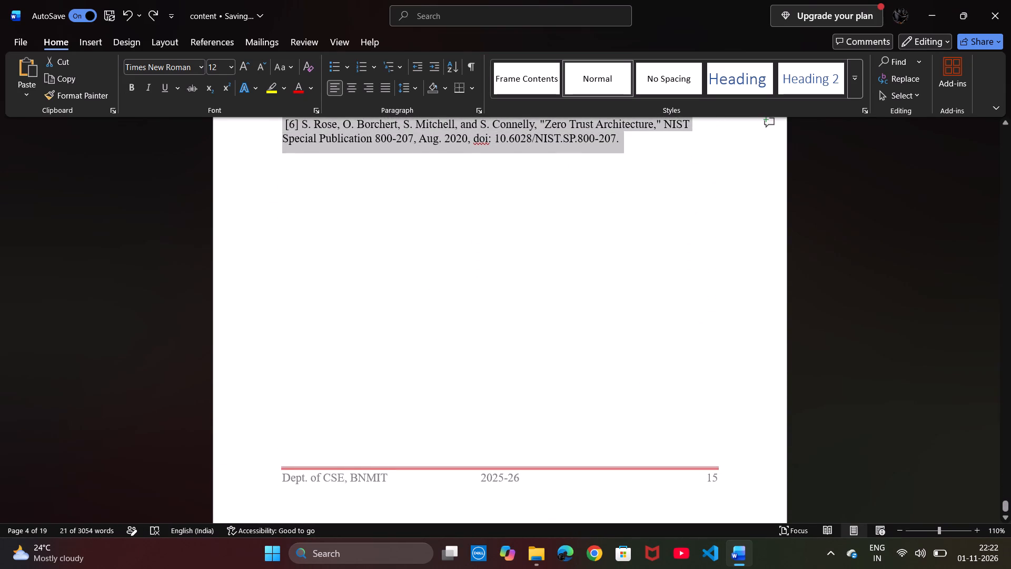
Save the report document.
key(ctrl+s)
key(ctrl+s)
key(ctrl+s)
key(ctrl+s)
key(ctrl+s)
key(ctrl+s)
key(ctrl+s)
key(ctrl+s)
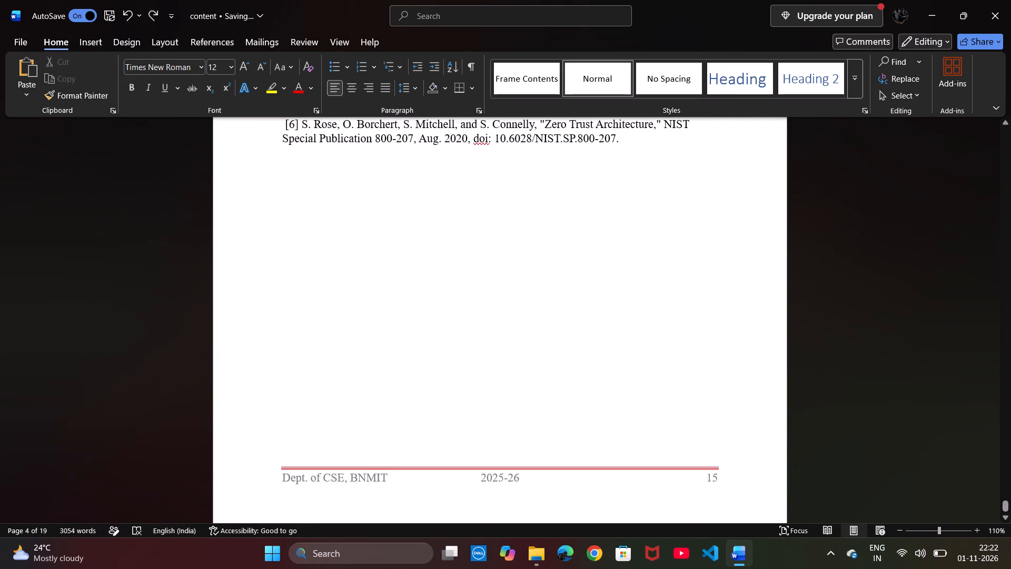
Return to the Acknowledgement page, then close the report and the int-2 folder window.
scroll(471, 293, up, 15)
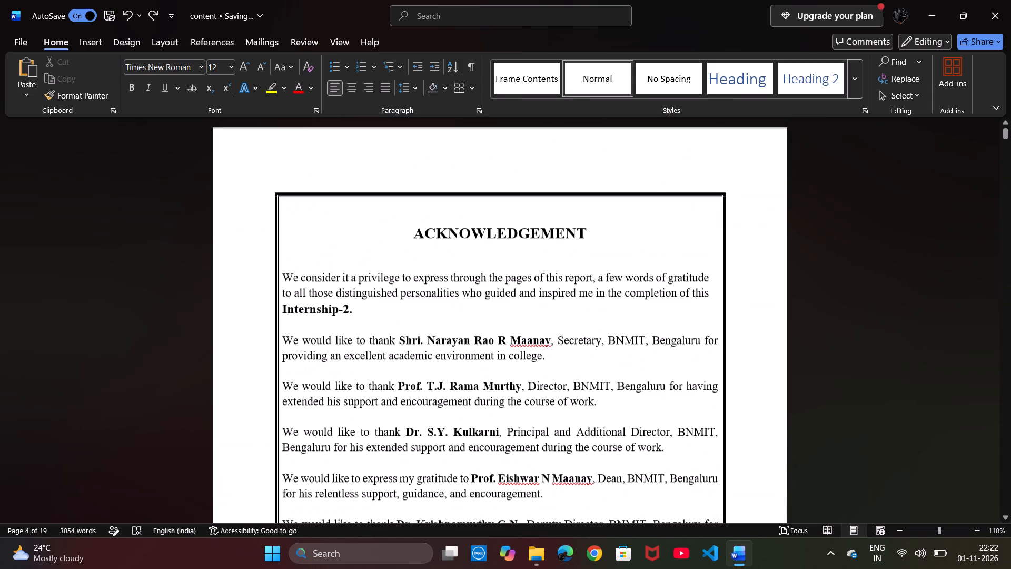
click(441, 335)
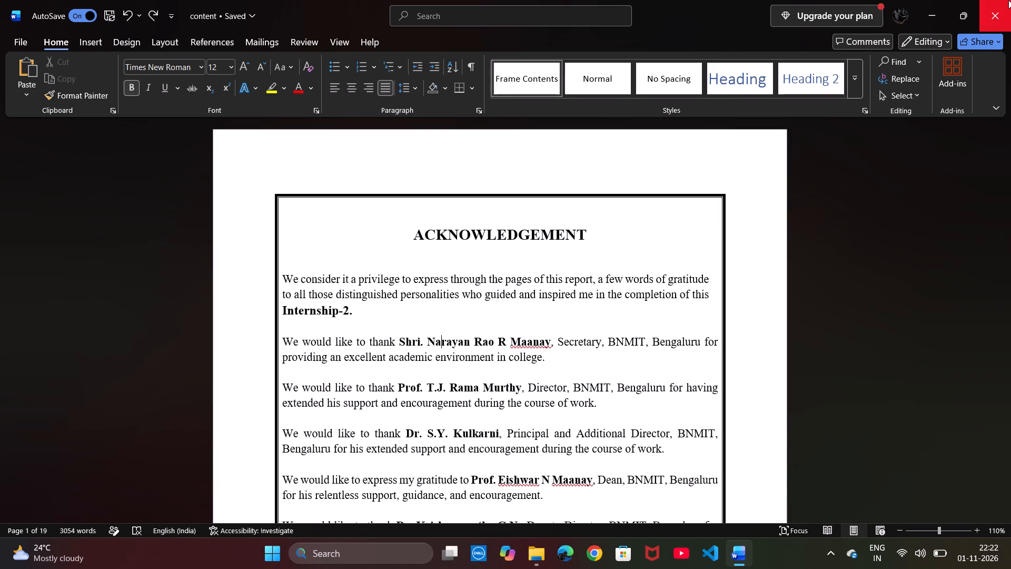
click(1008, 0)
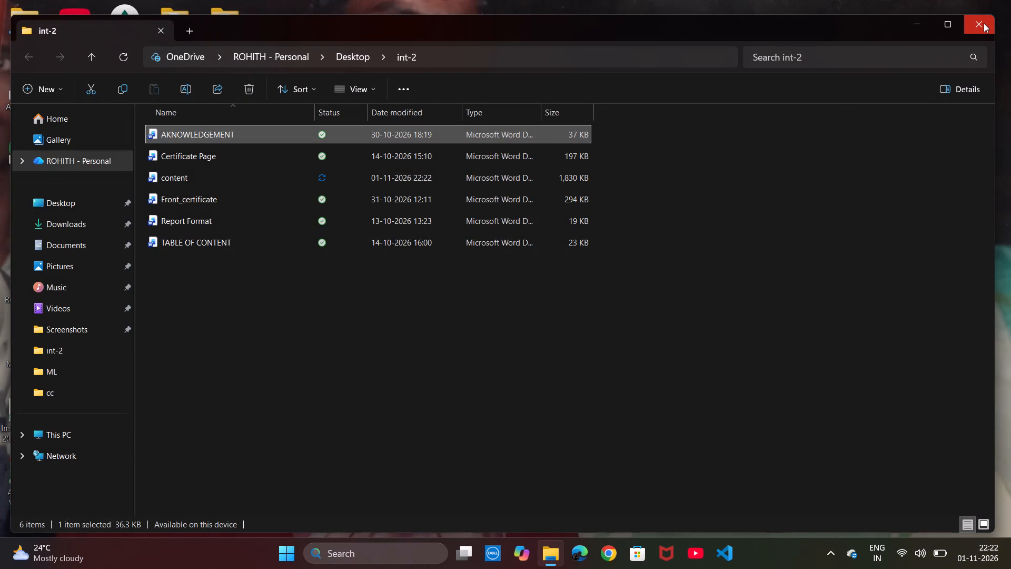
click(984, 23)
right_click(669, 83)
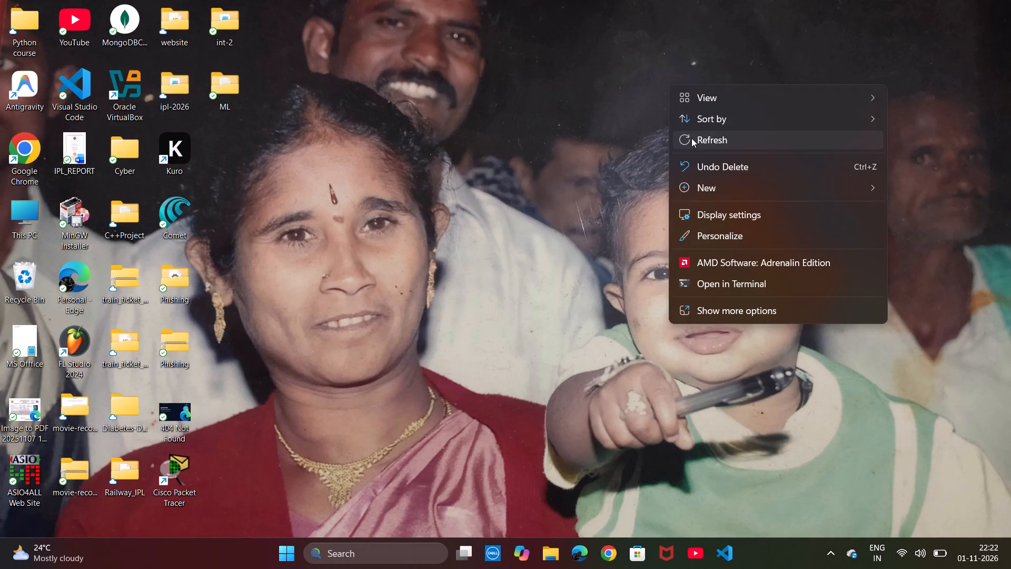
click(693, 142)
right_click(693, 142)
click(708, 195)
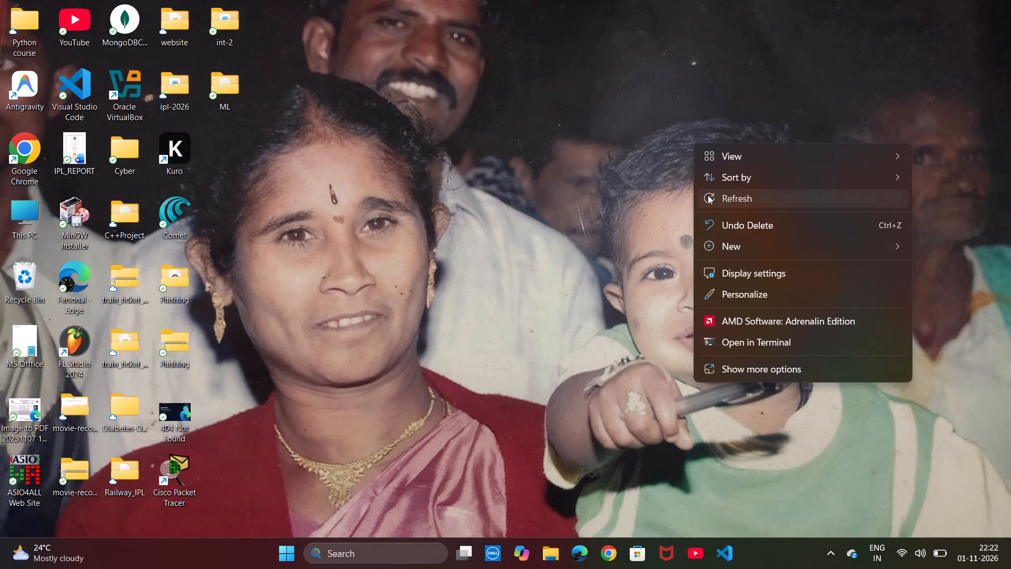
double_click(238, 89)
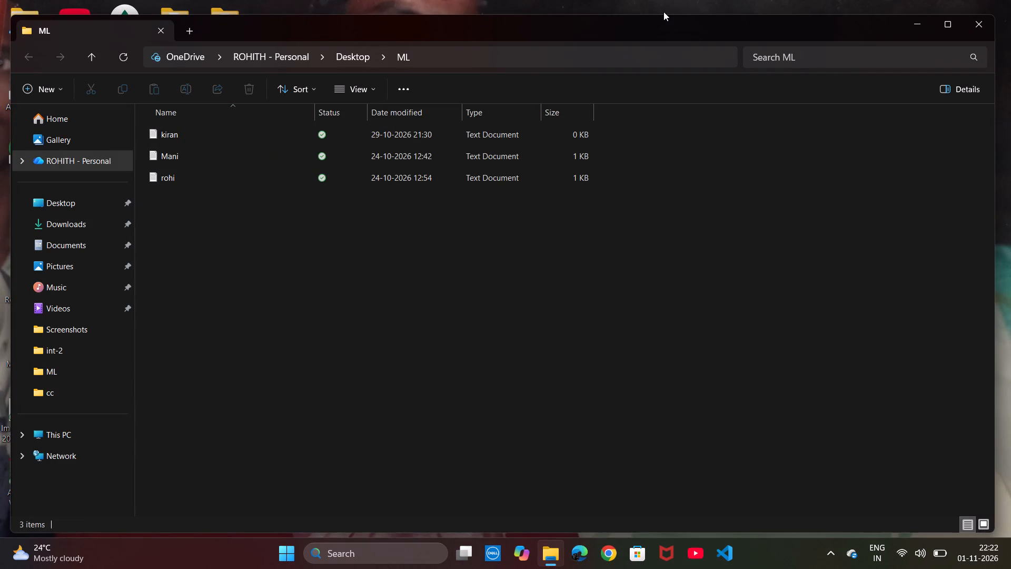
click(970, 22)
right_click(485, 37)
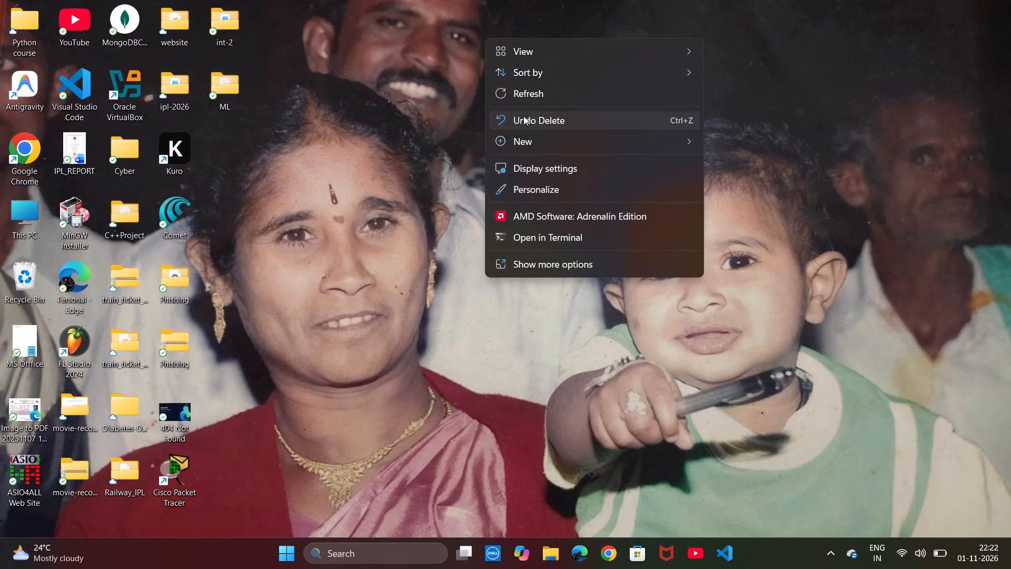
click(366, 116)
Open the ML folder on the desktop and create a new text document named "kir" in it.
double_click(240, 91)
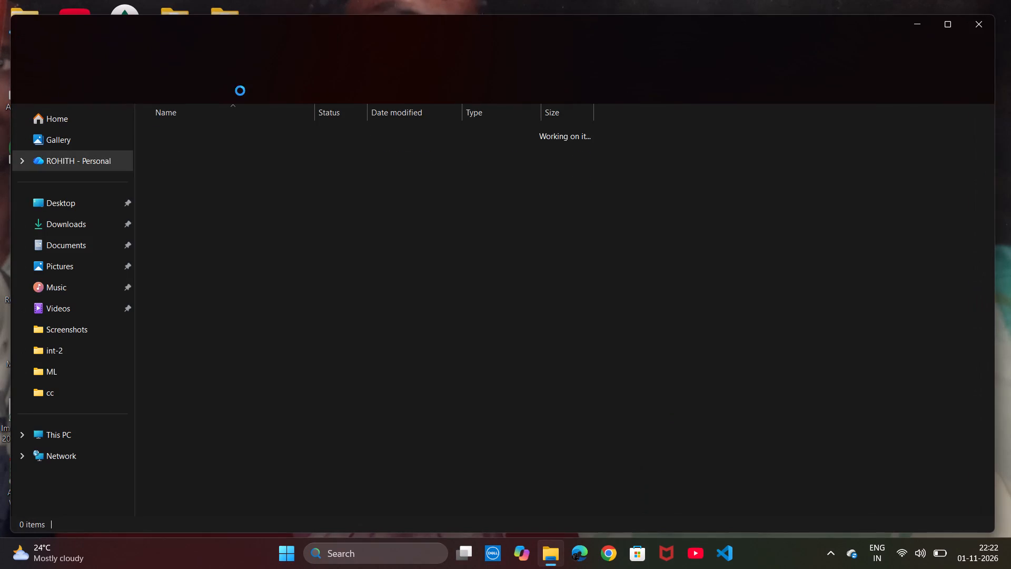
right_click(229, 198)
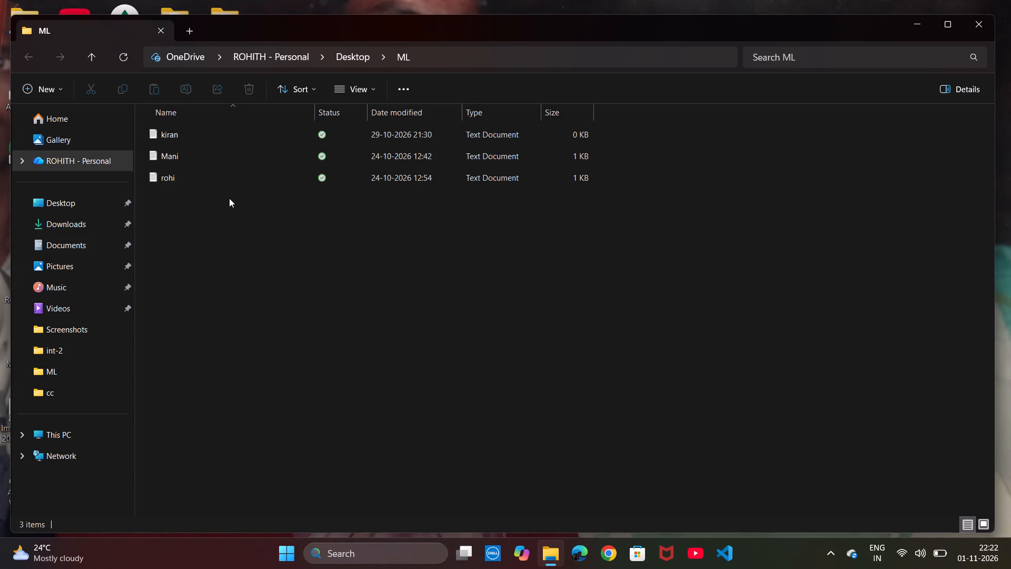
click(263, 307)
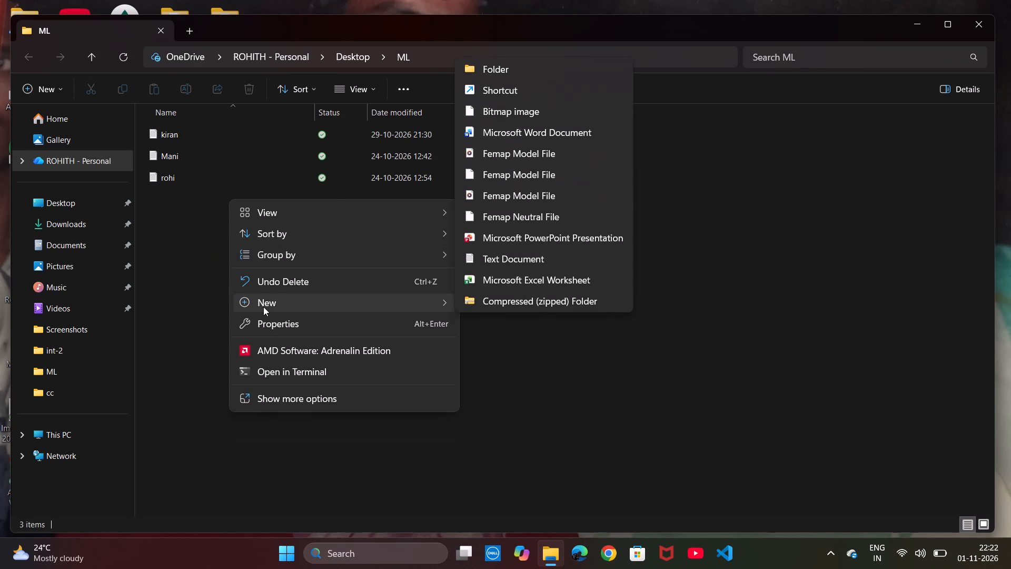
click(567, 258)
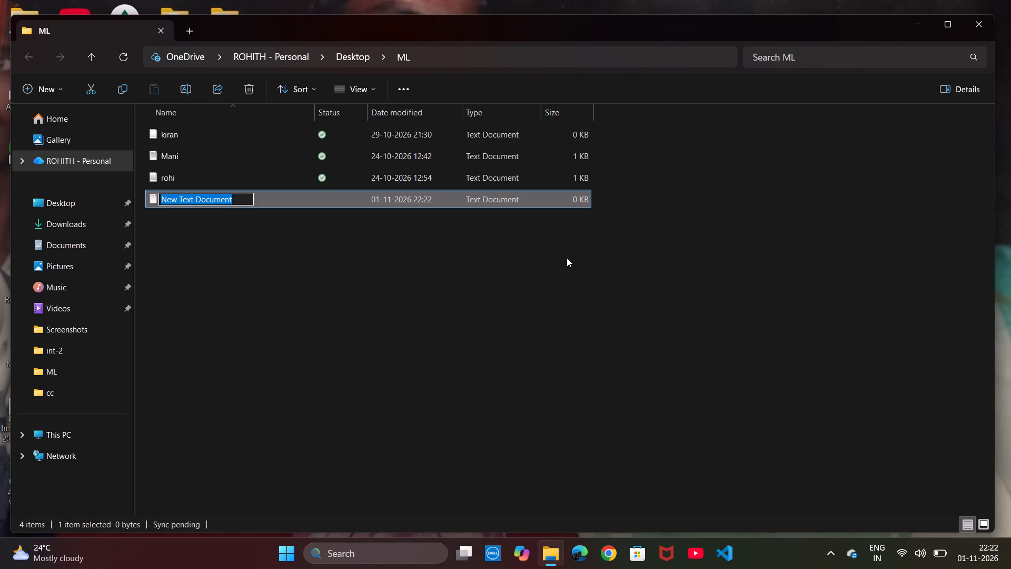
text(kir)
key(Return)
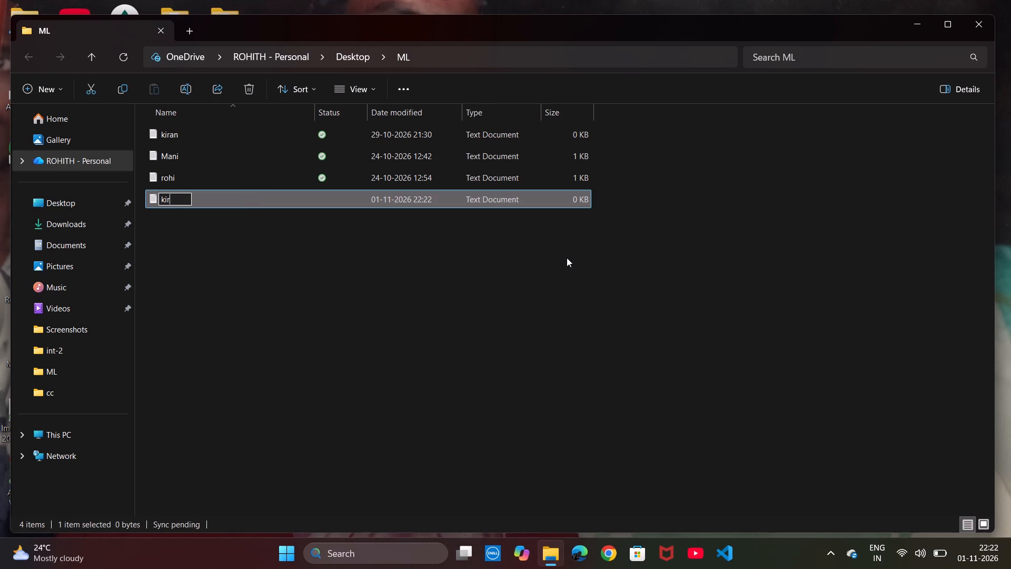
Copy the full path of the ML folder.
click(456, 56)
drag(456, 56, 43, 52)
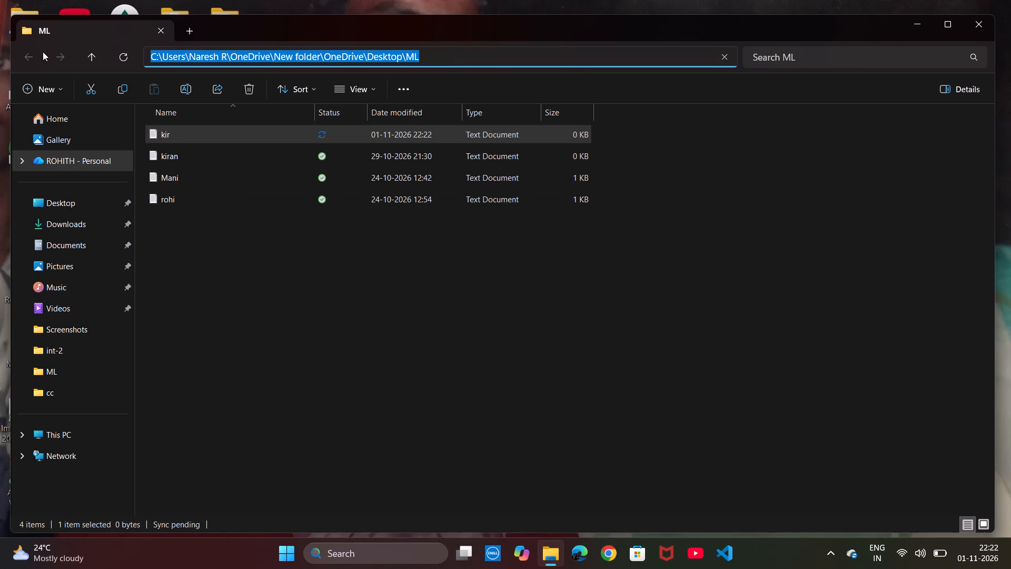
key(ctrl+c)
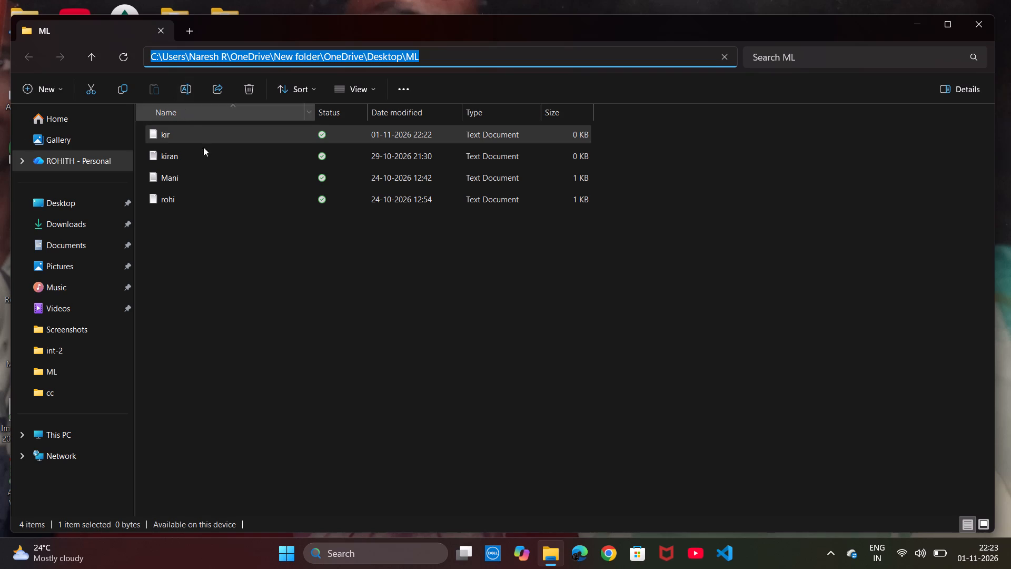
Open the rohi text file in the ML folder and replace all its text with the copied folder path.
click(230, 235)
double_click(231, 202)
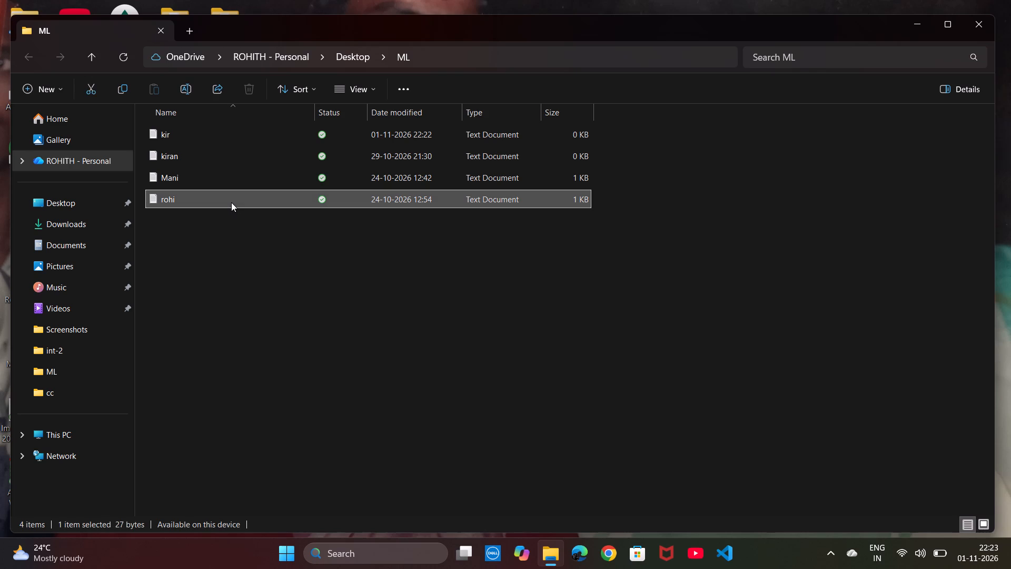
double_click(280, 207)
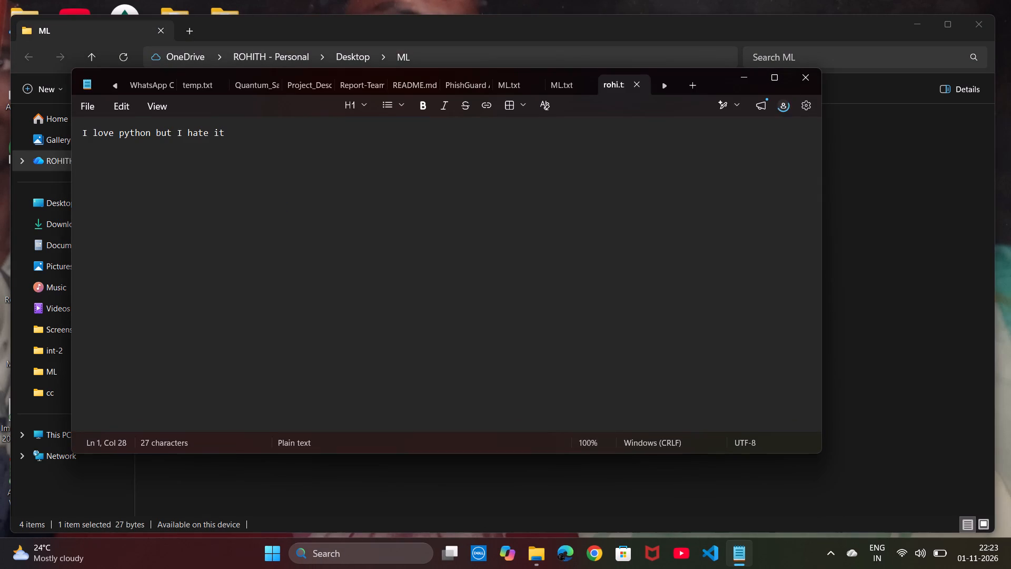
key(ctrl+a)
key(ctrl+BackSpace)
key(BackSpace)
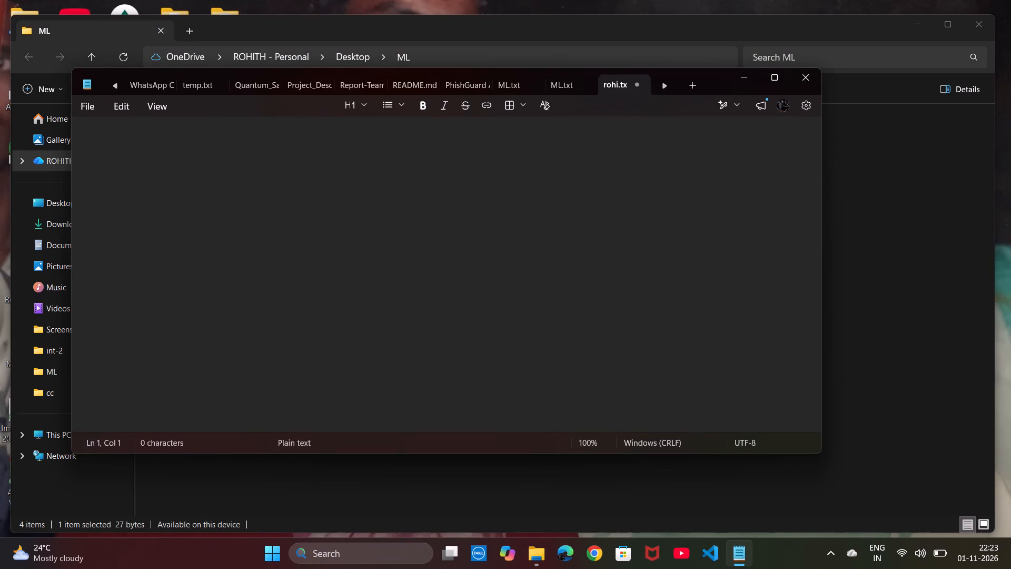
key(ctrl+v)
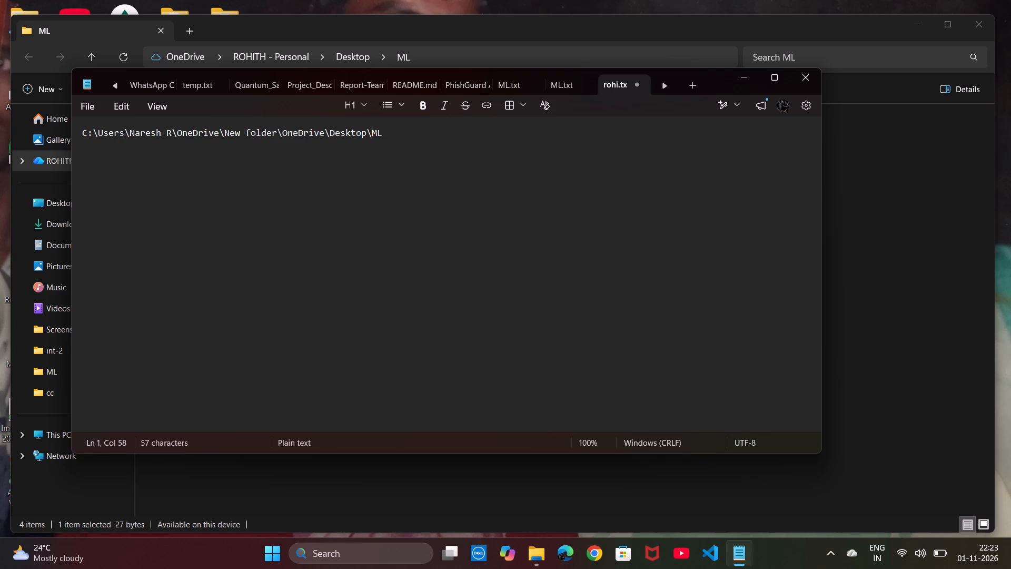
Change the backslashes in the pasted path to forward slashes, working backwards from the ML folder name.
click(371, 133)
key(BackSpace)
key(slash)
click(330, 134)
key(BackSpace)
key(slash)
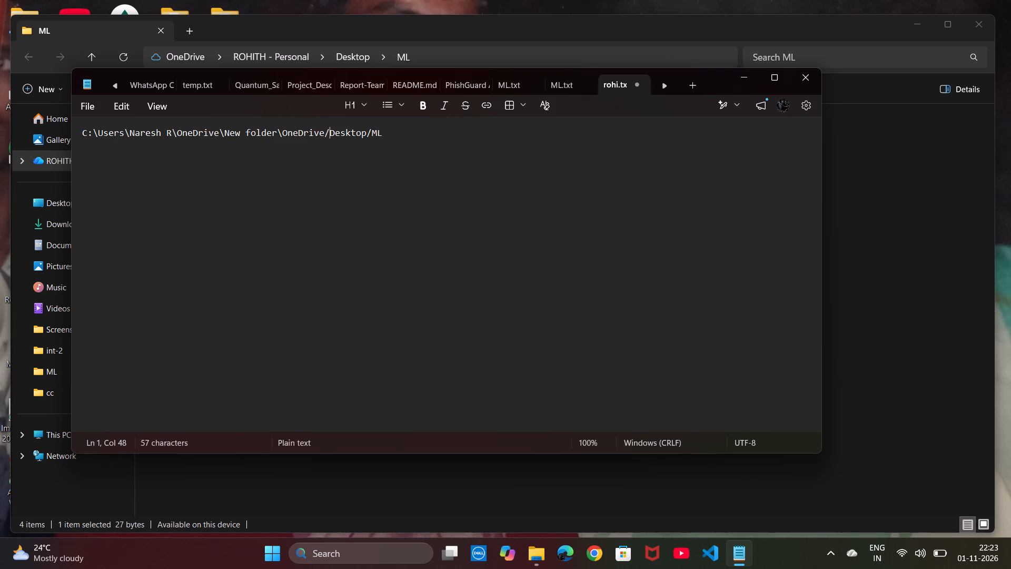
click(282, 136)
key(BackSpace)
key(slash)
click(225, 132)
key(BackSpace)
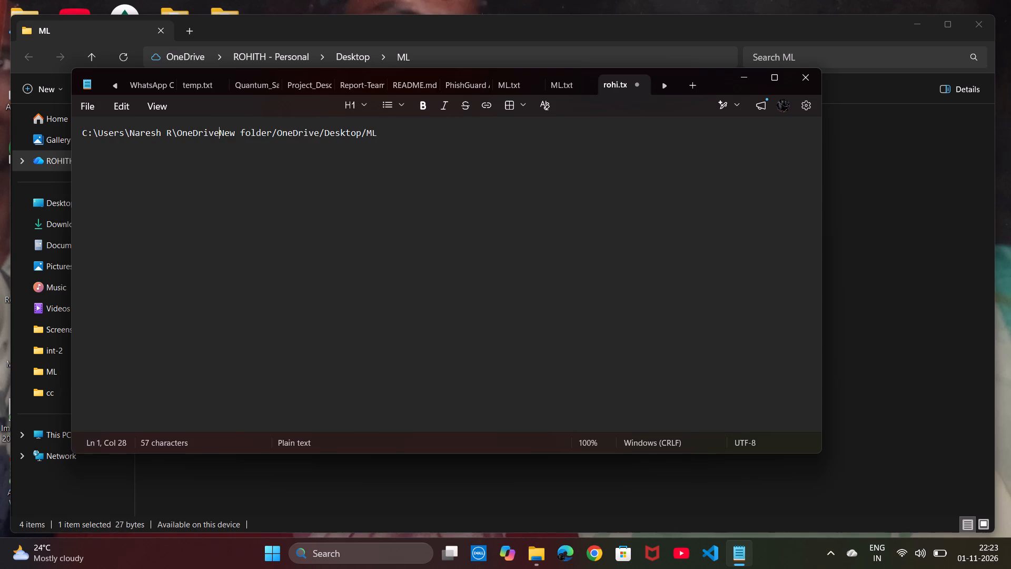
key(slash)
key(Left)
key(Left)
key(Left)
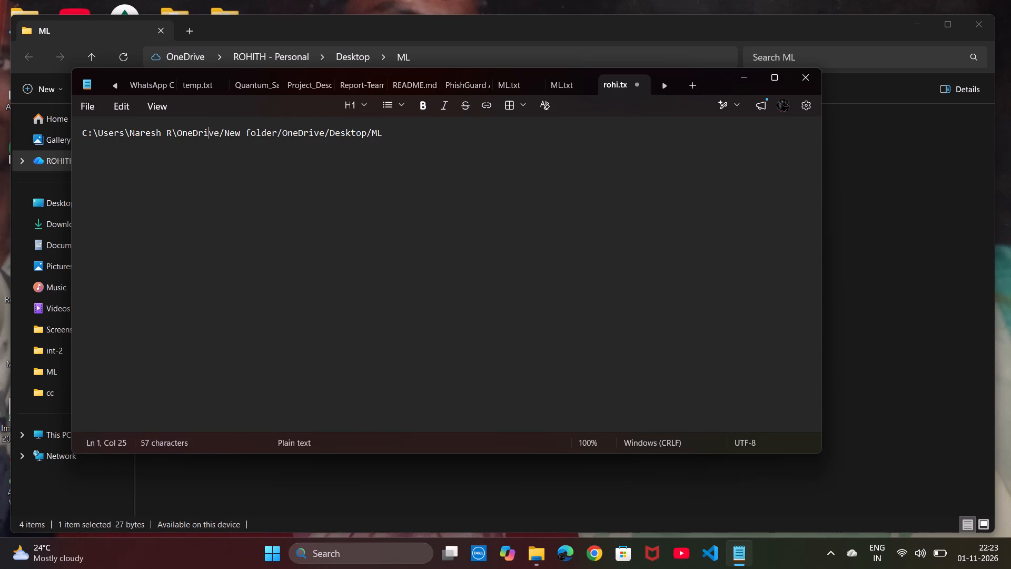
Replace the remaining three backslashes in the ML folder path in rohi.txt with forward slashes.
key(Left)
key(Left)
key(Left)
key(Left)
key(Left)
key(Left)
key(BackSpace)
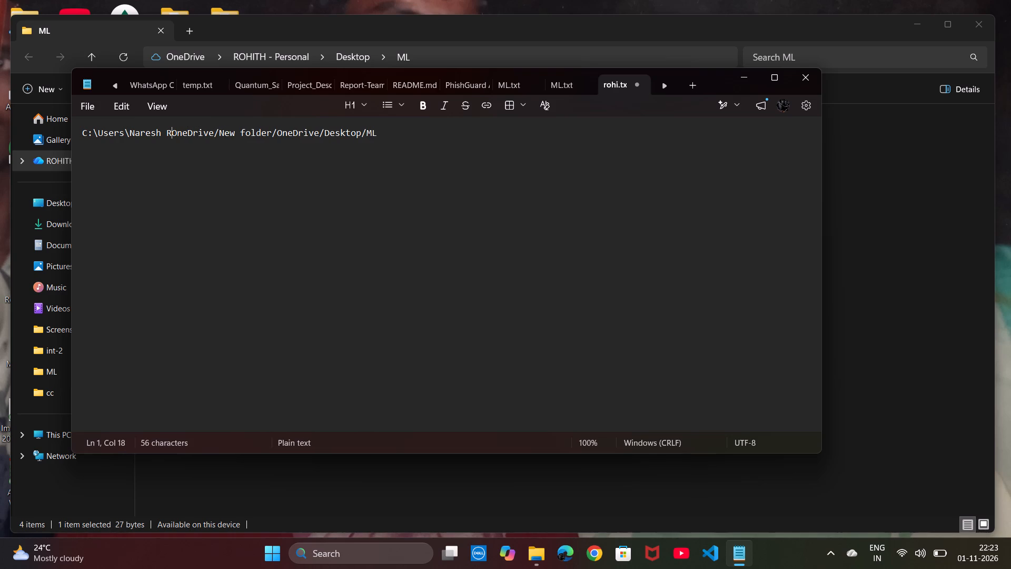
key(slash)
key(Left)
key(Left)
key(Left)
key(Left)
key(Left)
key(Left)
key(Left)
key(Left)
key(Left)
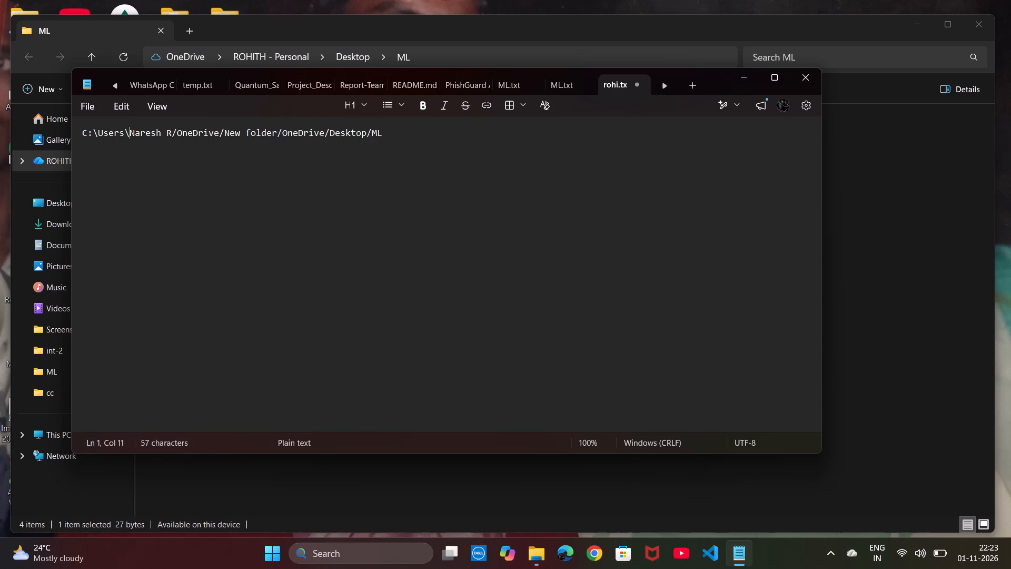
key(BackSpace)
key(slash)
key(Left)
key(Left)
key(Left)
key(Left)
key(Left)
key(Left)
key(BackSpace)
key(slash)
Select the entire edited path, clear the selection, and close Notepad.
click(385, 135)
drag(385, 135, 133, 138)
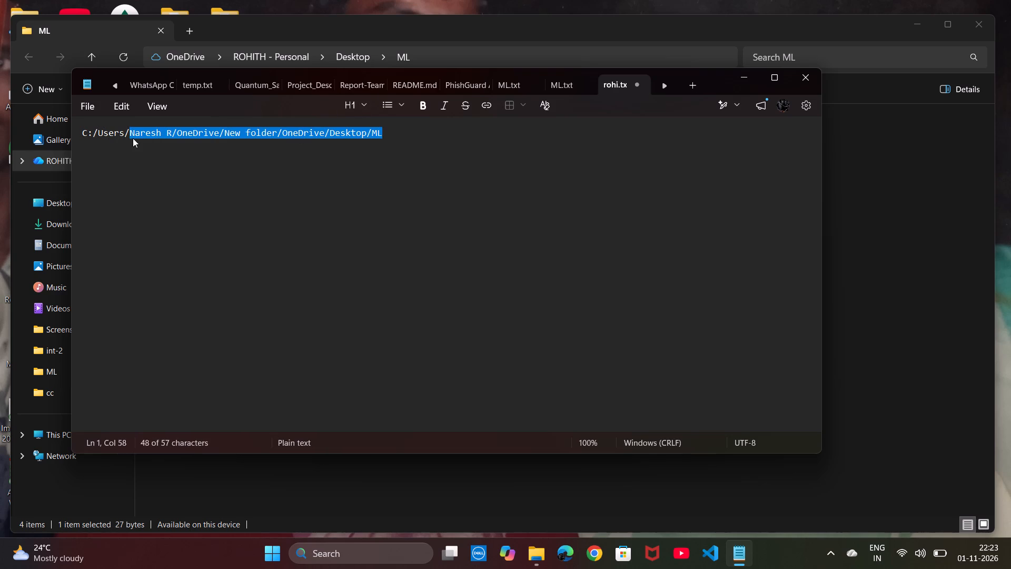
drag(133, 138, 86, 132)
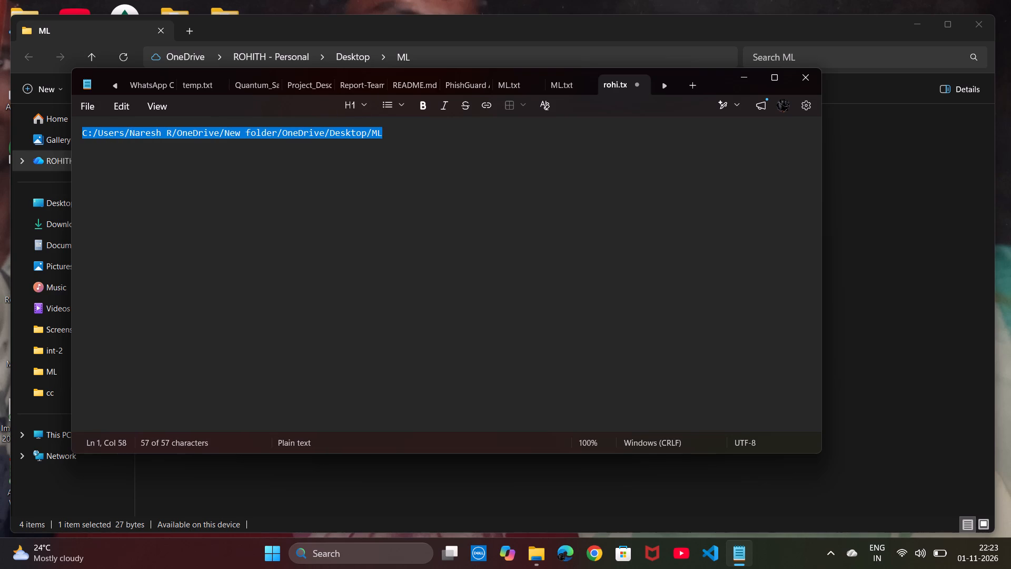
click(171, 185)
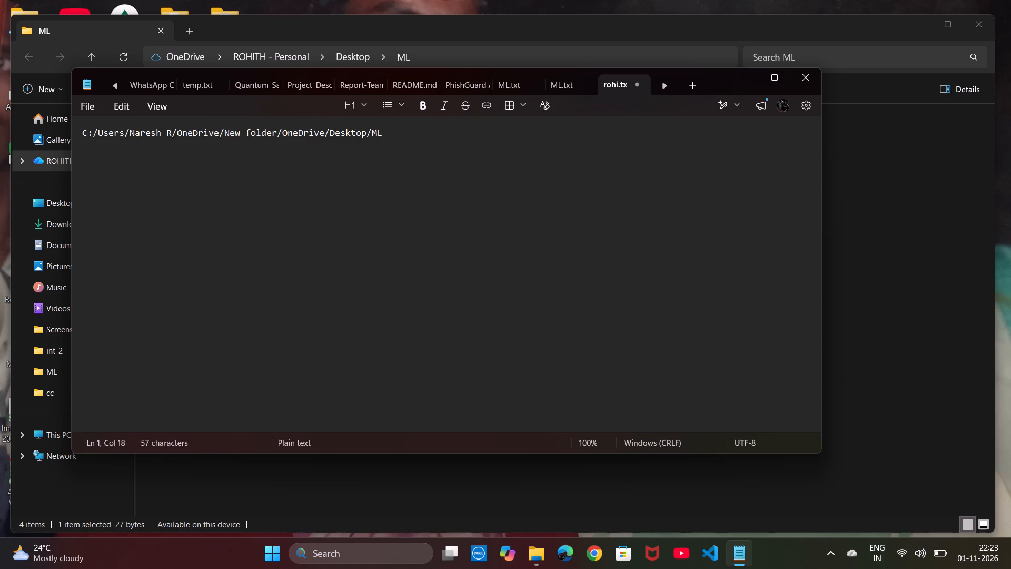
click(807, 77)
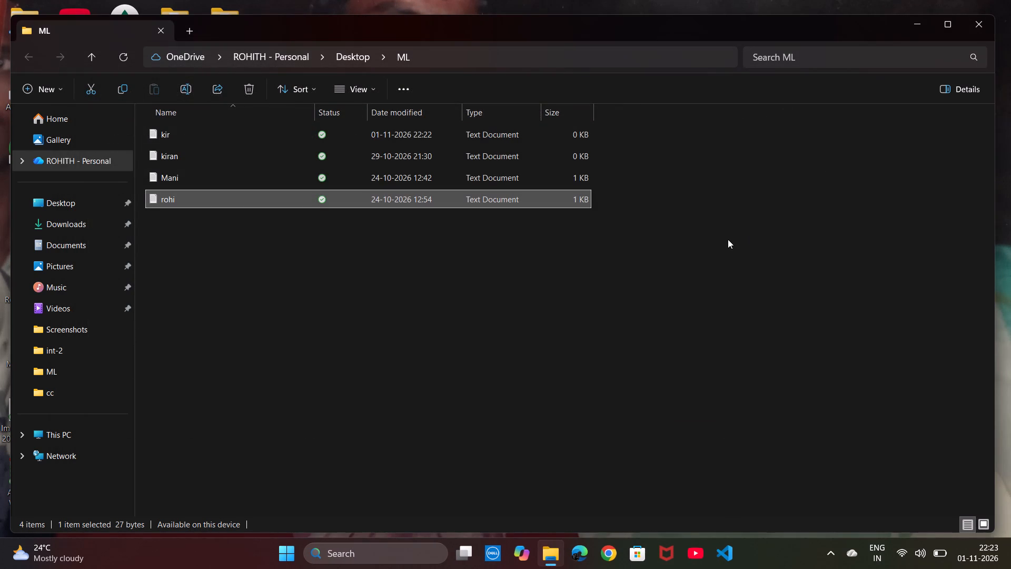
Delete the kiran, Mani and rohi text documents from the ML folder.
drag(728, 239, 490, 139)
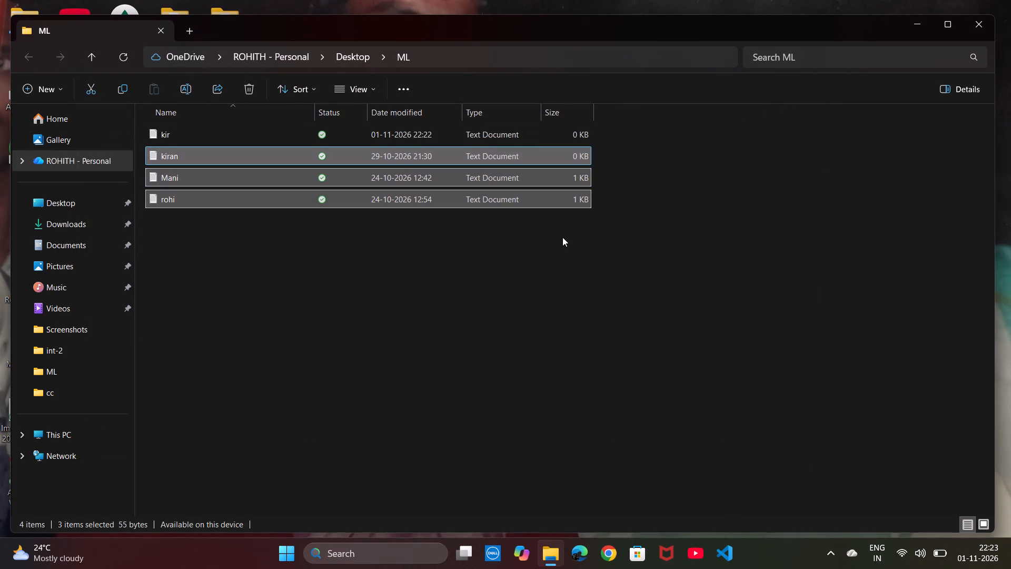
key(Delete)
Select the kir file, return to the Desktop folder, and delete the ML folder there.
drag(555, 218, 495, 117)
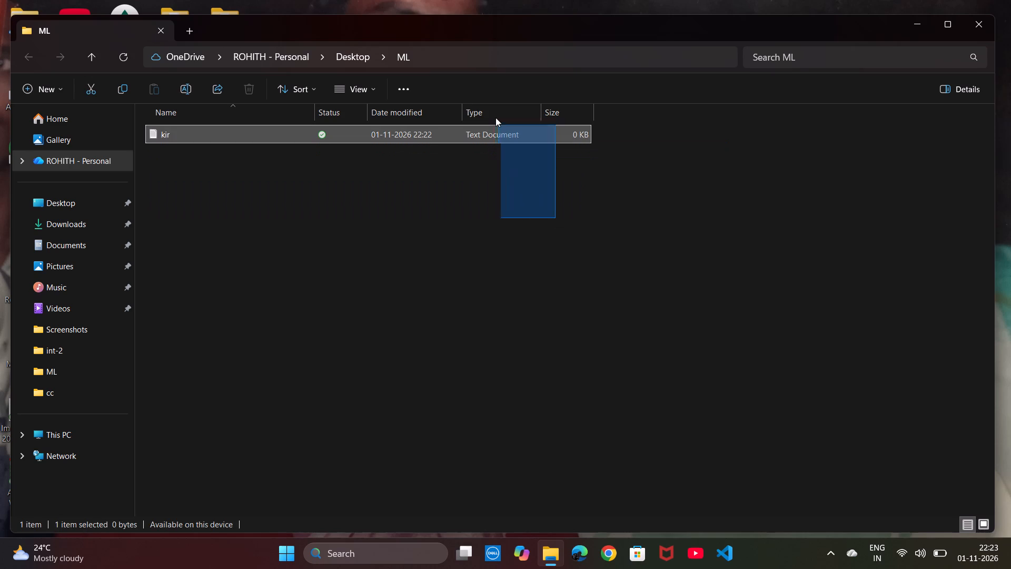
drag(495, 117, 493, 114)
key(BackSpace)
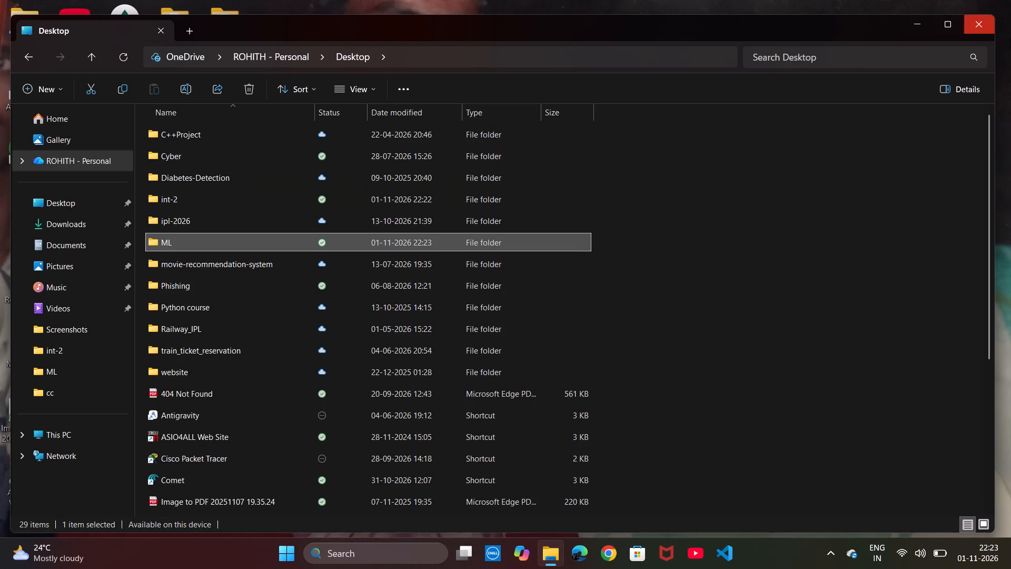
click(253, 93)
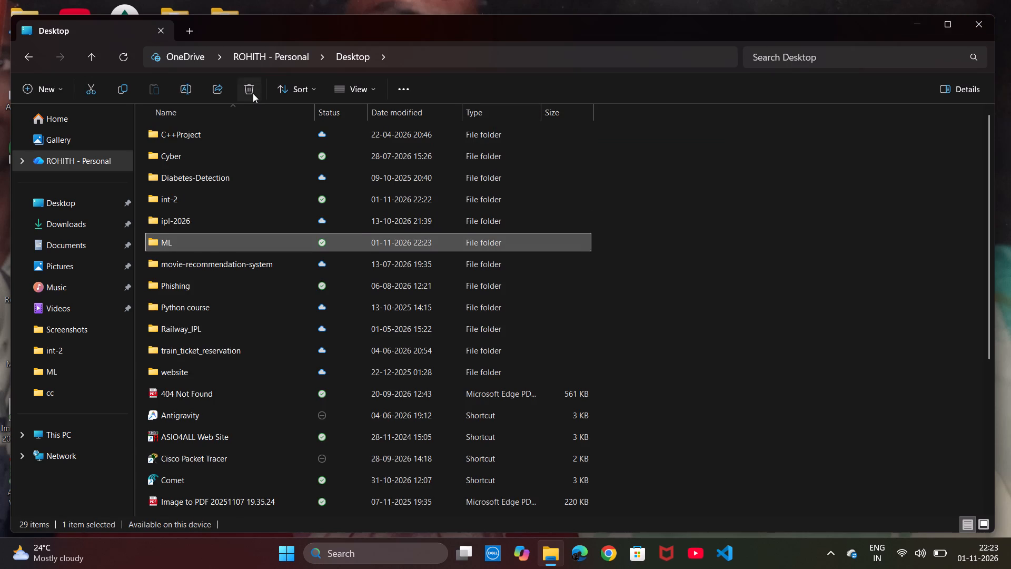
Close the Desktop folder window and refresh the desktop.
click(973, 33)
right_click(778, 134)
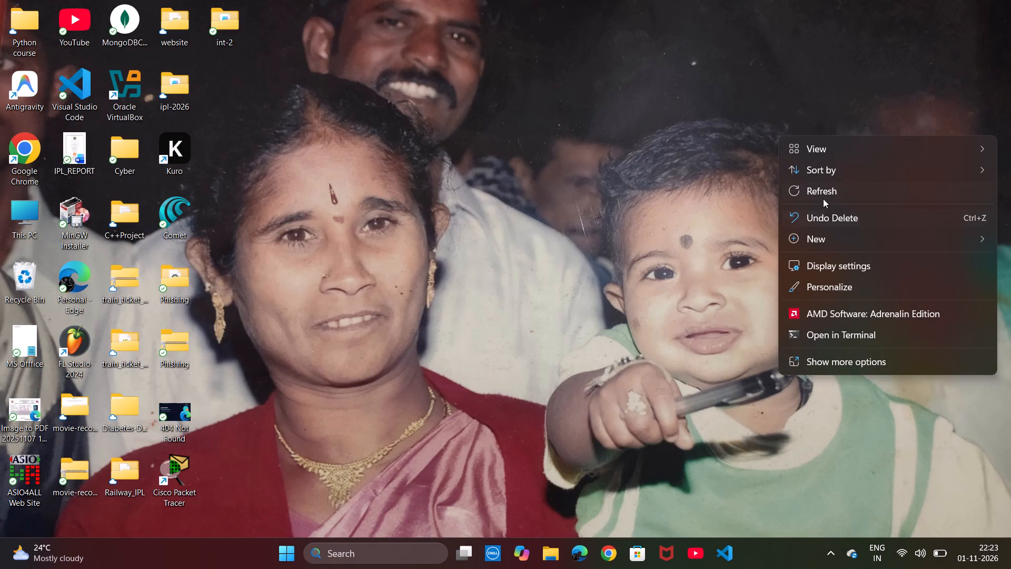
click(822, 196)
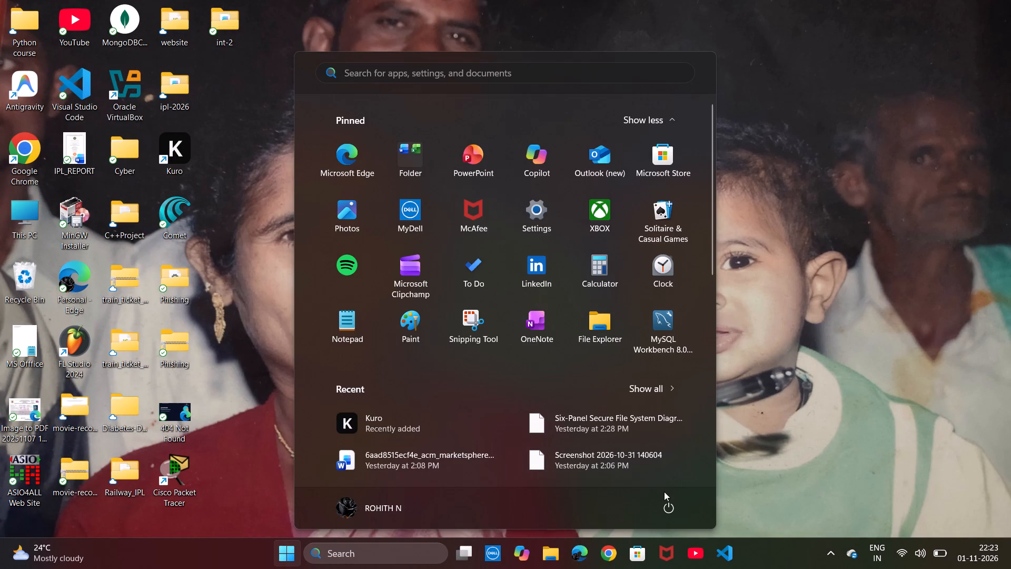
Open the computer's power options.
click(670, 507)
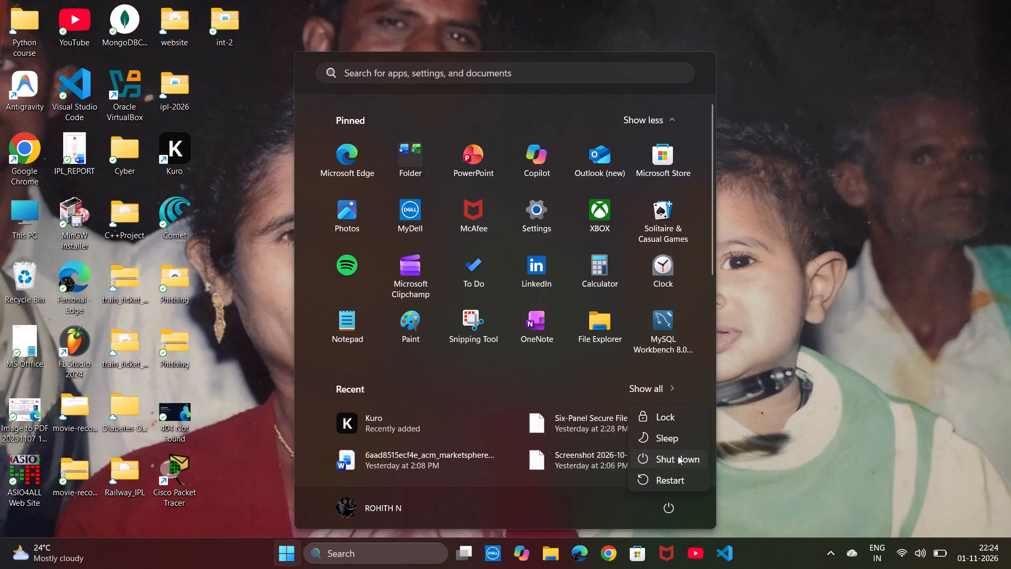